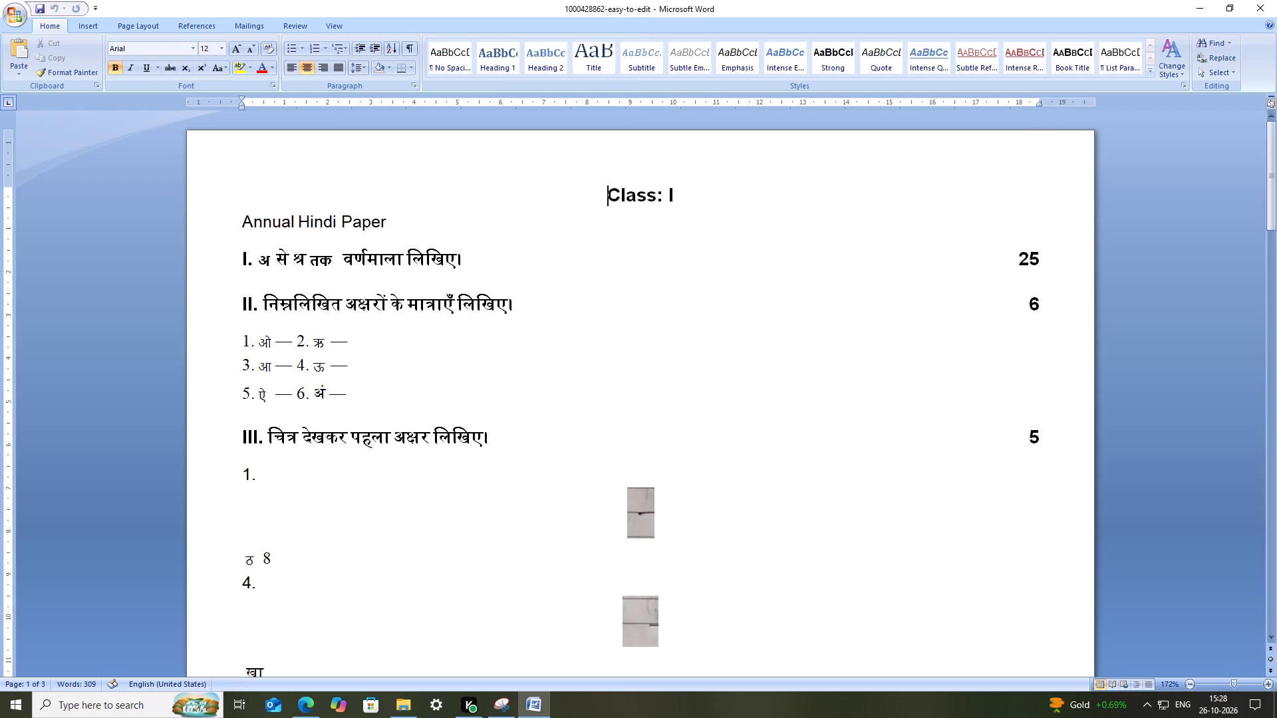
Add a block of blank lines below the question I heading, above question II, in the annual Hindi paper.
{"action": "left_click", "coordinate": [1059, 259]}
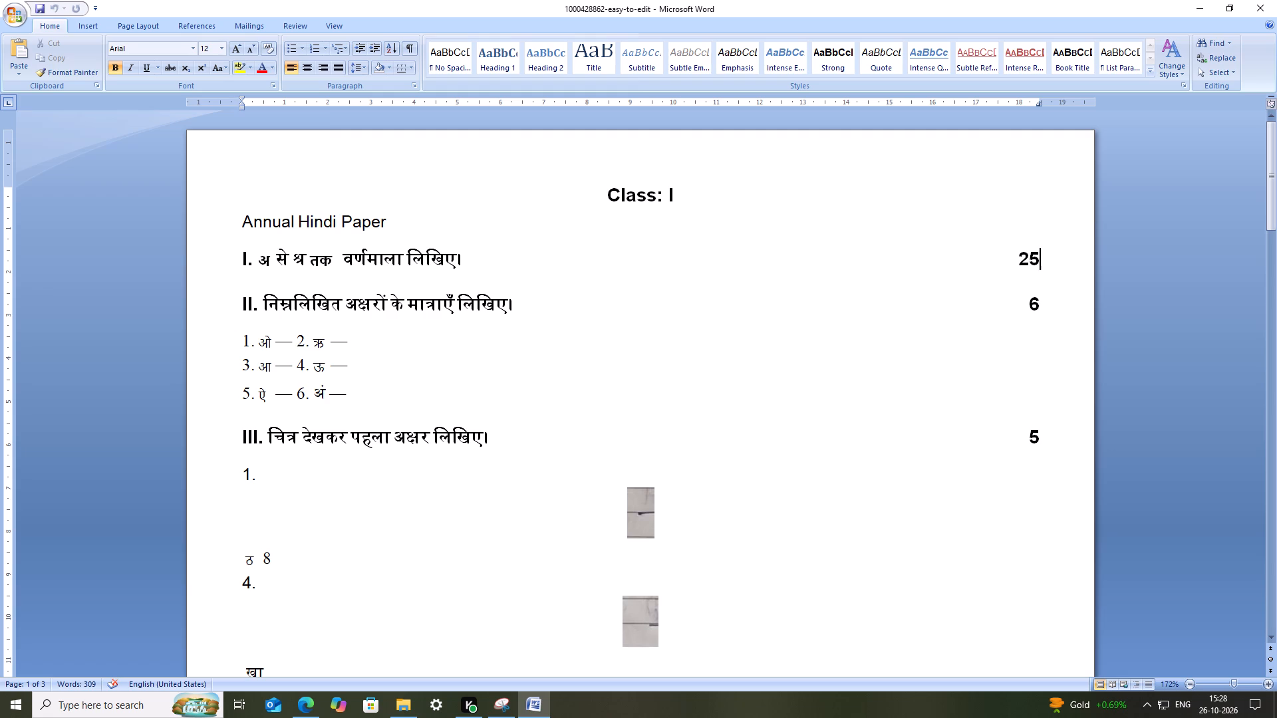
{"action": "key", "text": "Return"}
{"action": "key", "text": "Return"}
{"action": "key", "text": "Return"}
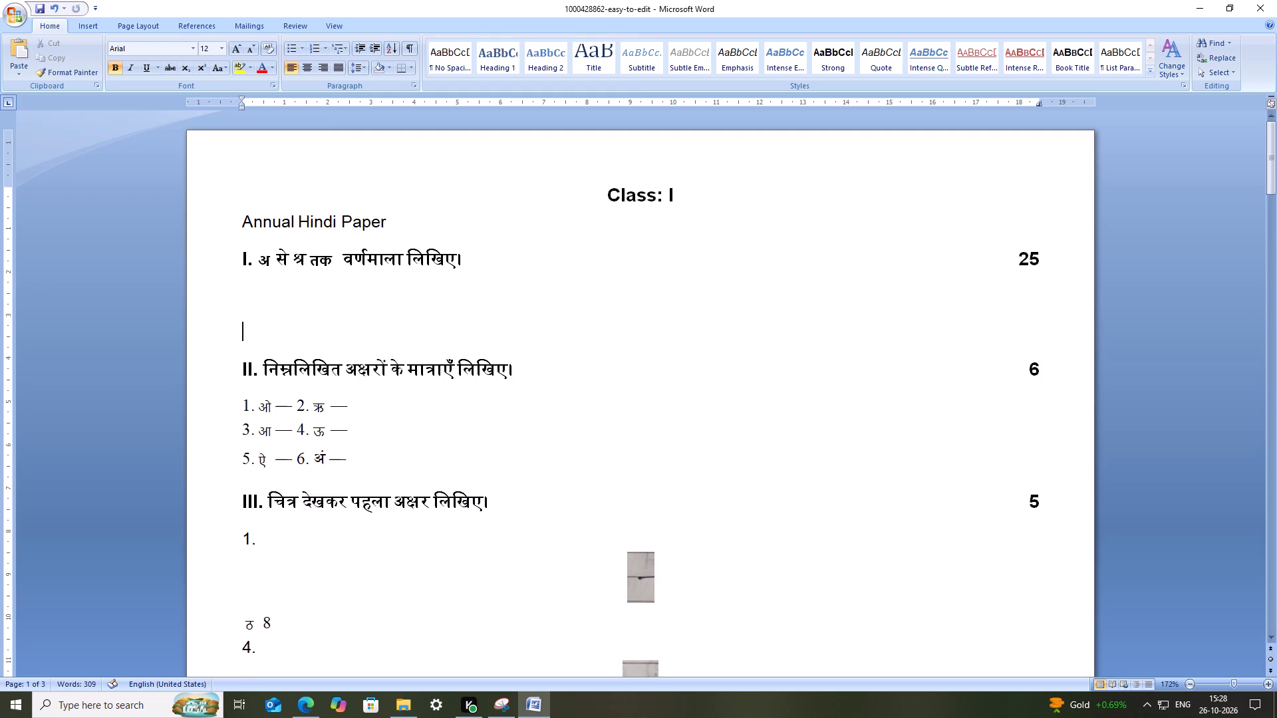
{"action": "key", "text": "Return"}
{"action": "key", "text": "Return"}
{"action": "key", "text": "Return"}
{"action": "left_click", "coordinate": [475, 328]}
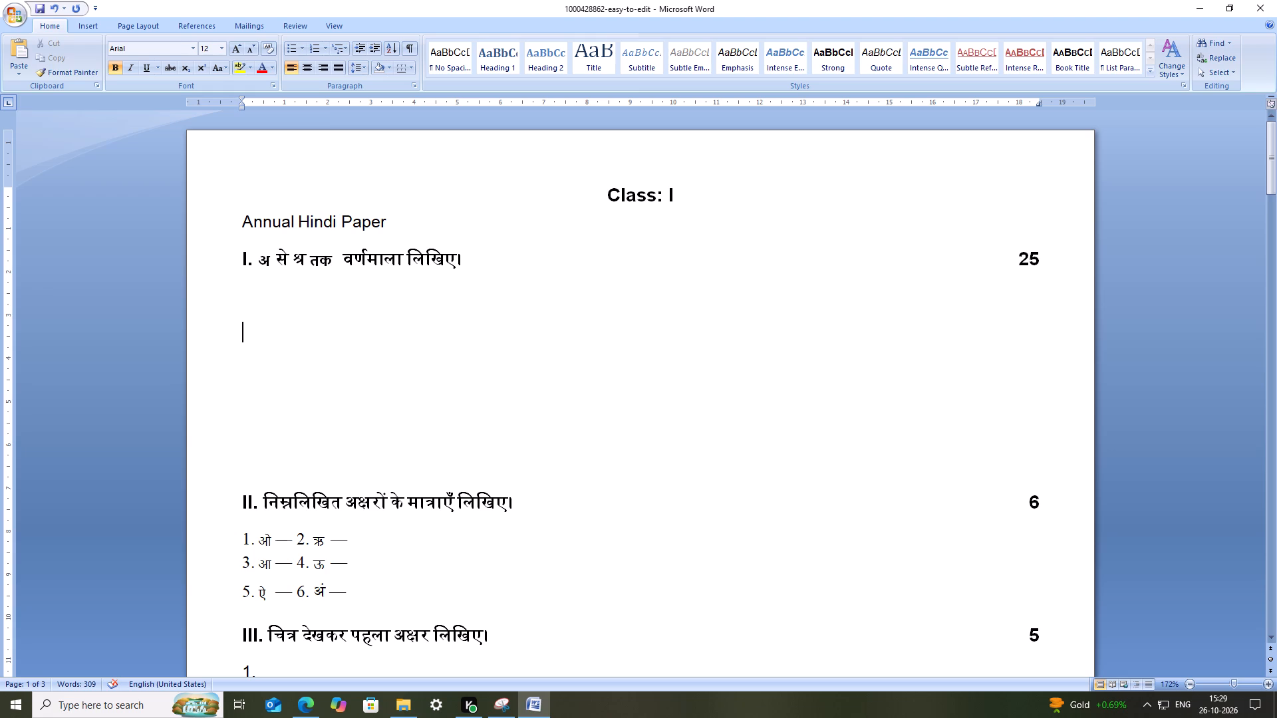
{"action": "key", "text": "Return"}
{"action": "key", "text": "Return"}
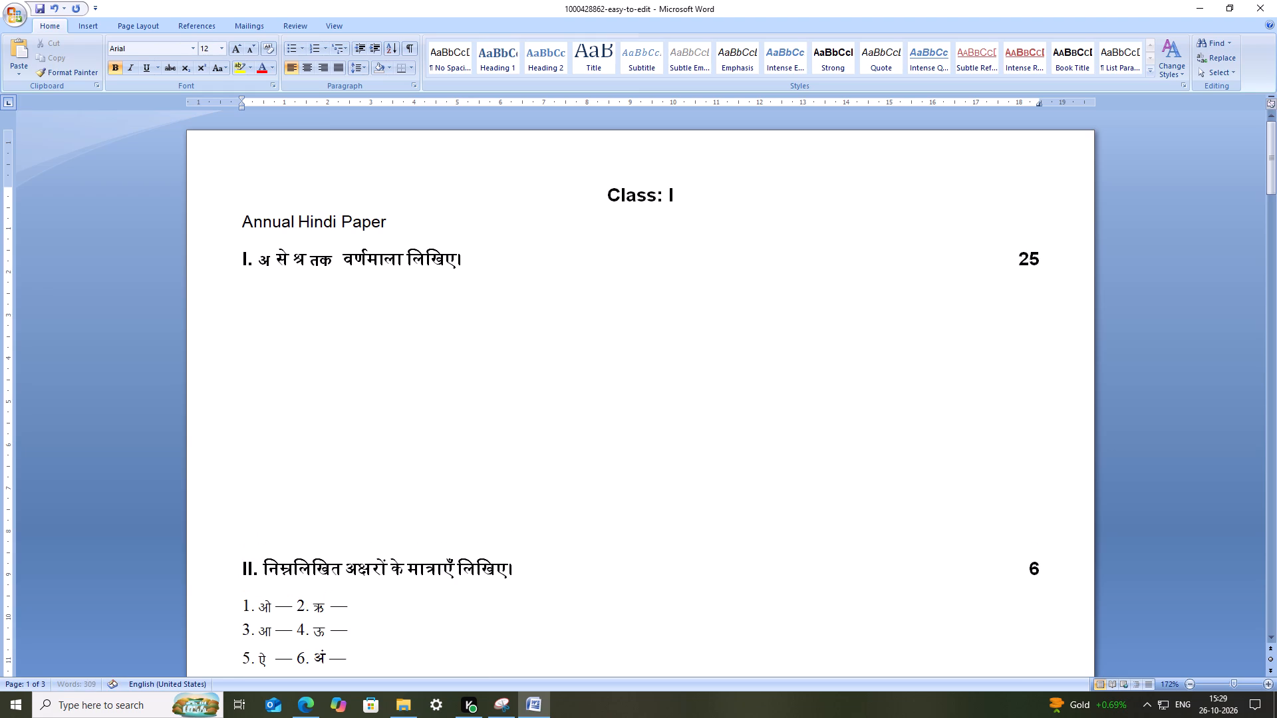
{"action": "left_click", "coordinate": [502, 323]}
Open "Class 1 half yearly hindi" from Downloads and copy the three blank answer grids under question I for the annual paper.
{"action": "left_click", "coordinate": [406, 703]}
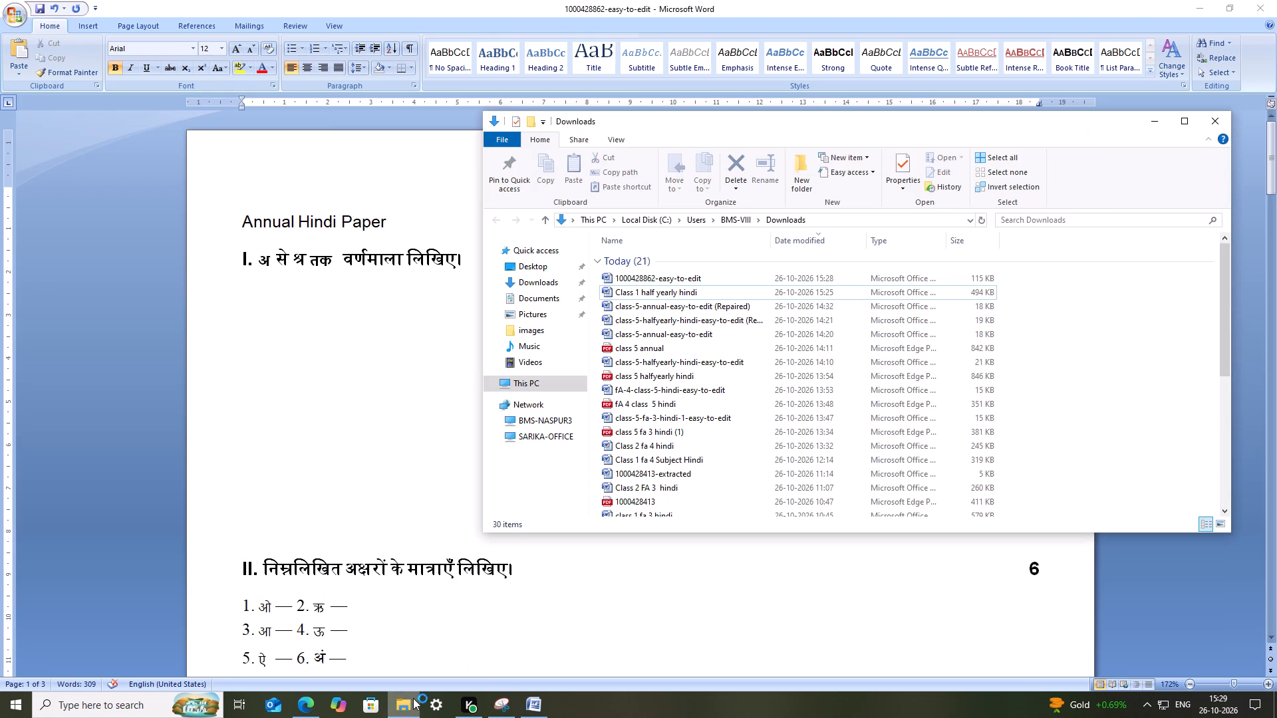
{"action": "double_click", "coordinate": [708, 291]}
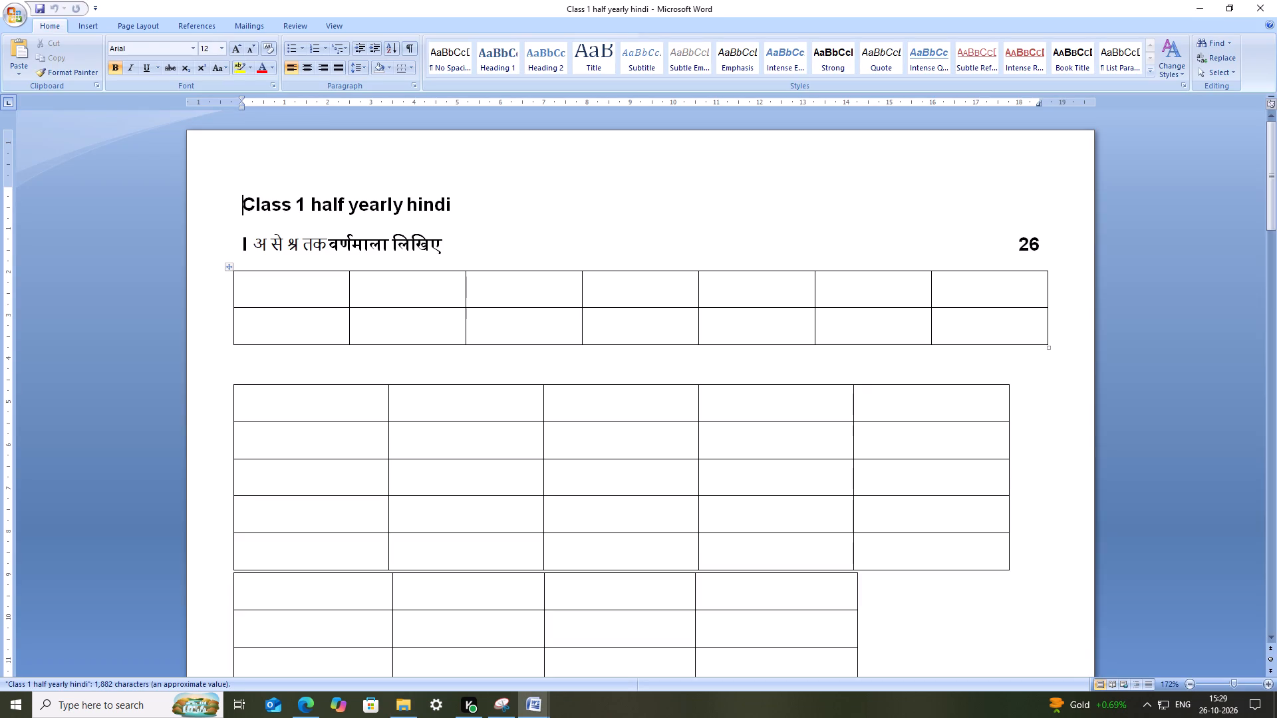
{"action": "scroll", "coordinate": [455, 328], "scroll_direction": "down", "scroll_amount": 6}
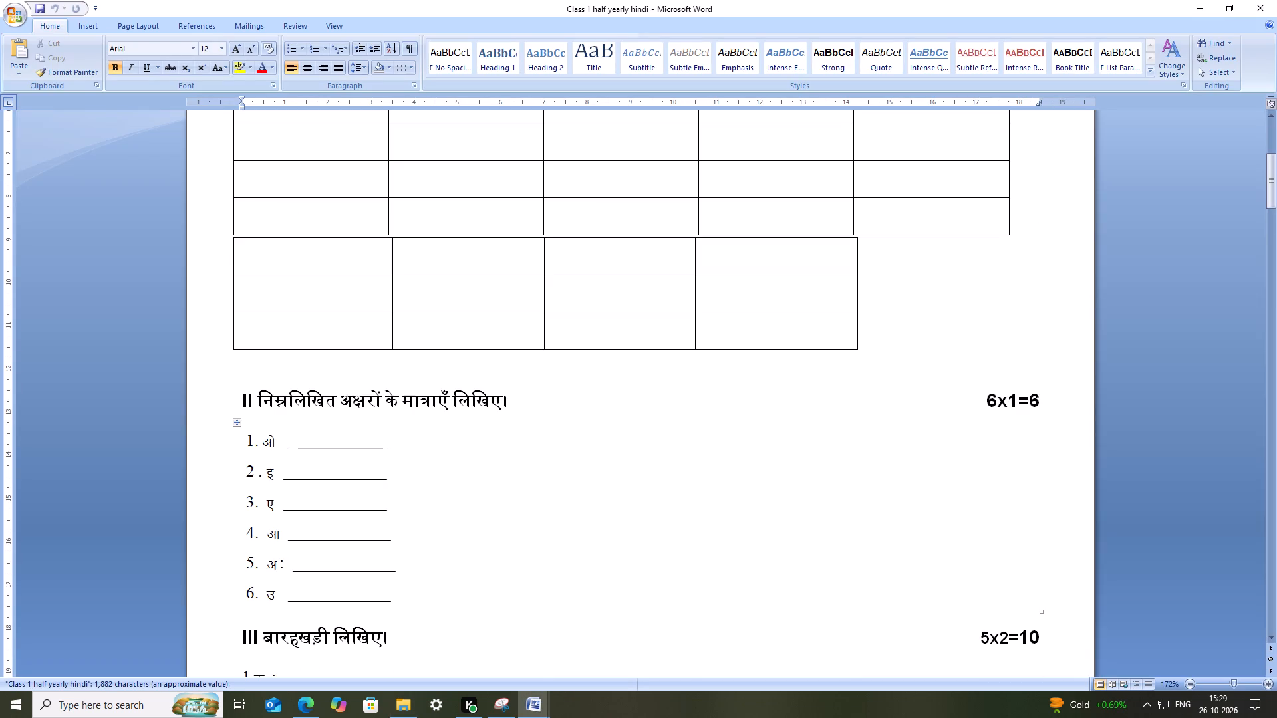
{"action": "left_click_drag", "start_coordinate": [875, 346], "coordinate": [407, 229]}
{"action": "scroll", "coordinate": [438, 207], "scroll_direction": "up", "scroll_amount": 5}
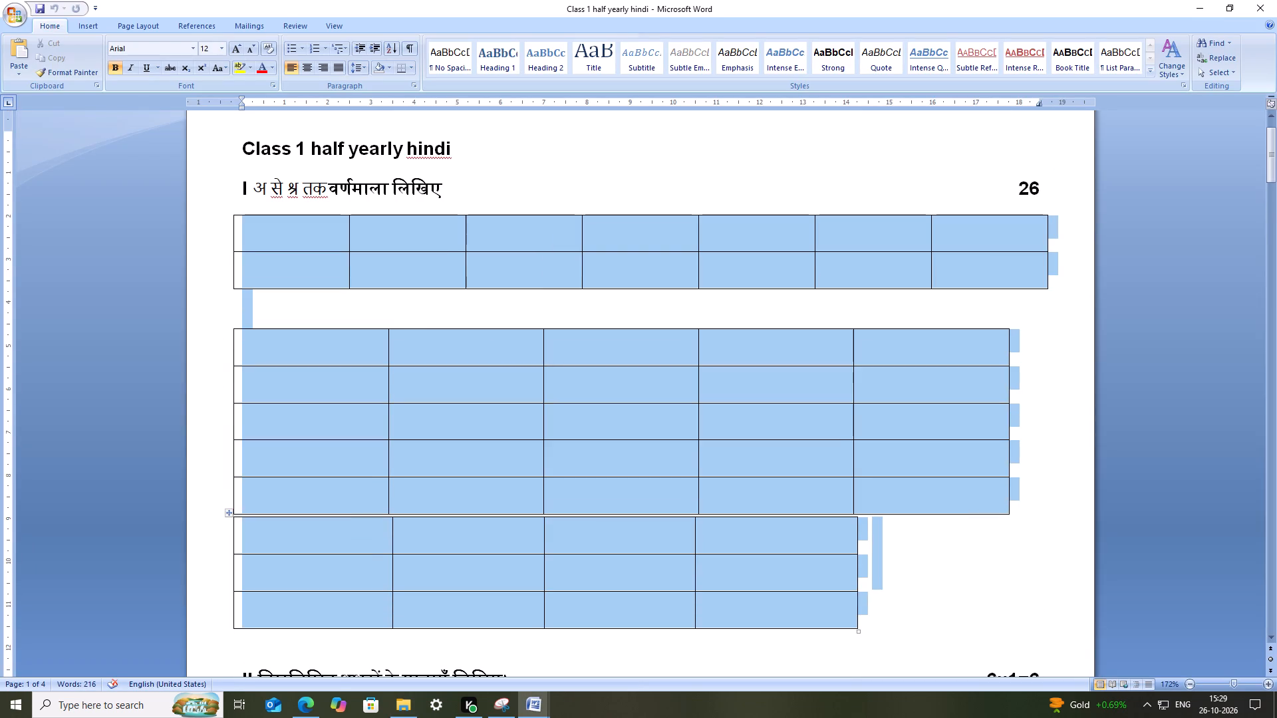
{"action": "left_click_drag", "start_coordinate": [407, 229], "coordinate": [212, 225]}
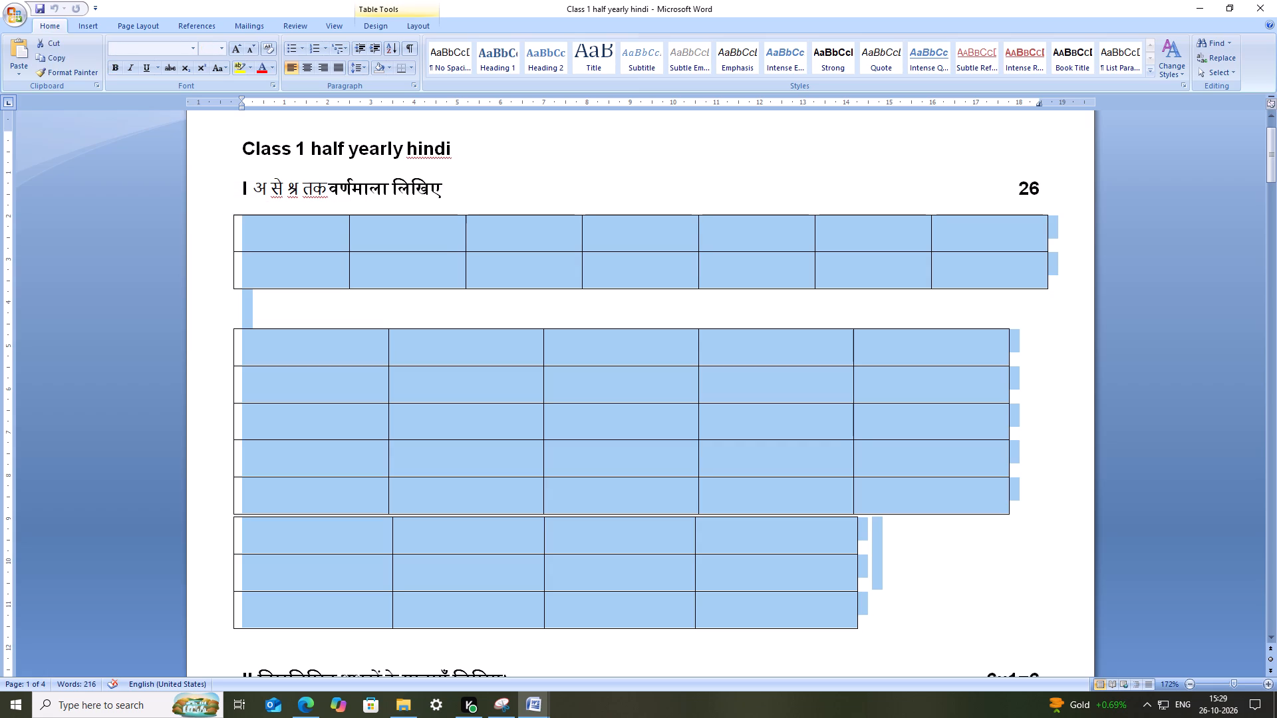
{"action": "key", "text": "ctrl+c"}
{"action": "key", "text": "ctrl+c"}
{"action": "left_click", "coordinate": [546, 709]}
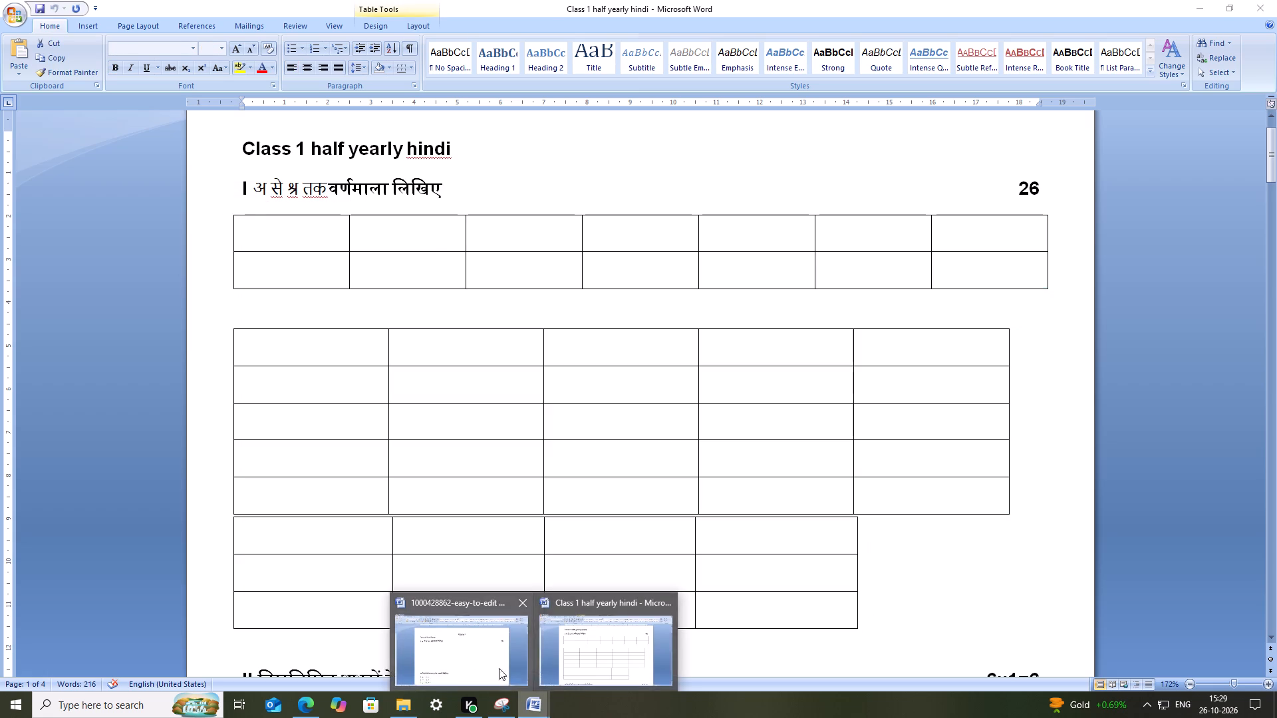
Paste the three copied blank answer grids below the question I heading in the annual Hindi paper.
{"action": "left_click", "coordinate": [486, 665]}
{"action": "left_click", "coordinate": [292, 295]}
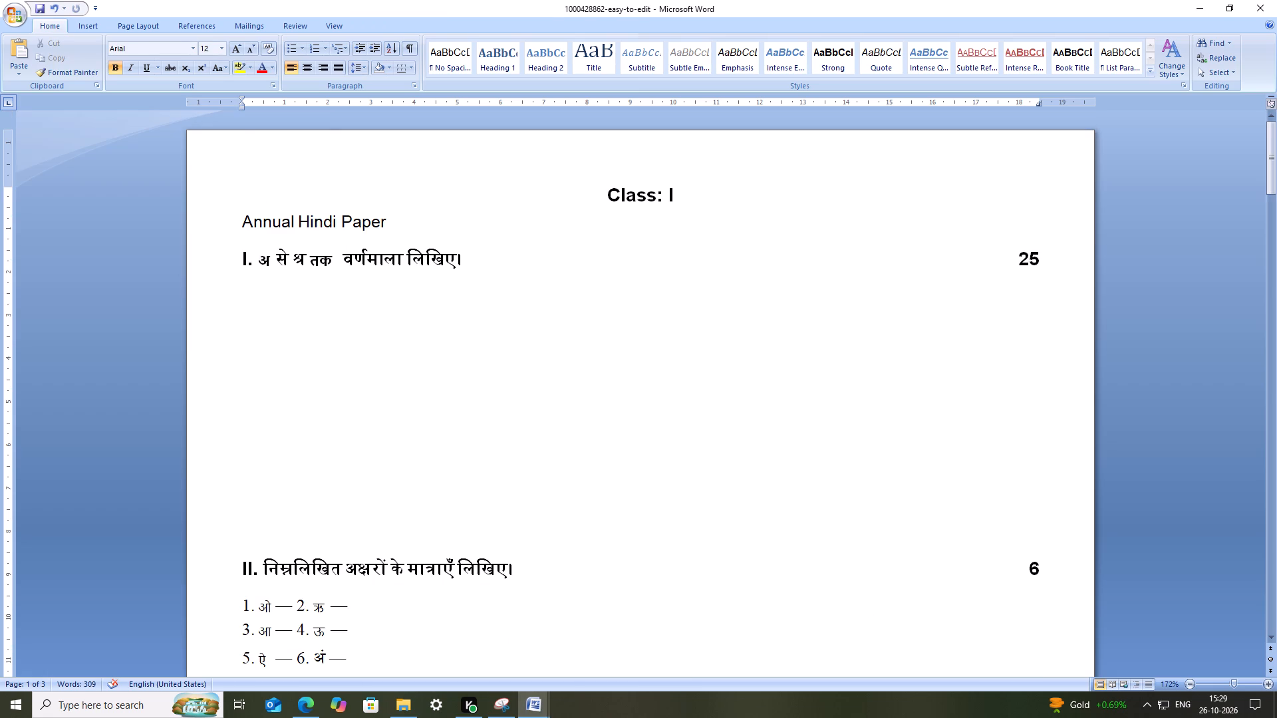
{"action": "key", "text": "ctrl+v"}
Delete the surplus blank lines between the last answer grid and the question II heading, and save the paper.
{"action": "scroll", "coordinate": [440, 389], "scroll_direction": "down", "scroll_amount": 6}
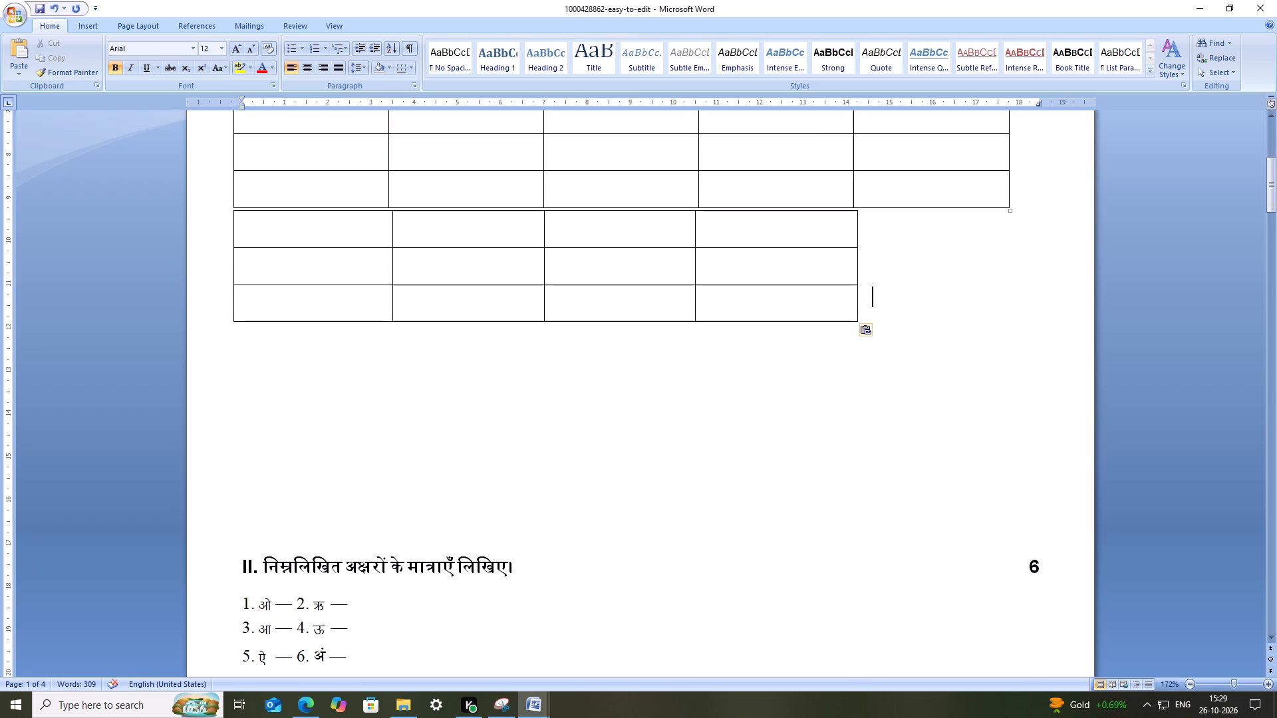
{"action": "left_click", "coordinate": [468, 486]}
{"action": "key", "text": "BackSpace"}
{"action": "key", "text": "BackSpace"}
{"action": "key", "text": "BackSpace"}
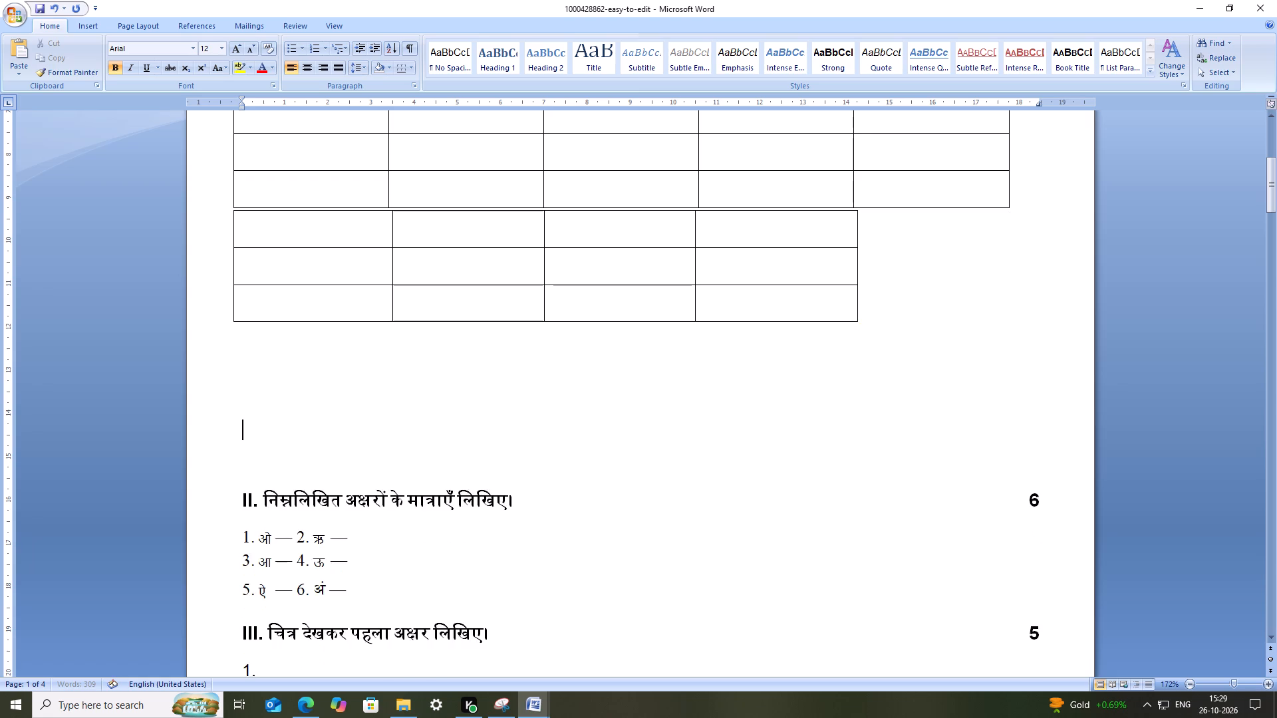
{"action": "key", "text": "BackSpace"}
{"action": "key", "text": "BackSpace"}
{"action": "left_click", "coordinate": [298, 356]}
{"action": "key", "text": "BackSpace"}
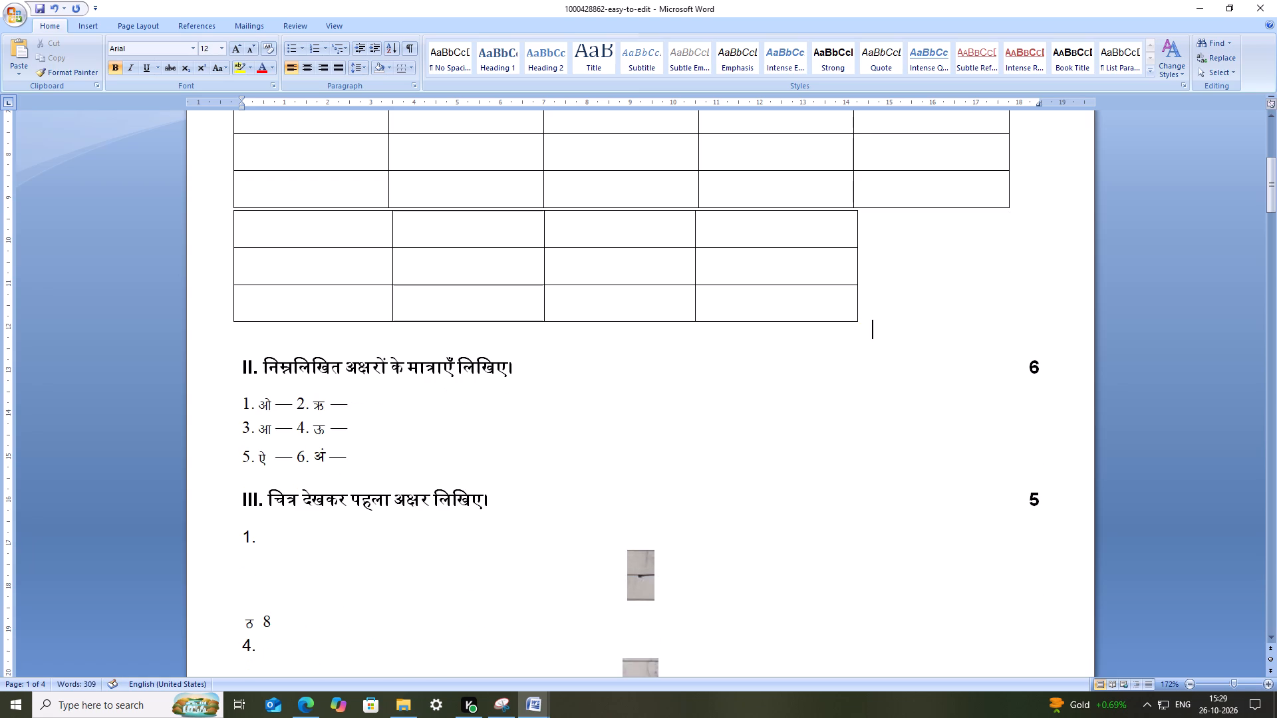
{"action": "key", "text": "ctrl+s"}
{"action": "key", "text": "ctrl+s"}
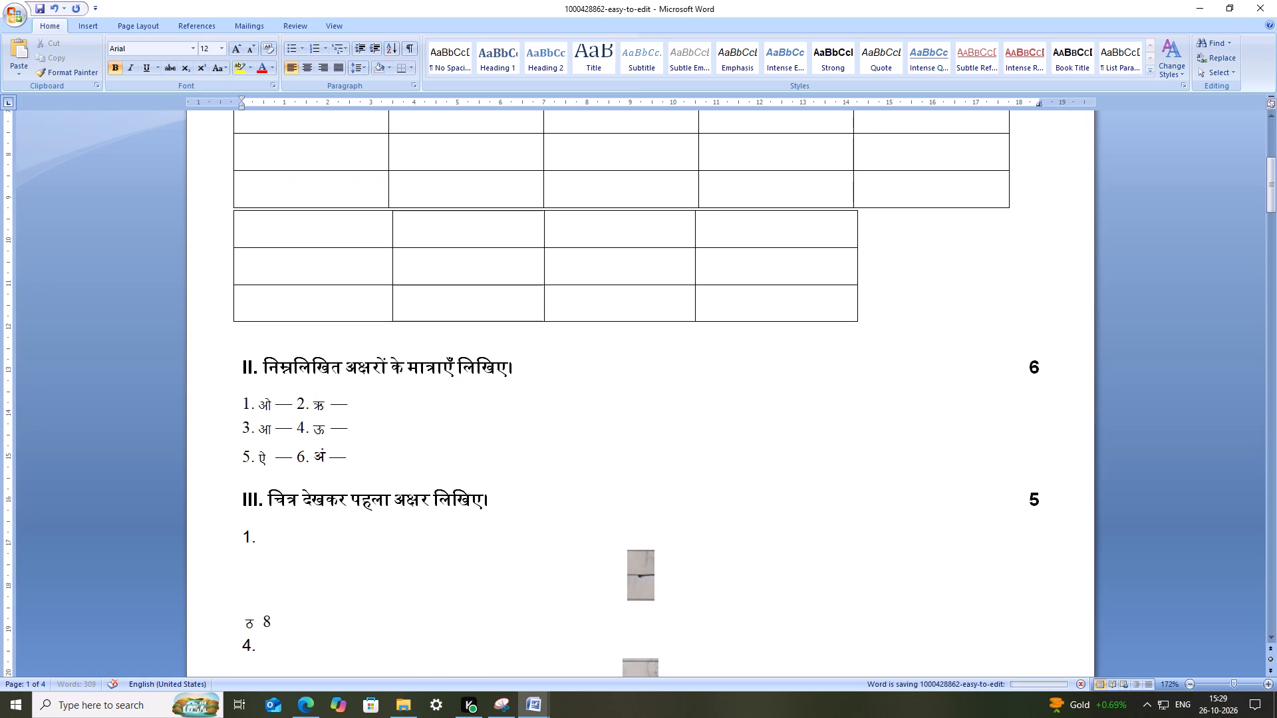
{"action": "left_click", "coordinate": [1199, 13]}
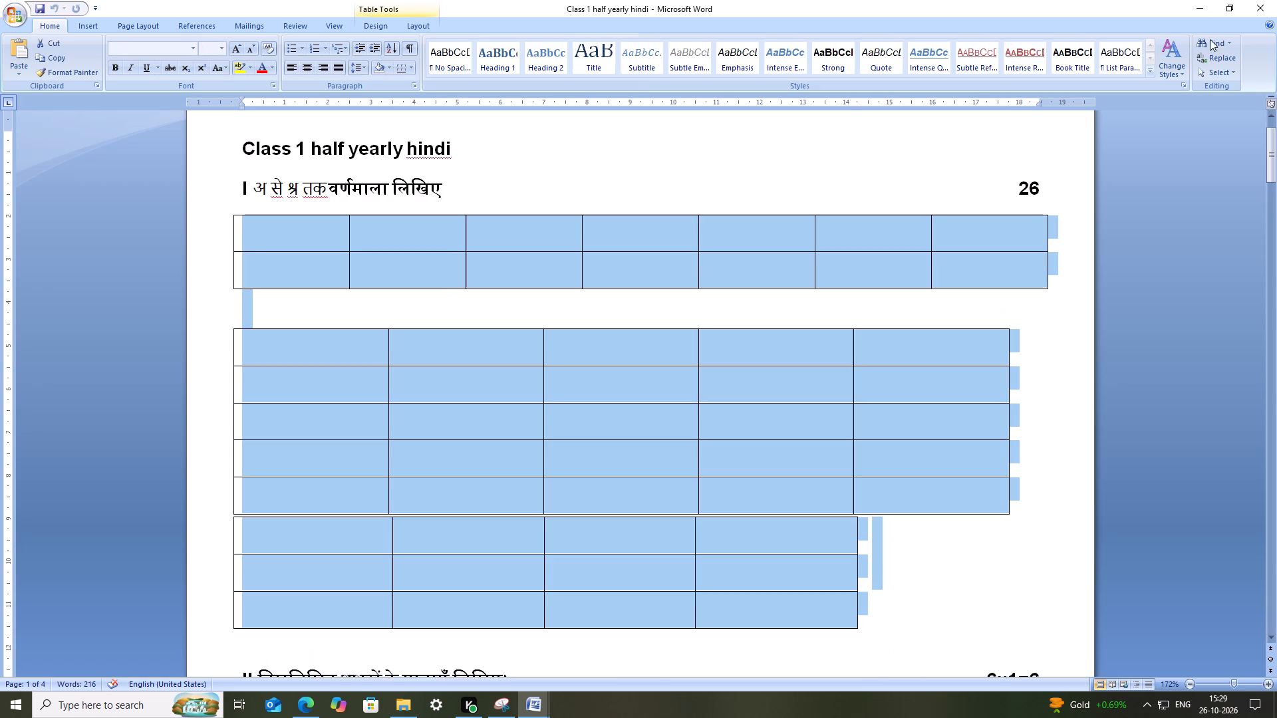
{"action": "left_click", "coordinate": [1264, 0]}
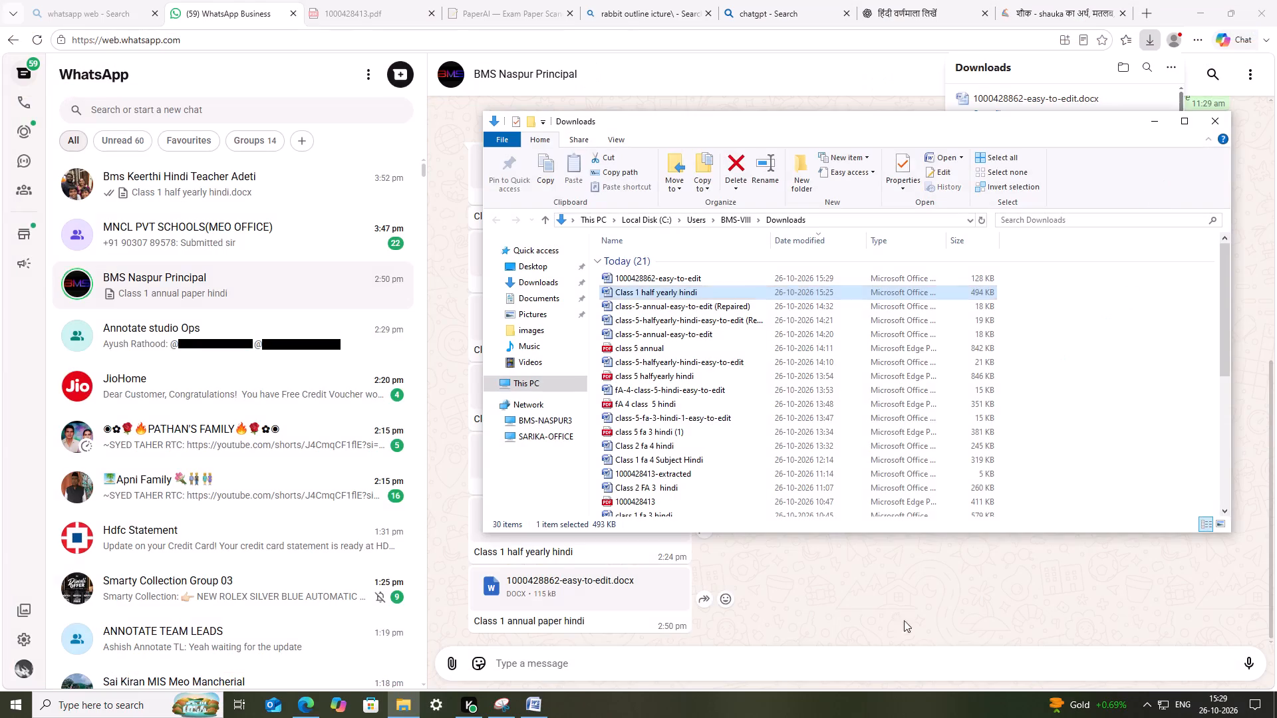
{"action": "left_click", "coordinate": [546, 717]}
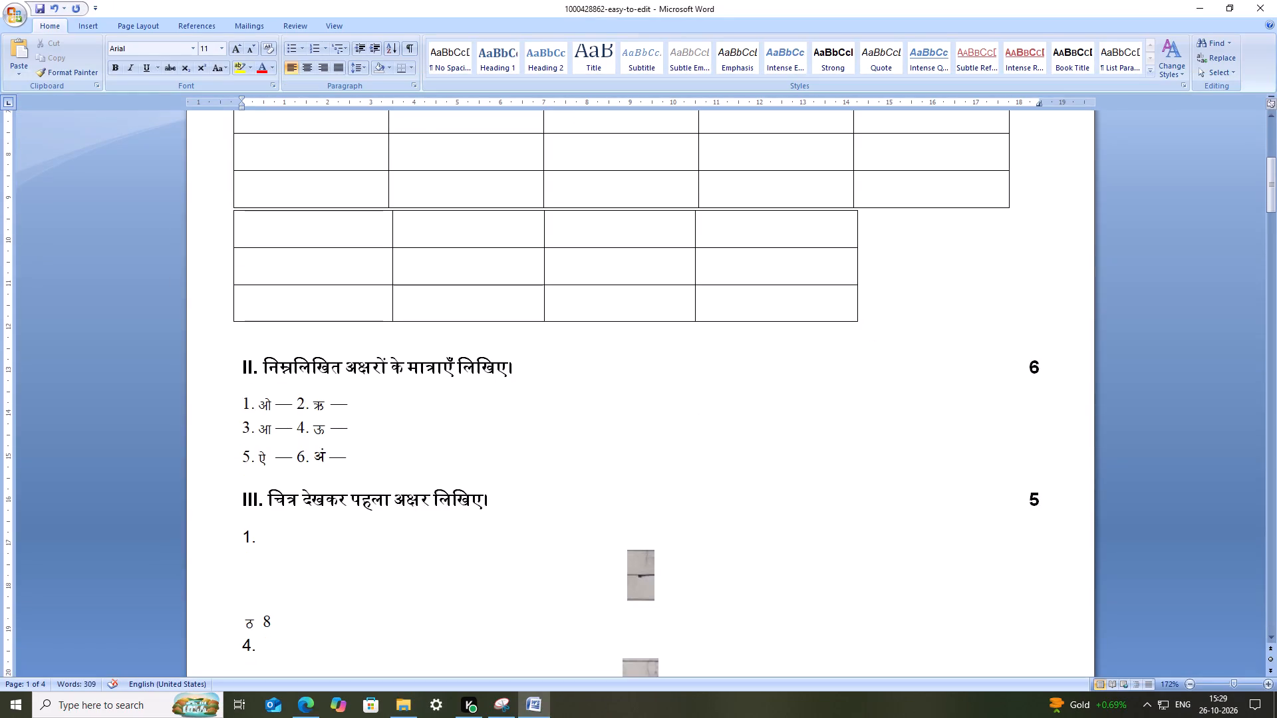
In question II, space item 2 (ऋ) away from item 1 so it starts a second column past the middle of the line.
{"action": "left_click", "coordinate": [762, 415]}
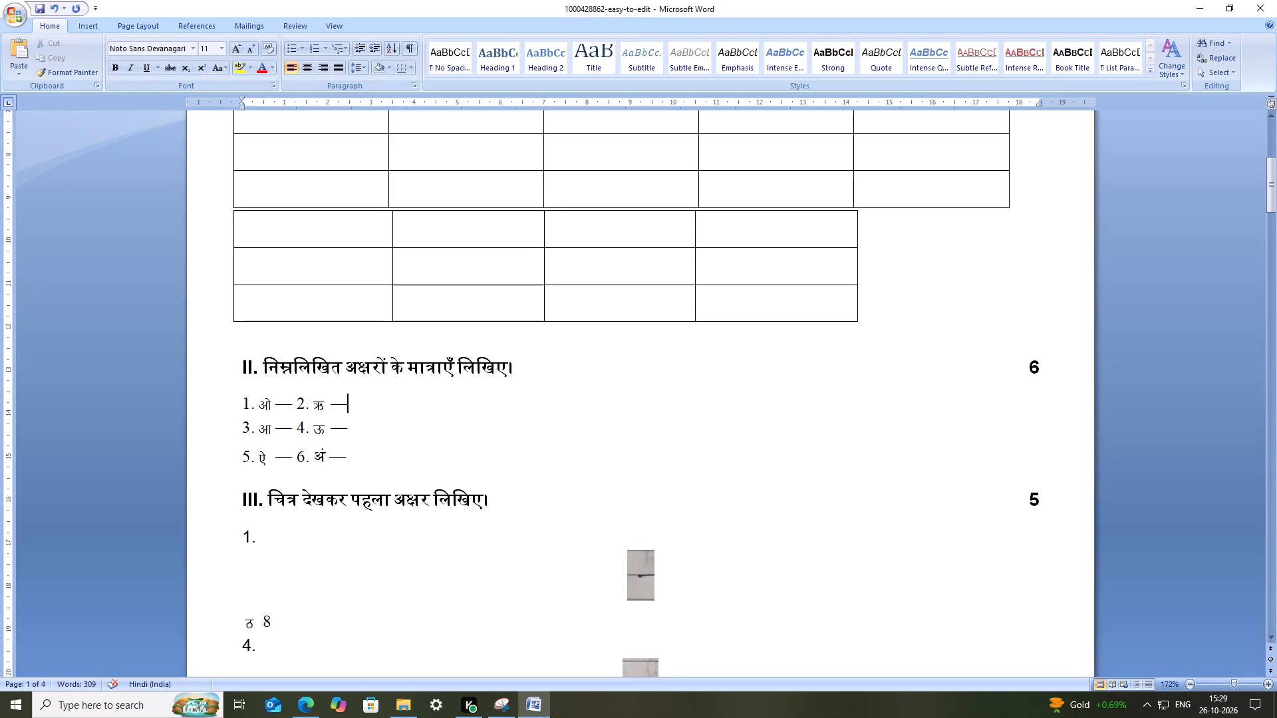
{"action": "left_click", "coordinate": [298, 405]}
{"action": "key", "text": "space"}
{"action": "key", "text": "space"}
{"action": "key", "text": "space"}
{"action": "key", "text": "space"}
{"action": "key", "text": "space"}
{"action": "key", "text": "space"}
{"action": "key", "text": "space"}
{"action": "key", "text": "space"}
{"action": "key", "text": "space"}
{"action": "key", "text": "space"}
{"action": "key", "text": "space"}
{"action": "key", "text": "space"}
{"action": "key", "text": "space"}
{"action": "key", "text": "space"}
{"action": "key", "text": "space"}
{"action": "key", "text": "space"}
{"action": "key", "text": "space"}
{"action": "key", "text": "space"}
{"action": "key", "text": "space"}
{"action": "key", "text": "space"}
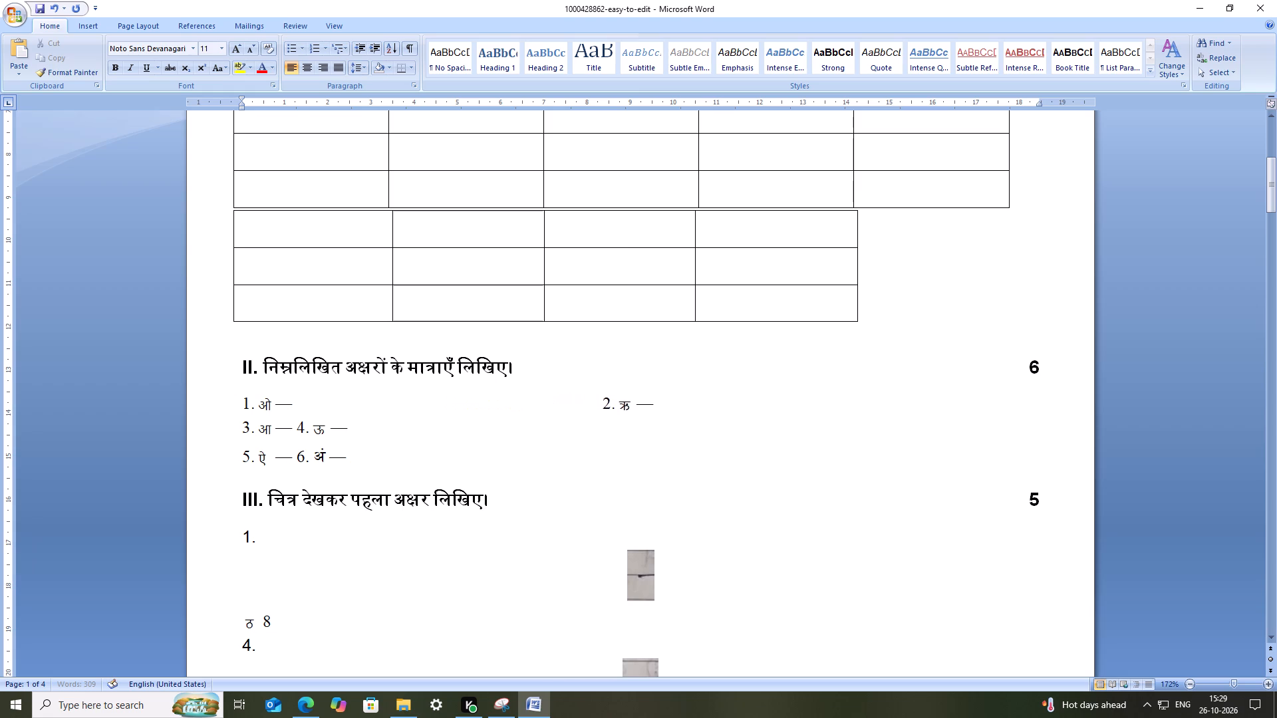
{"action": "key", "text": "BackSpace"}
{"action": "key", "text": "BackSpace"}
{"action": "key", "text": "BackSpace"}
{"action": "key", "text": "BackSpace"}
{"action": "key", "text": "BackSpace"}
{"action": "key", "text": "BackSpace"}
{"action": "key", "text": "BackSpace"}
{"action": "key", "text": "BackSpace"}
{"action": "key", "text": "BackSpace"}
{"action": "key", "text": "BackSpace"}
{"action": "key", "text": "BackSpace"}
{"action": "key", "text": "BackSpace"}
{"action": "key", "text": "BackSpace"}
{"action": "key", "text": "BackSpace"}
{"action": "key", "text": "BackSpace"}
{"action": "key", "text": "BackSpace"}
{"action": "key", "text": "BackSpace"}
{"action": "key", "text": "BackSpace"}
{"action": "key", "text": "BackSpace"}
{"action": "key", "text": "BackSpace"}
Space item 4 (ऊ) away from item 3 so it lines up roughly under item 2 in the second column.
{"action": "left_click", "coordinate": [297, 421]}
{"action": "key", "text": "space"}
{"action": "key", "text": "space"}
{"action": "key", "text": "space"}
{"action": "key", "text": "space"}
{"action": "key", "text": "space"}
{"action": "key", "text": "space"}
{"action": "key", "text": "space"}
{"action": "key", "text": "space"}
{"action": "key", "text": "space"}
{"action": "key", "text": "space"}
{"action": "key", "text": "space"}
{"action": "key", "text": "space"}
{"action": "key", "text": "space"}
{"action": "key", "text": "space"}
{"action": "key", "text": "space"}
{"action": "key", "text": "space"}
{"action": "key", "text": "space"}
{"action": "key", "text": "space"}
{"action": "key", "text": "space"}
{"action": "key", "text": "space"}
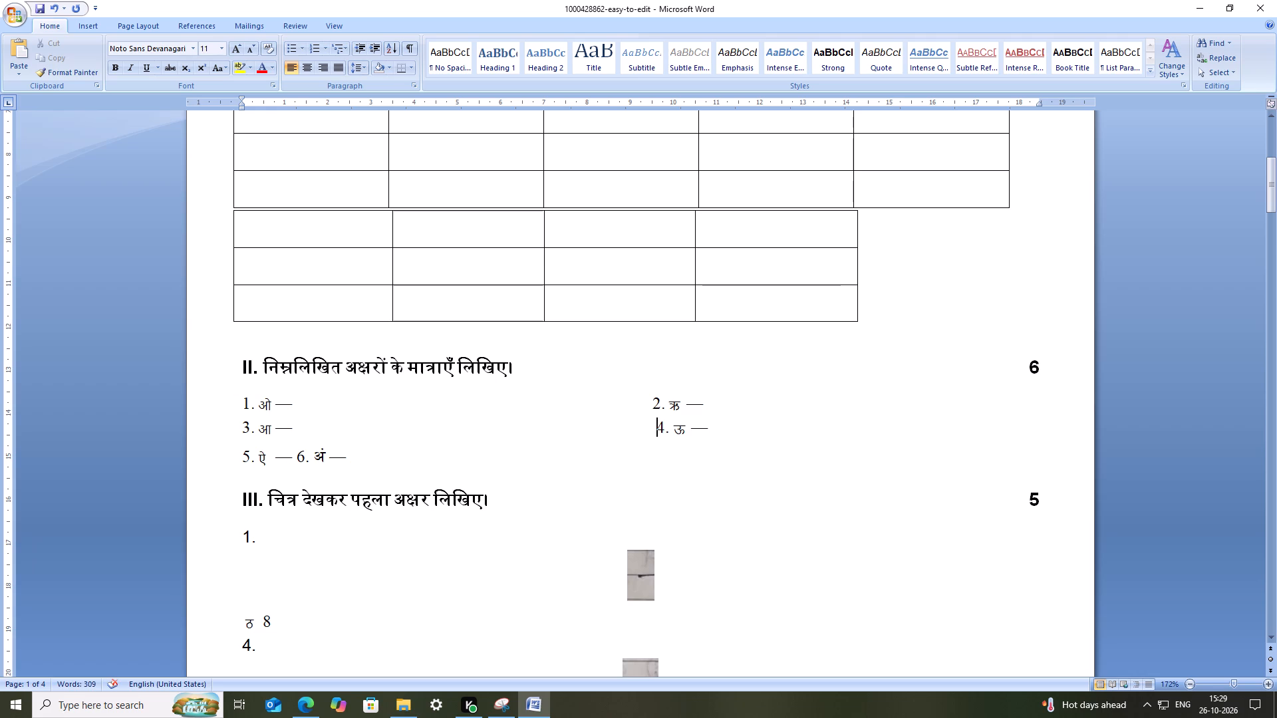
In question II of the annual paper, space items 4 and 6 so they line up under item 2 in the second column.
{"action": "key", "text": "BackSpace"}
{"action": "left_click", "coordinate": [299, 458]}
{"action": "key", "text": "space"}
{"action": "key", "text": "space"}
{"action": "key", "text": "space"}
{"action": "key", "text": "space"}
{"action": "key", "text": "space"}
{"action": "key", "text": "space"}
{"action": "key", "text": "space"}
{"action": "key", "text": "space"}
{"action": "key", "text": "space"}
{"action": "key", "text": "space"}
{"action": "key", "text": "space"}
{"action": "key", "text": "space"}
{"action": "key", "text": "space"}
{"action": "key", "text": "space"}
{"action": "key", "text": "space"}
{"action": "key", "text": "space"}
{"action": "key", "text": "space"}
{"action": "key", "text": "space"}
{"action": "key", "text": "space"}
{"action": "key", "text": "space"}
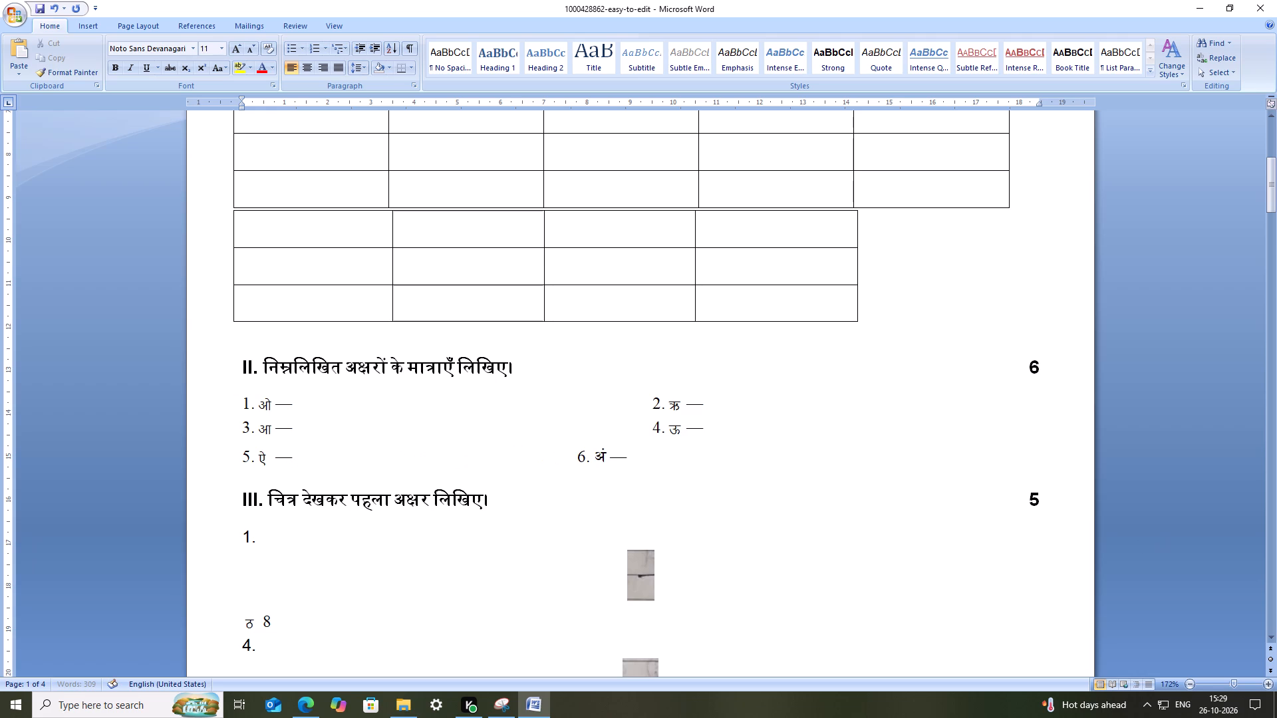
{"action": "key", "text": "space"}
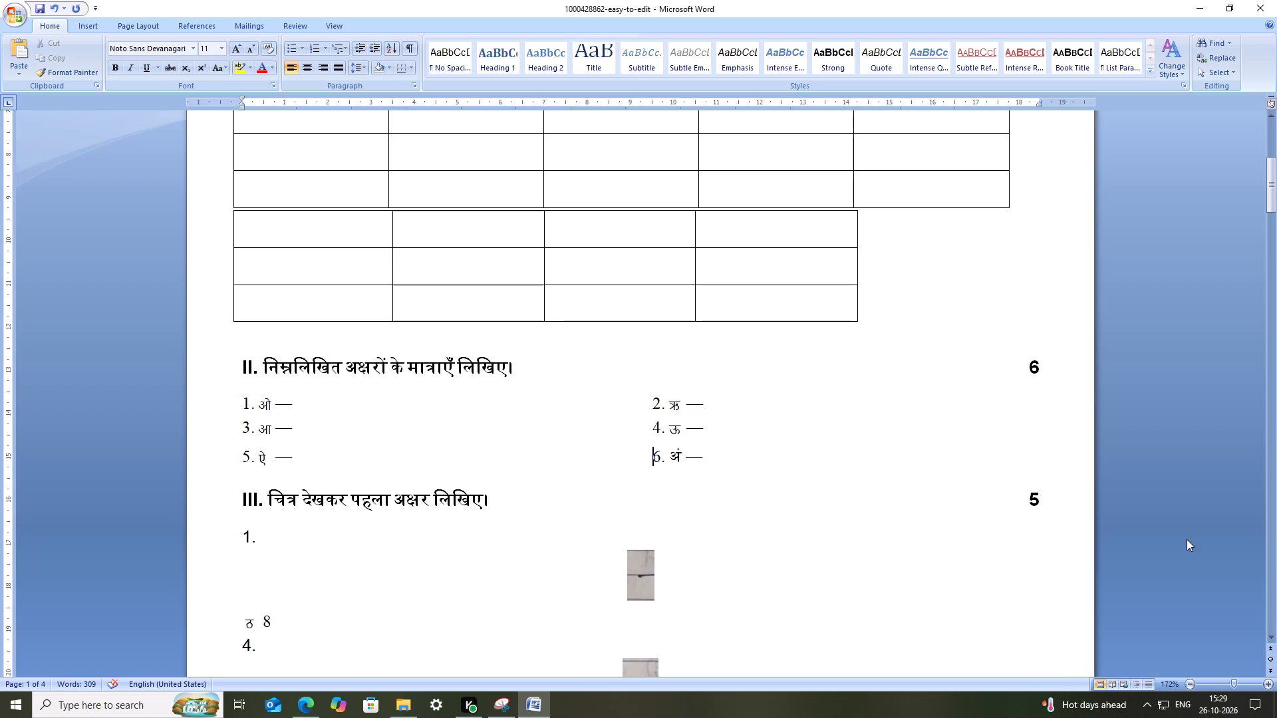
Save the annual paper.
{"action": "key", "text": "ctrl+s"}
{"action": "key", "text": "ctrl+s"}
Look through the annual paper's questions from section III to the picture-word section to check what still needs layout fixes.
{"action": "scroll", "coordinate": [636, 517], "scroll_direction": "down", "scroll_amount": 4}
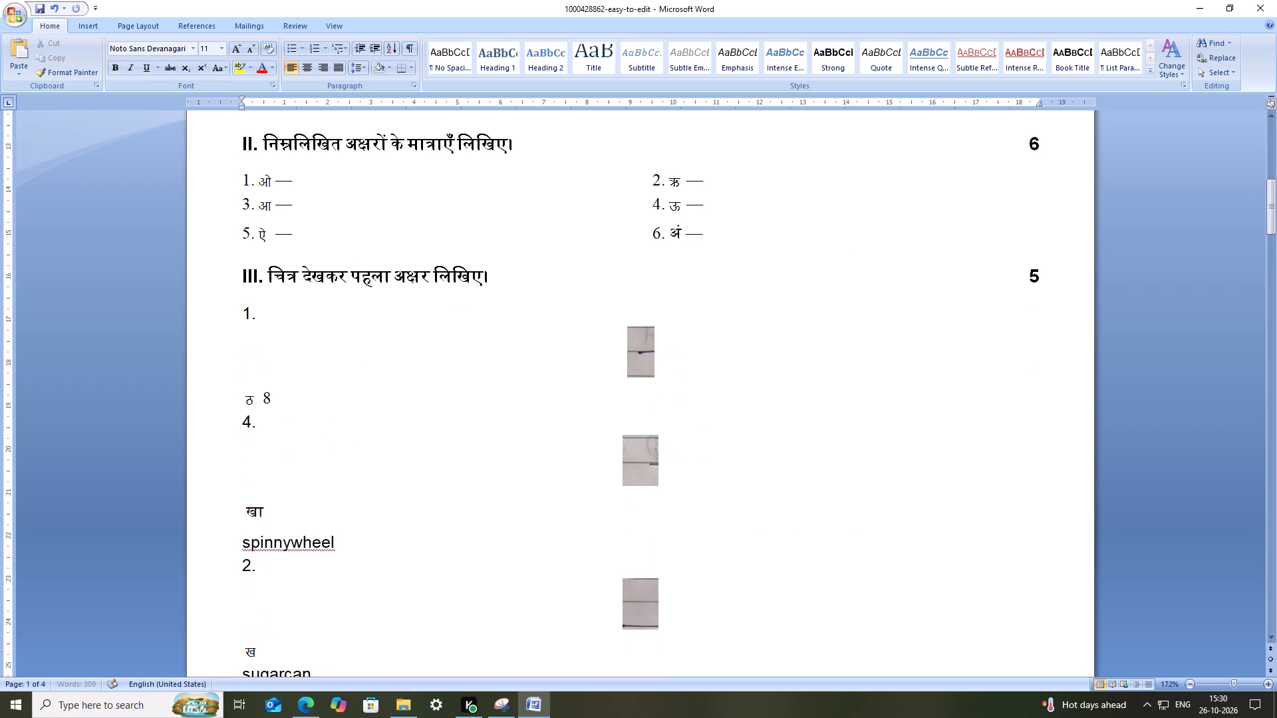
{"action": "scroll", "coordinate": [638, 517], "scroll_direction": "down", "scroll_amount": 19}
{"action": "scroll", "coordinate": [648, 528], "scroll_direction": "down", "scroll_amount": 3}
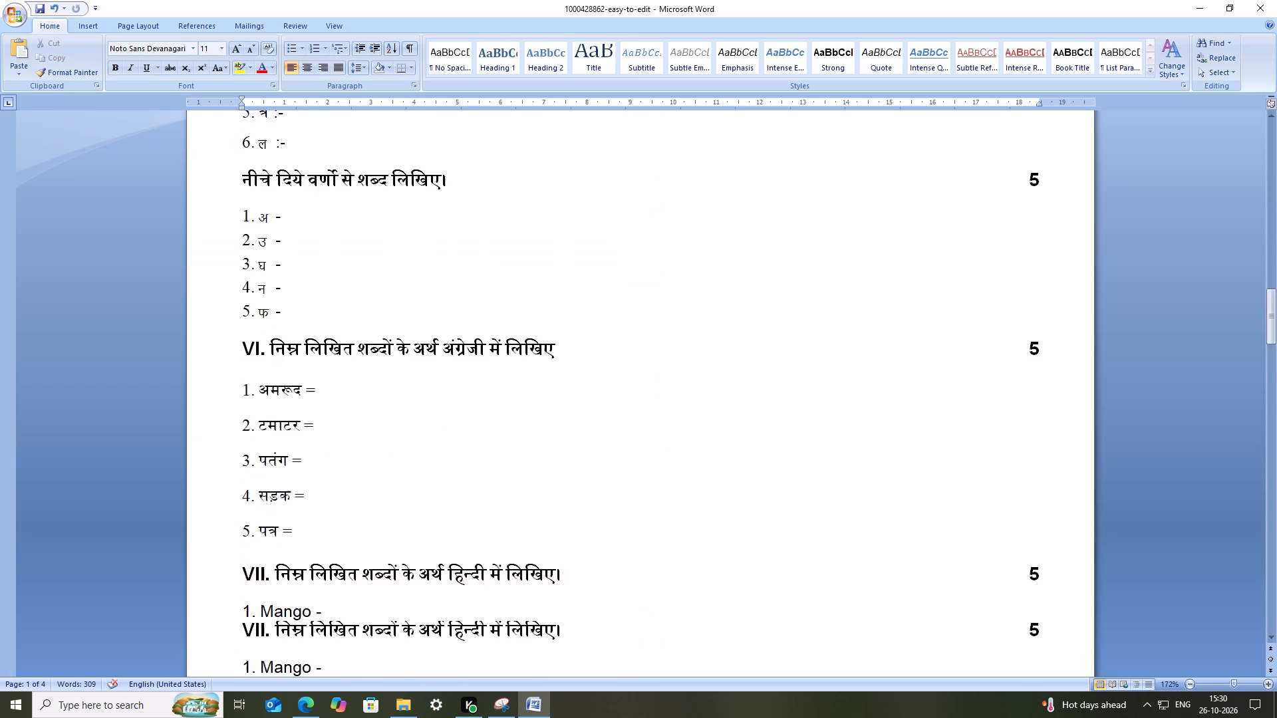
{"action": "scroll", "coordinate": [648, 528], "scroll_direction": "down", "scroll_amount": 15}
{"action": "scroll", "coordinate": [648, 528], "scroll_direction": "down", "scroll_amount": 11}
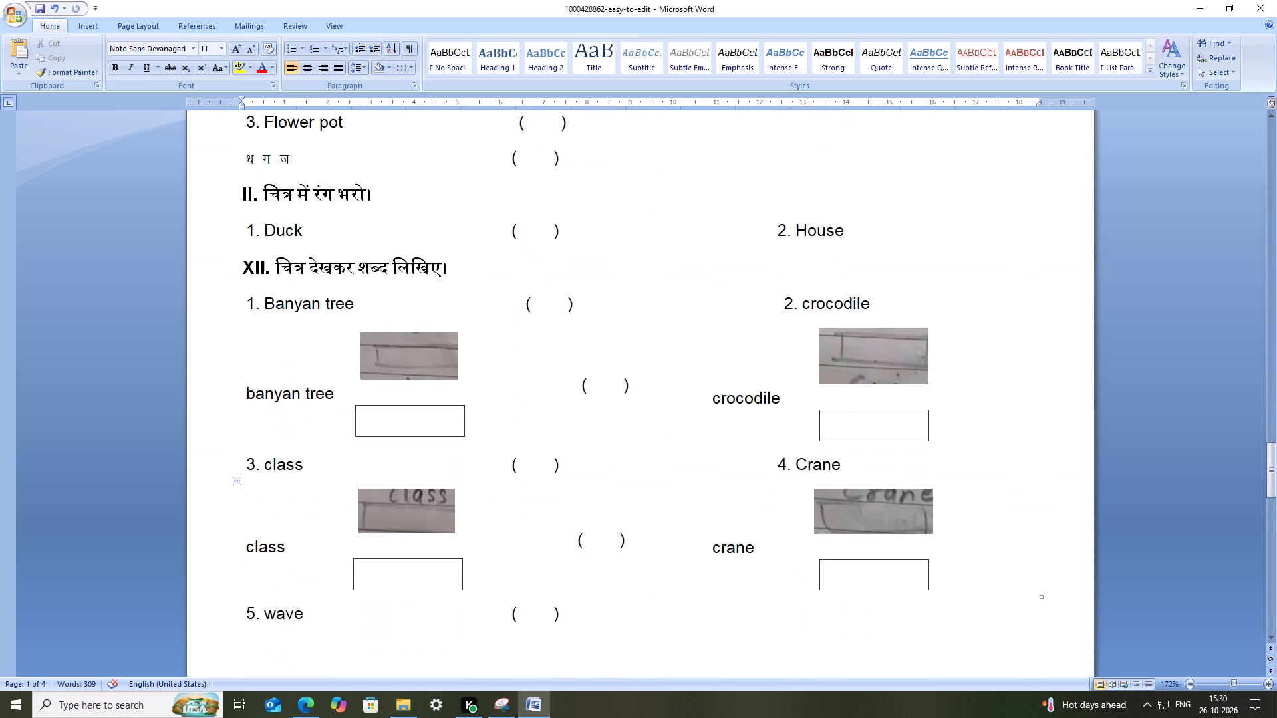
{"action": "scroll", "coordinate": [650, 527], "scroll_direction": "down", "scroll_amount": 3}
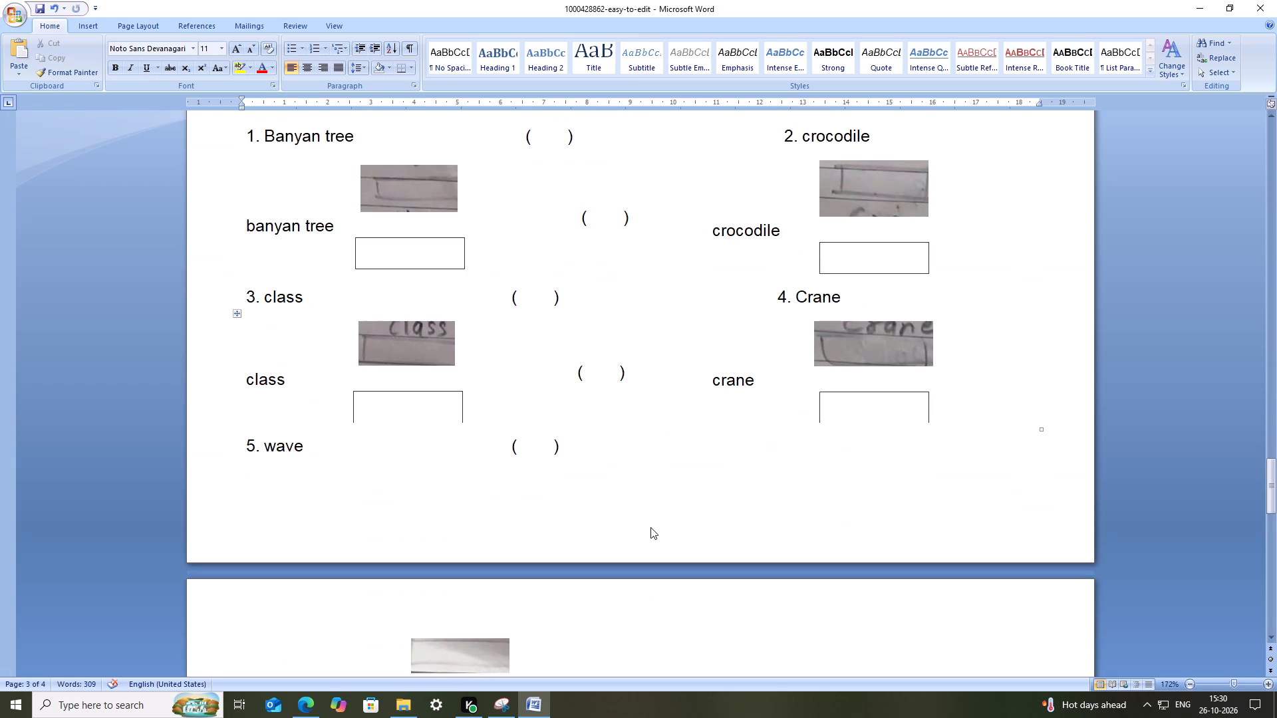
{"action": "scroll", "coordinate": [650, 527], "scroll_direction": "down", "scroll_amount": 15}
{"action": "scroll", "coordinate": [651, 527], "scroll_direction": "up", "scroll_amount": 9}
{"action": "scroll", "coordinate": [654, 531], "scroll_direction": "down", "scroll_amount": 7}
{"action": "scroll", "coordinate": [655, 533], "scroll_direction": "up", "scroll_amount": 8}
{"action": "scroll", "coordinate": [655, 533], "scroll_direction": "up", "scroll_amount": 20}
{"action": "scroll", "coordinate": [655, 533], "scroll_direction": "up", "scroll_amount": 20}
{"action": "scroll", "coordinate": [655, 533], "scroll_direction": "up", "scroll_amount": 8}
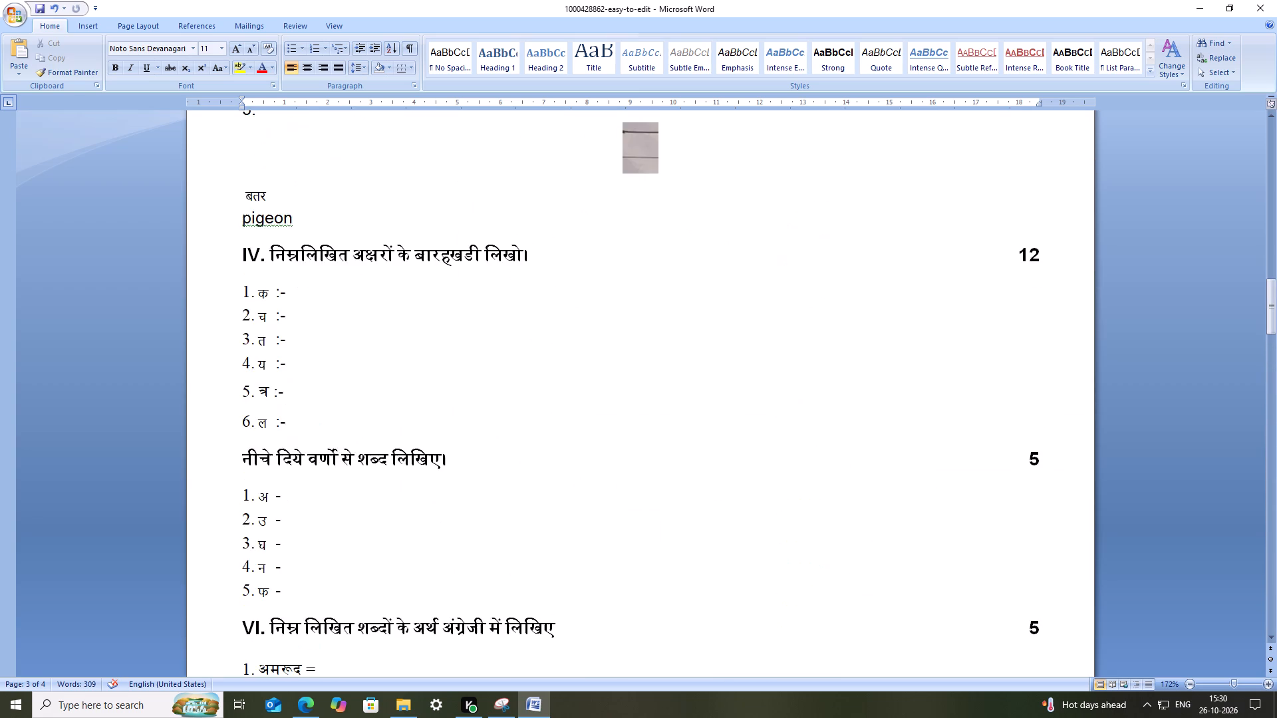
{"action": "scroll", "coordinate": [655, 532], "scroll_direction": "up", "scroll_amount": 20}
{"action": "scroll", "coordinate": [655, 532], "scroll_direction": "up", "scroll_amount": 18}
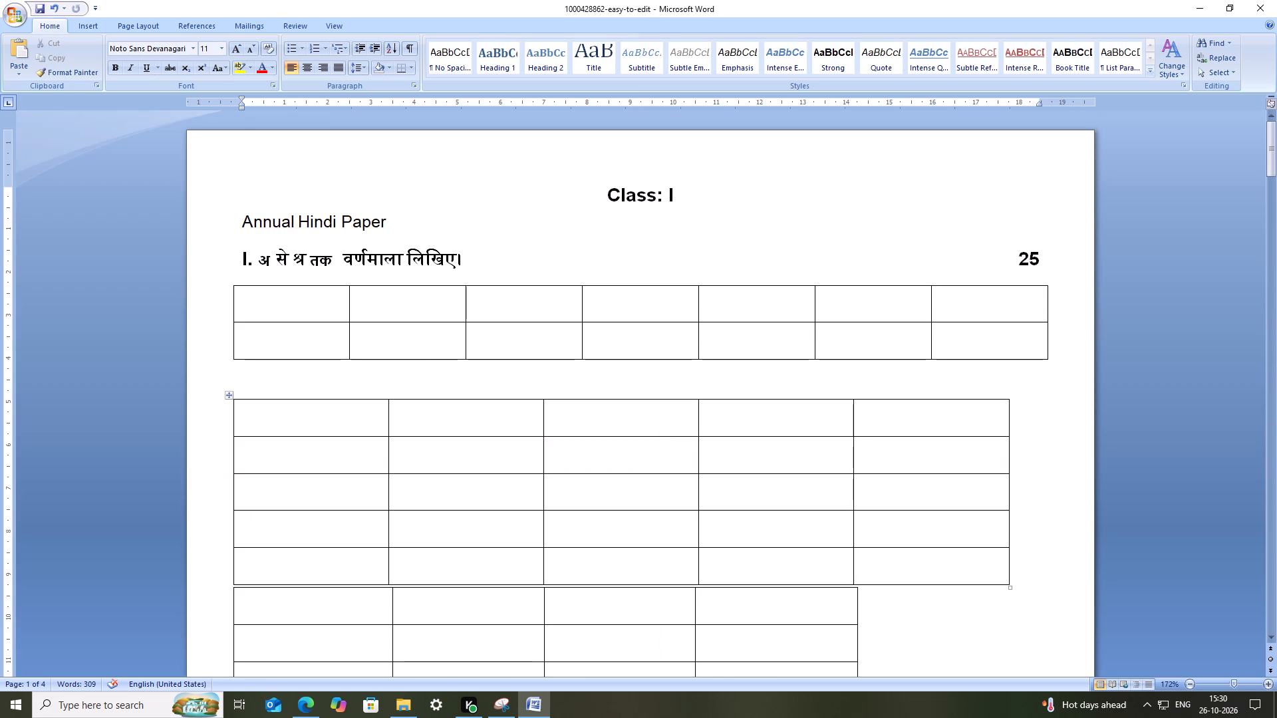
{"action": "scroll", "coordinate": [759, 461], "scroll_direction": "down", "scroll_amount": 6}
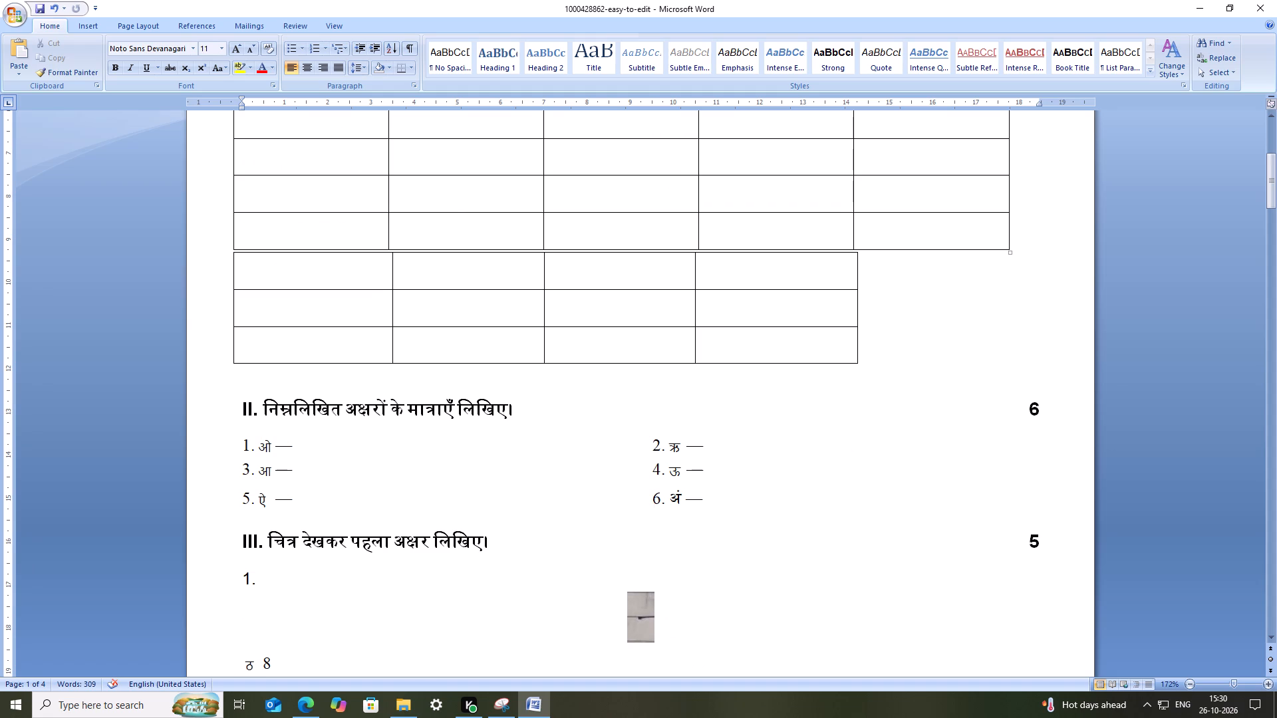
{"action": "scroll", "coordinate": [507, 70], "scroll_direction": "down", "scroll_amount": 6}
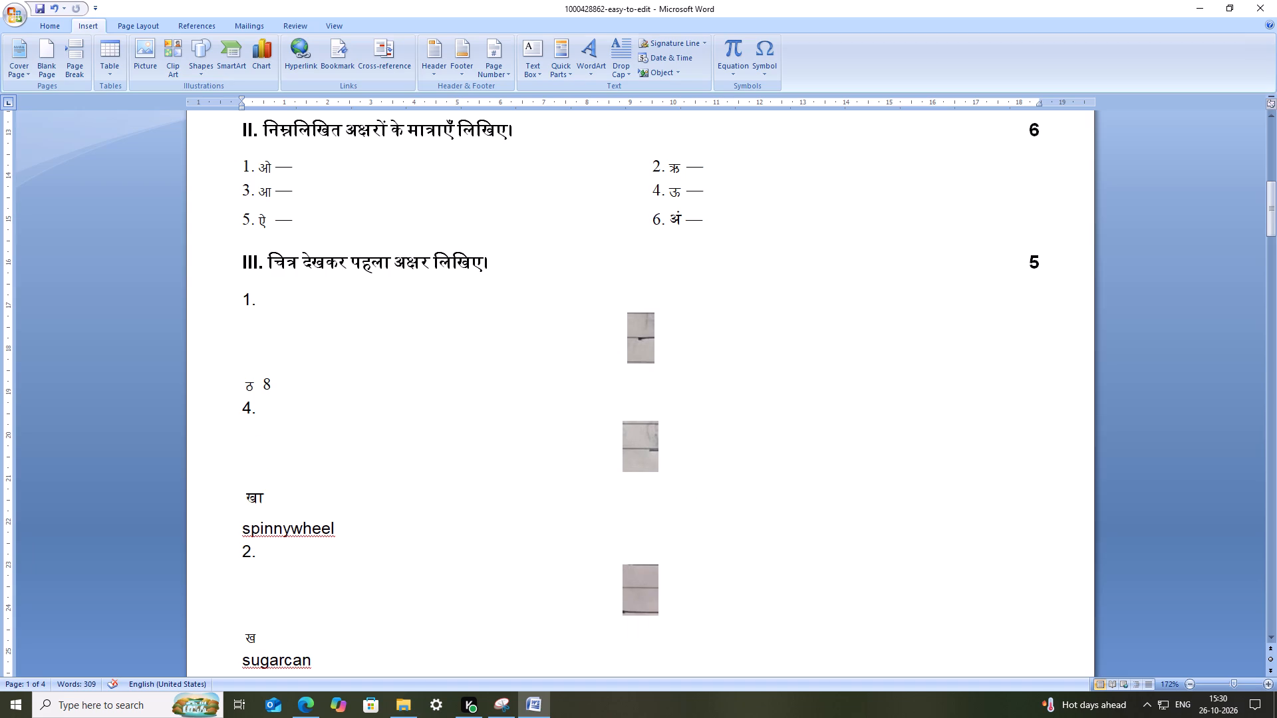
{"action": "scroll", "coordinate": [523, 268], "scroll_direction": "down", "scroll_amount": 15}
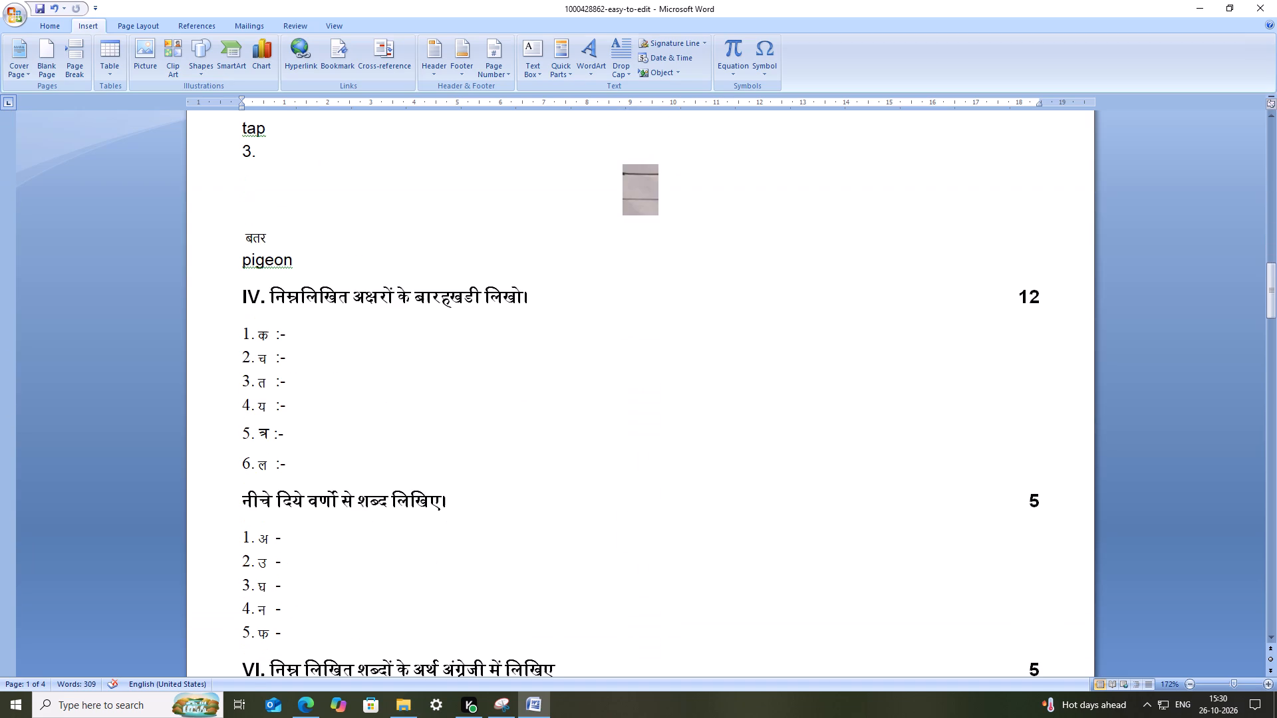
{"action": "scroll", "coordinate": [533, 251], "scroll_direction": "down", "scroll_amount": 4}
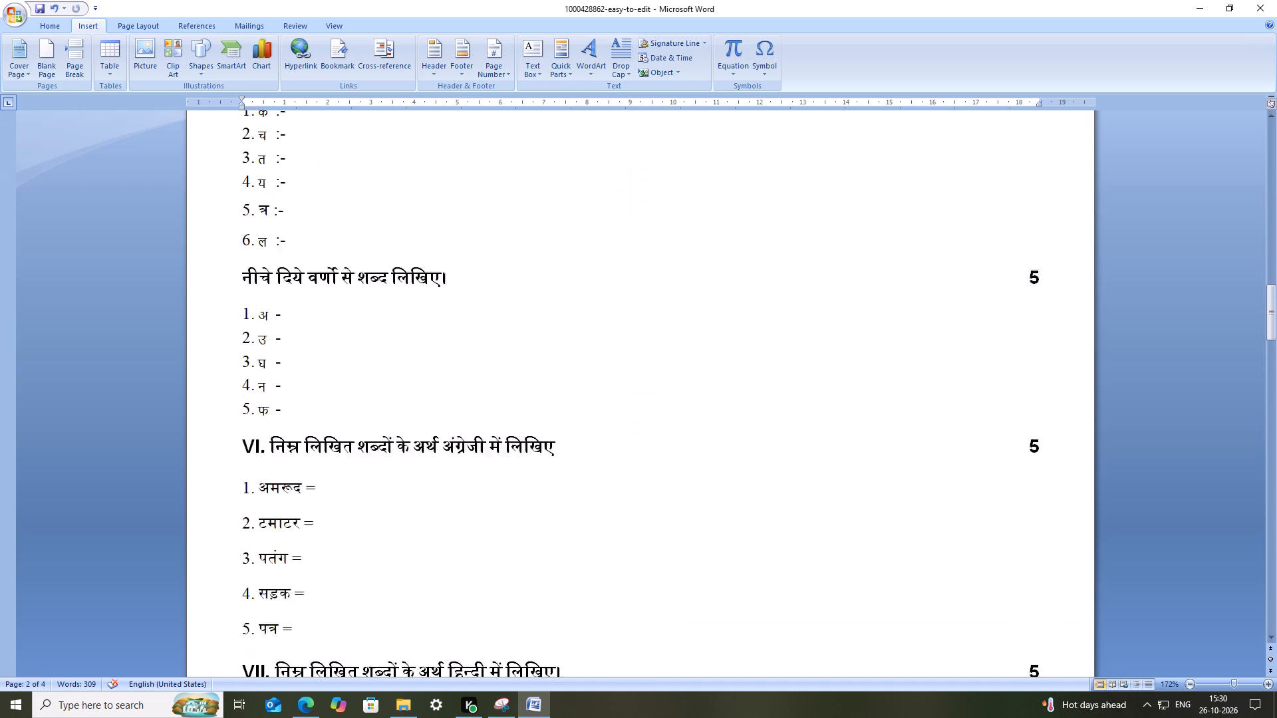
{"action": "scroll", "coordinate": [533, 251], "scroll_direction": "down", "scroll_amount": 10}
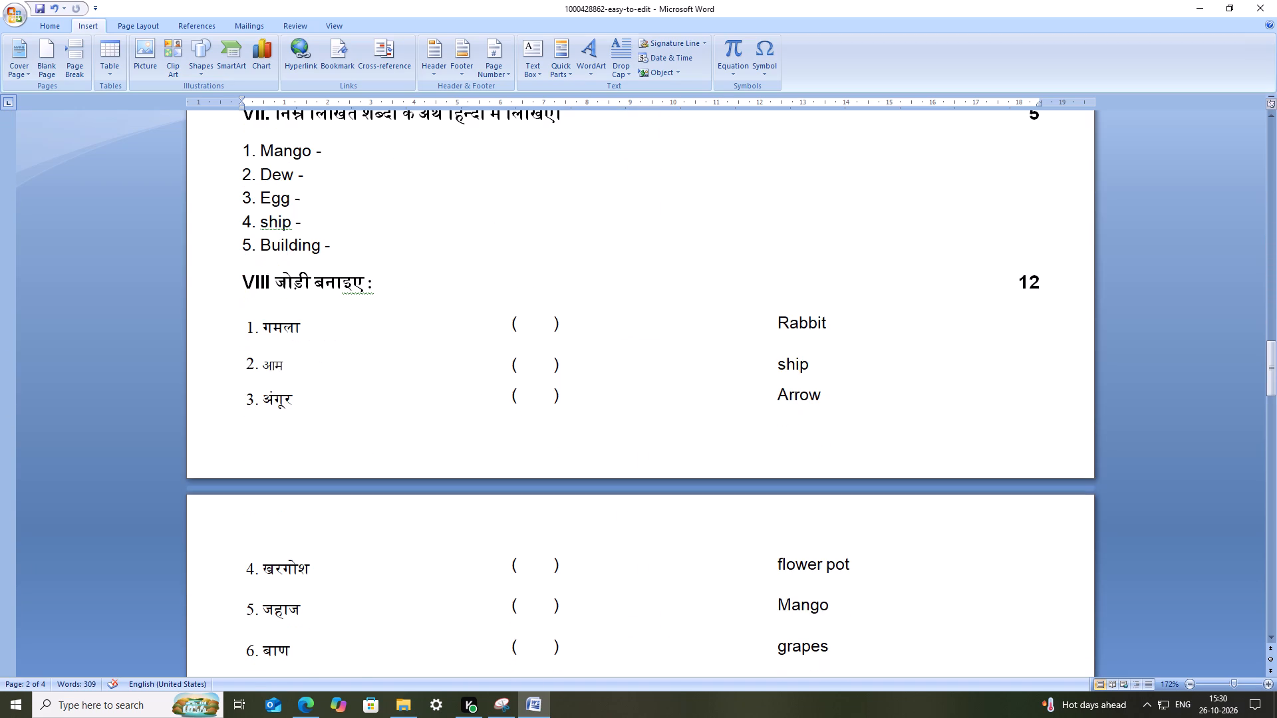
{"action": "scroll", "coordinate": [531, 250], "scroll_direction": "down", "scroll_amount": 3}
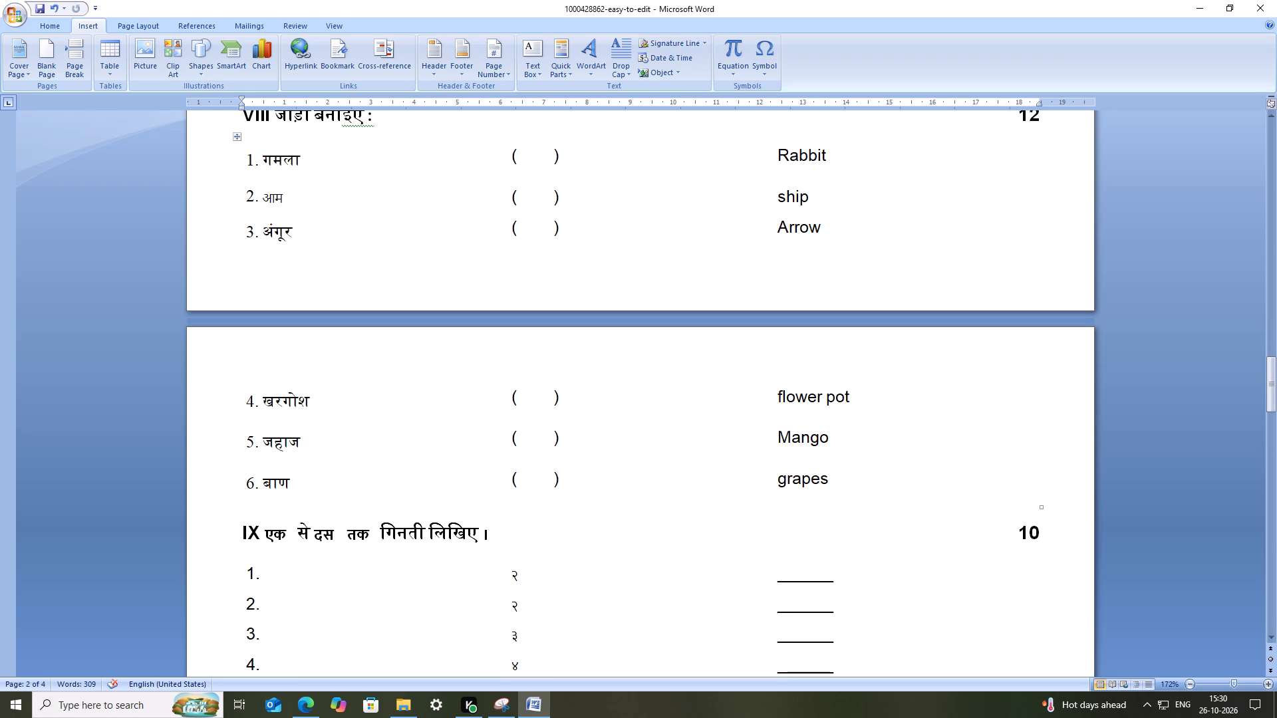
{"action": "scroll", "coordinate": [531, 250], "scroll_direction": "down", "scroll_amount": 6}
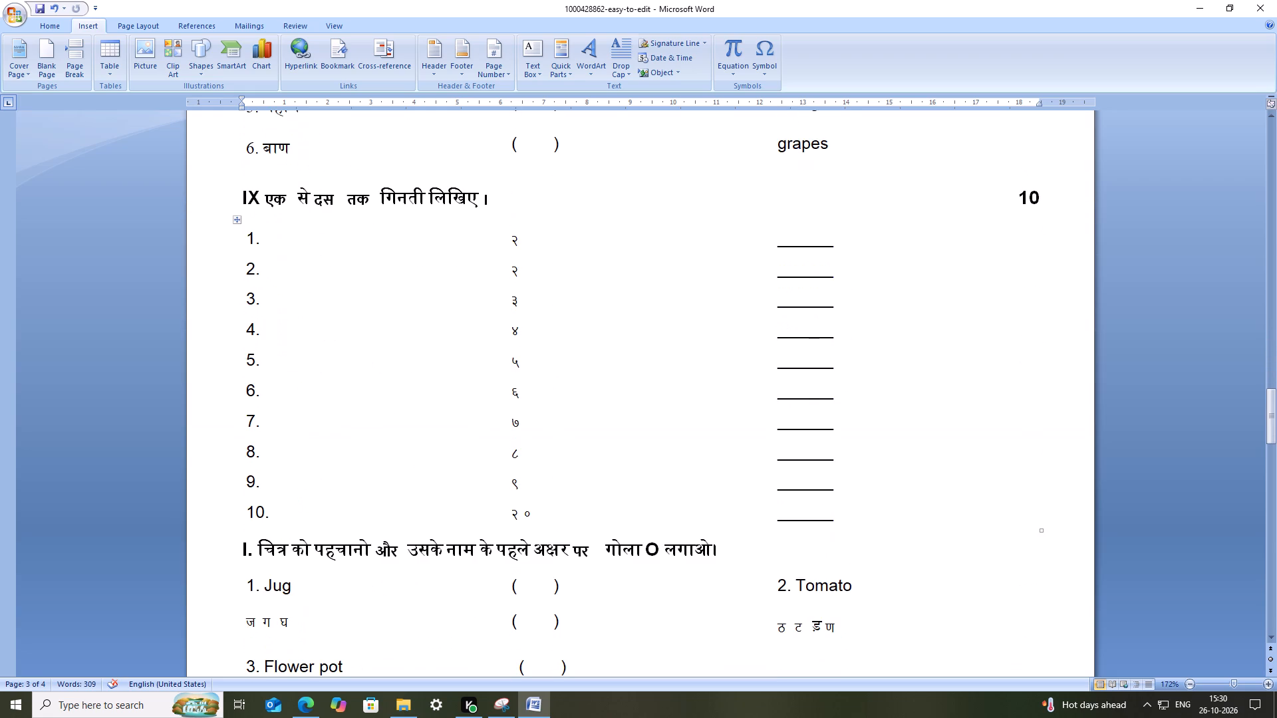
{"action": "scroll", "coordinate": [531, 250], "scroll_direction": "down", "scroll_amount": 5}
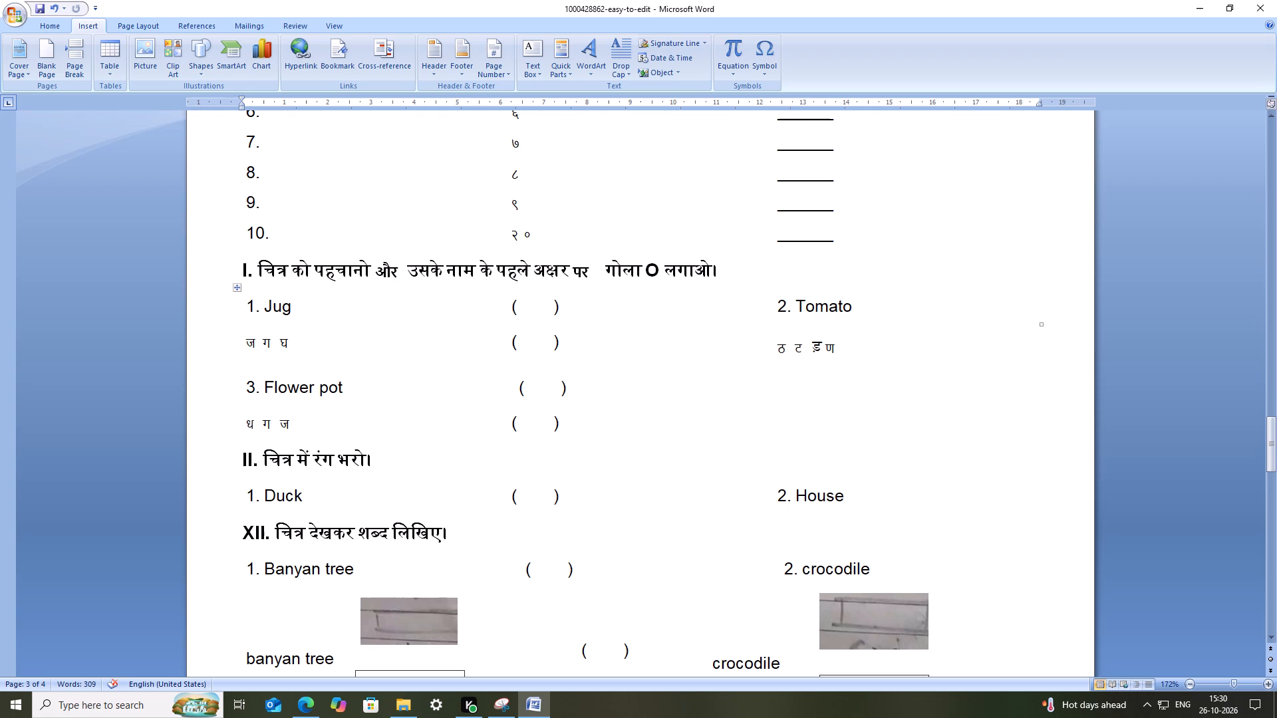
Delete the four bracket pairs from the Jug and Flower pot rows and their letter rows in the circle-the-first-letter question.
{"action": "left_click_drag", "start_coordinate": [559, 307], "coordinate": [520, 309]}
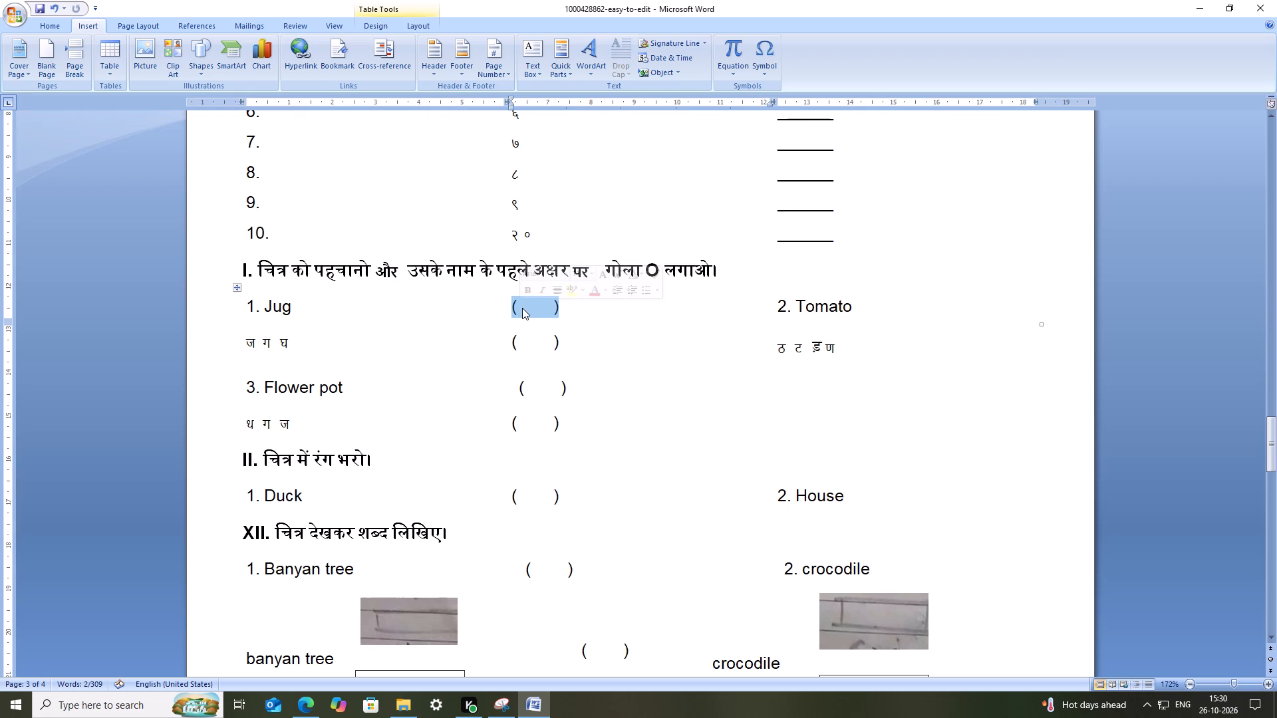
{"action": "key", "text": "BackSpace"}
{"action": "left_click_drag", "start_coordinate": [561, 345], "coordinate": [523, 338]}
{"action": "key", "text": "BackSpace"}
{"action": "left_click_drag", "start_coordinate": [571, 388], "coordinate": [531, 386]}
{"action": "key", "text": "BackSpace"}
{"action": "left_click_drag", "start_coordinate": [557, 431], "coordinate": [515, 422]}
{"action": "key", "text": "BackSpace"}
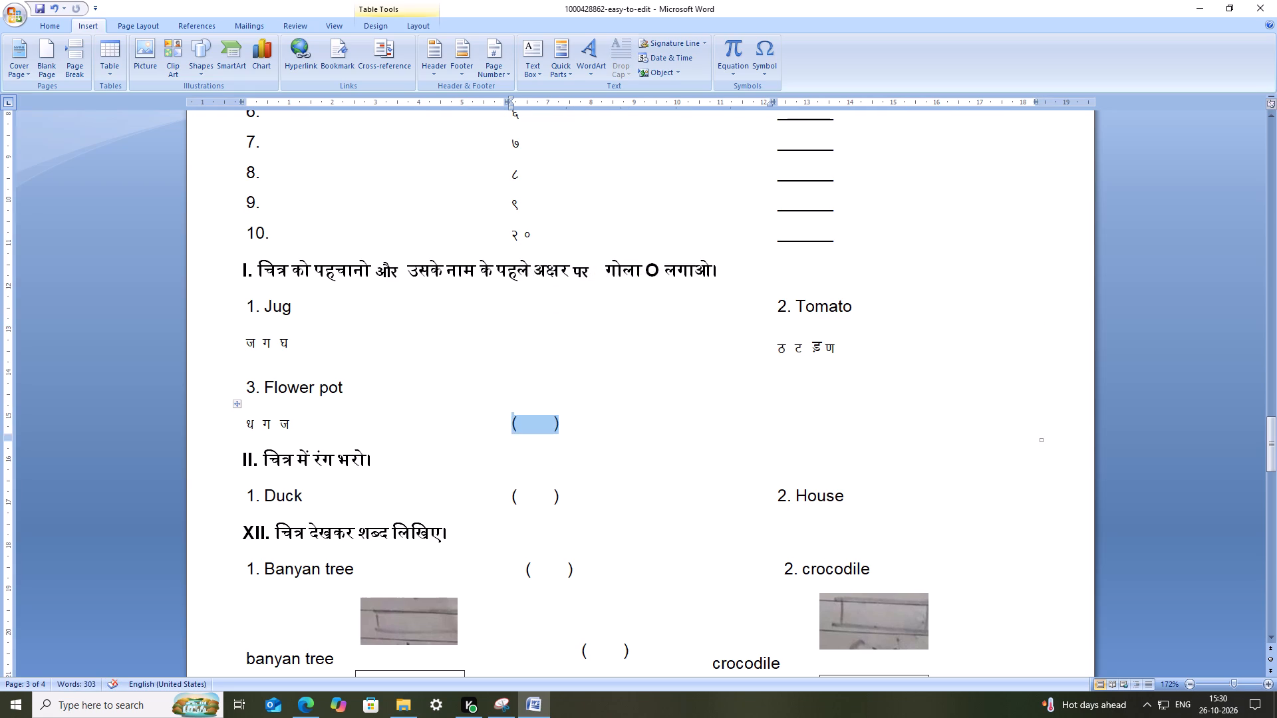
{"action": "left_click", "coordinate": [543, 358]}
Add four blank lines under "2. Tomato" to make picture space in the Jug and Tomato row.
{"action": "left_click", "coordinate": [883, 320]}
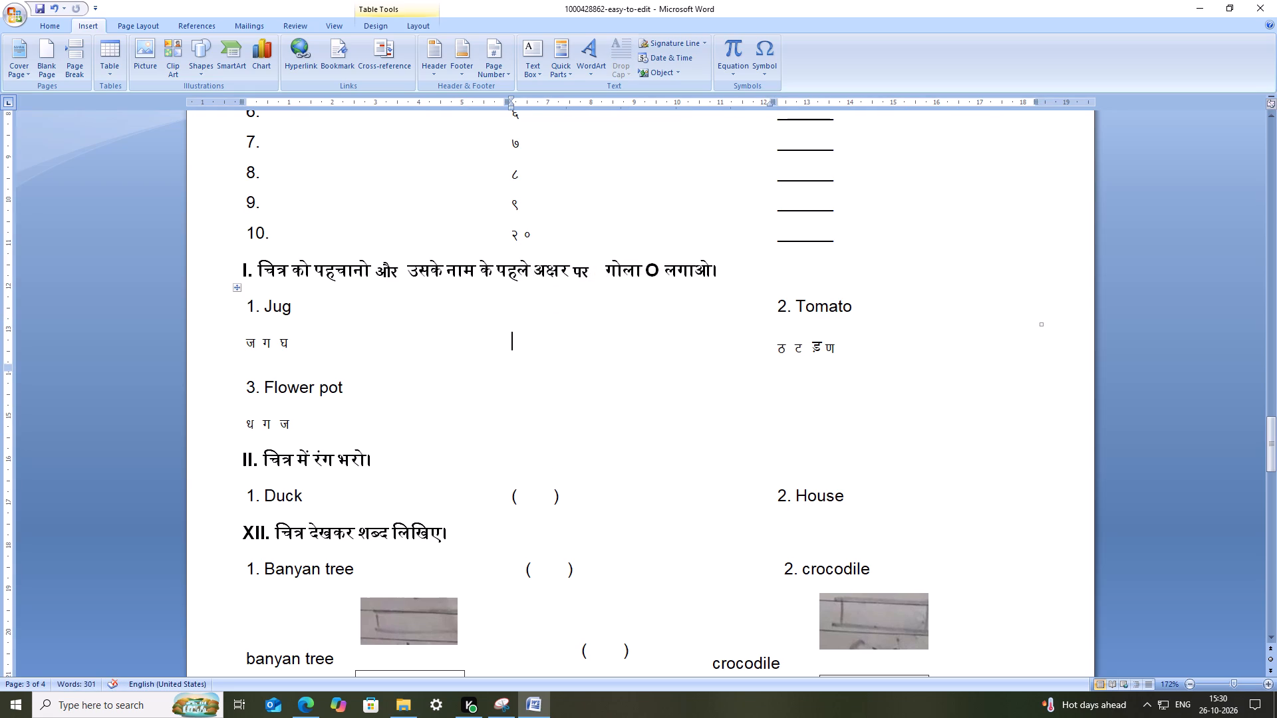
{"action": "left_click", "coordinate": [883, 307]}
{"action": "key", "text": "Return"}
{"action": "key", "text": "Return"}
{"action": "key", "text": "Return"}
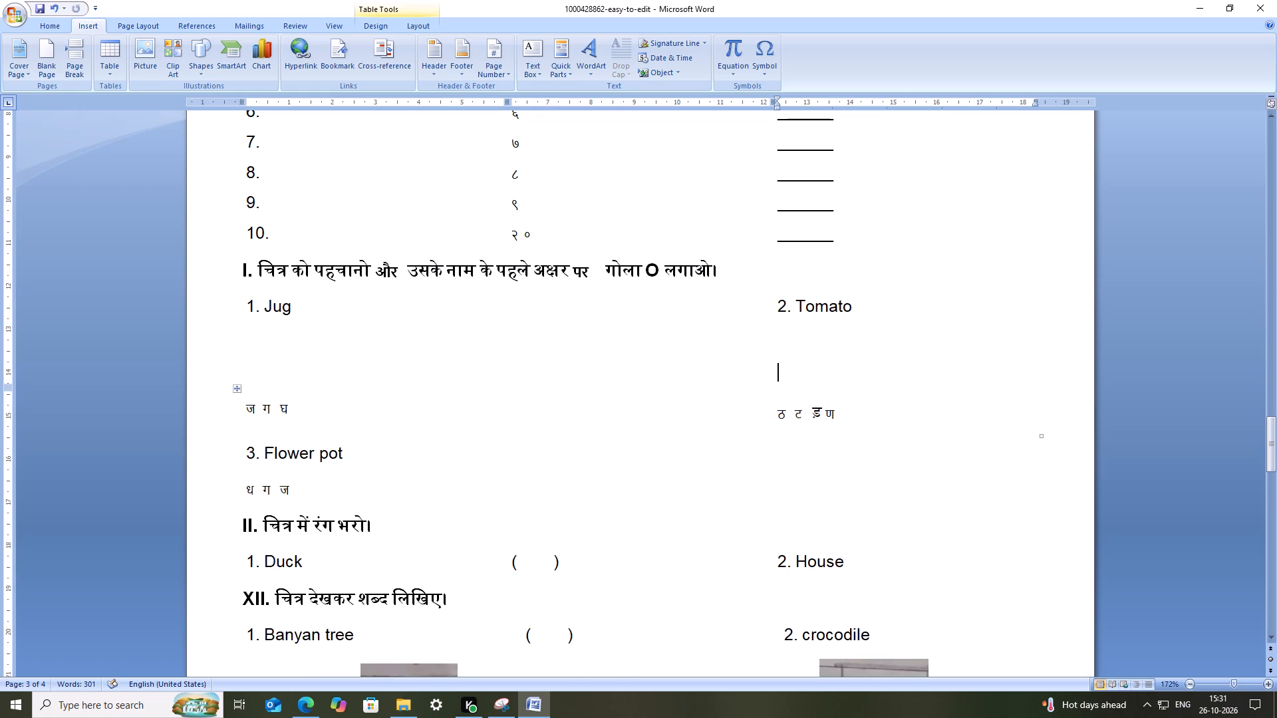
{"action": "key", "text": "Return"}
Make the option letters ज ग घ and ठ ट ड़ ण below Jug and Tomato bold at font size 14.
{"action": "left_click_drag", "start_coordinate": [859, 436], "coordinate": [358, 442]}
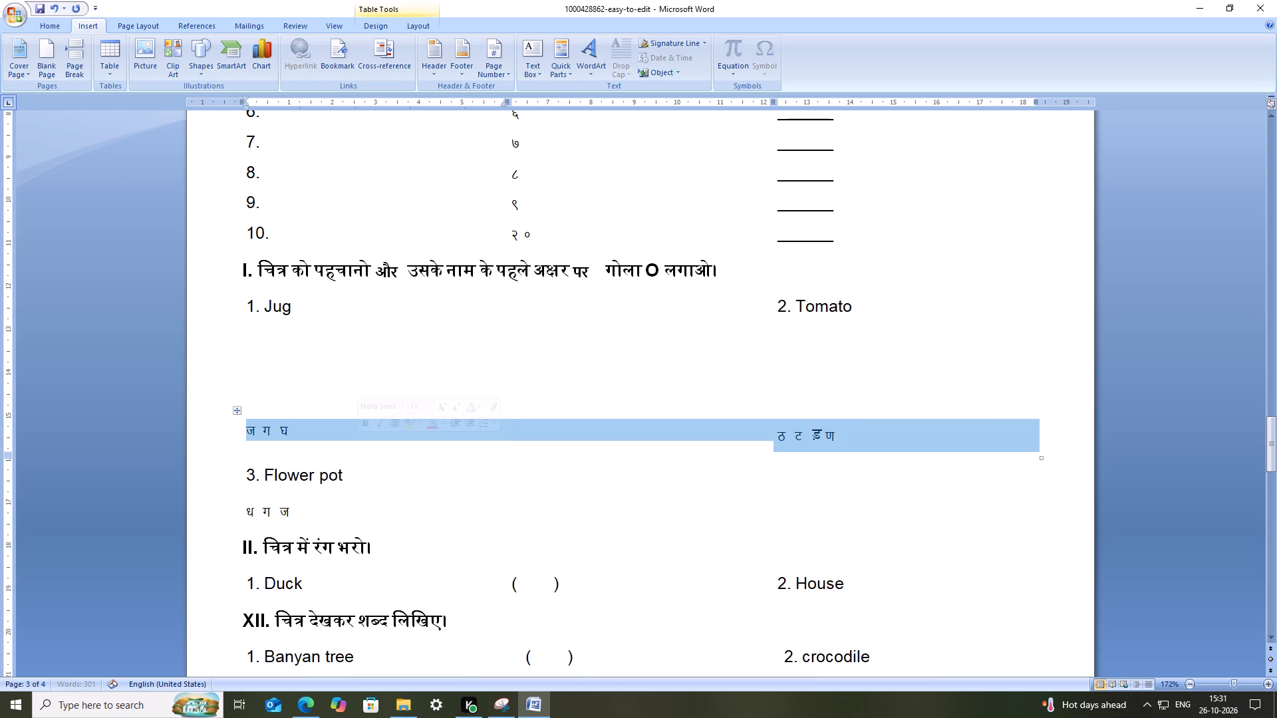
{"action": "left_click", "coordinate": [51, 25]}
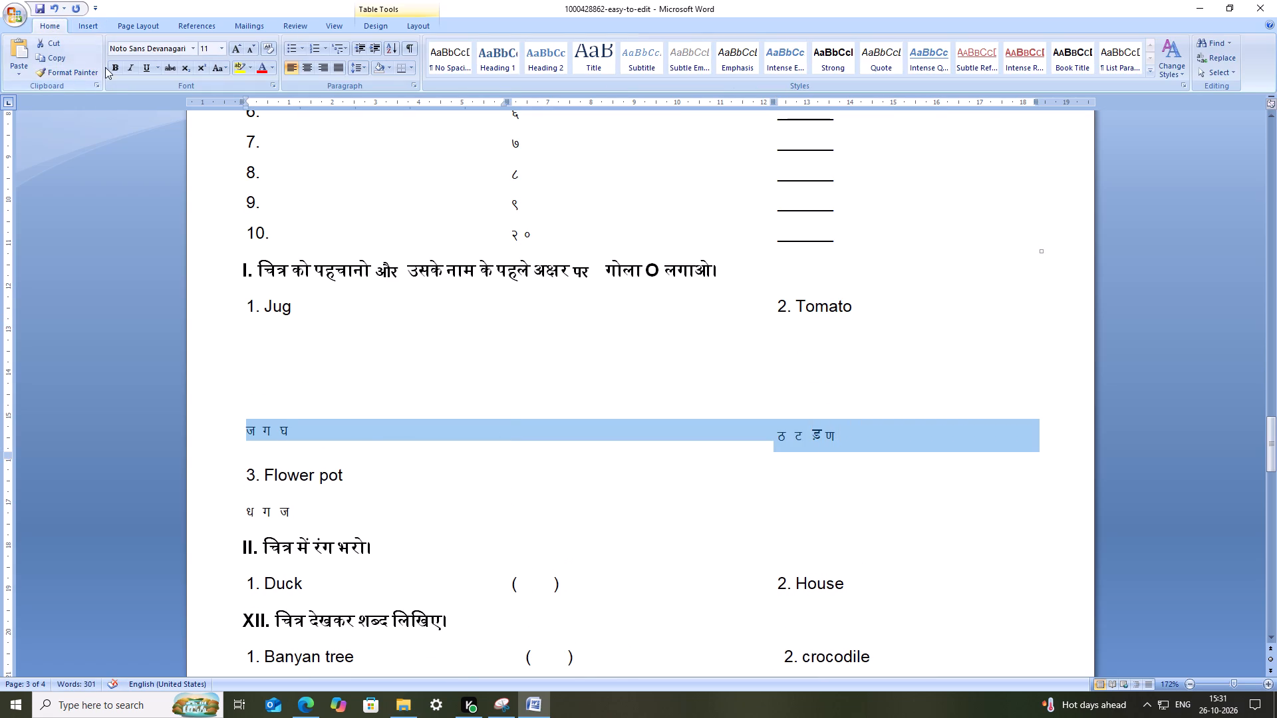
{"action": "left_click", "coordinate": [108, 66]}
{"action": "triple_click", "coordinate": [229, 45]}
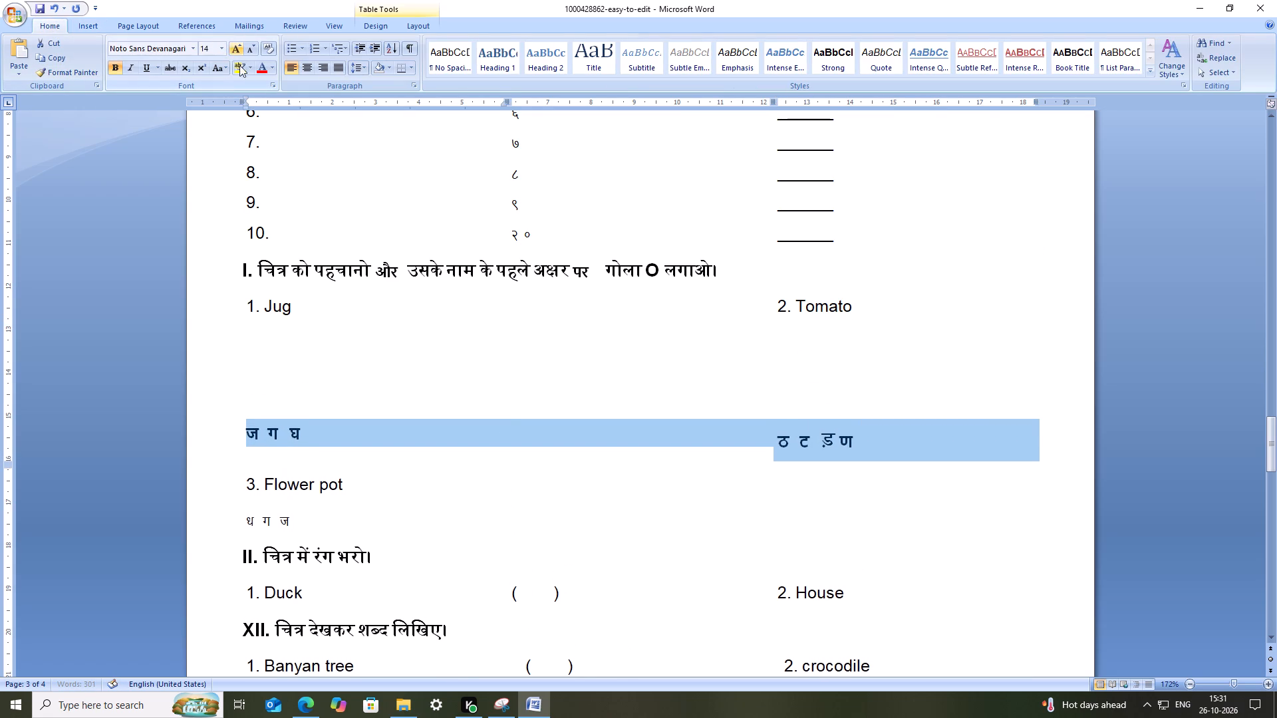
Indent the Jug option letters ज ग घ by seven spaces and widen the gaps between them by three and four spaces.
{"action": "left_click", "coordinate": [245, 435]}
{"action": "left_click", "coordinate": [249, 433]}
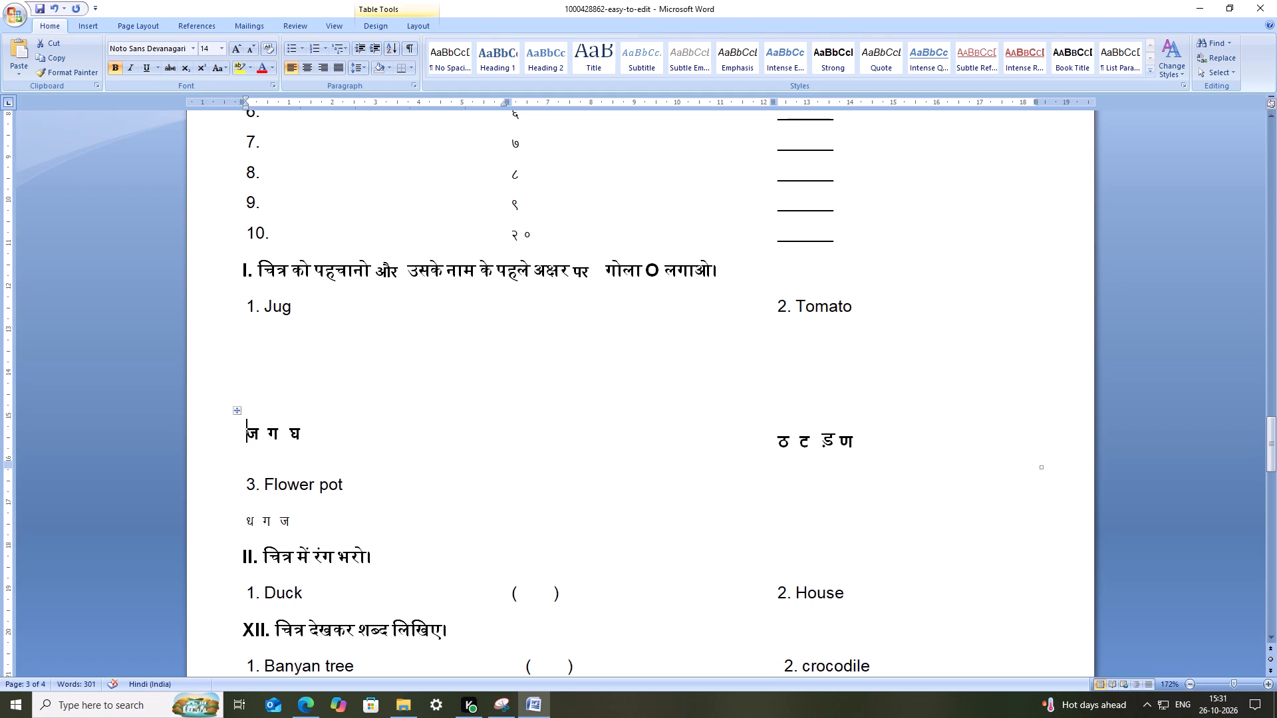
{"action": "key", "text": "space"}
{"action": "key", "text": "space"}
{"action": "key", "text": "space"}
{"action": "key", "text": "space"}
{"action": "key", "text": "space"}
{"action": "key", "text": "space"}
{"action": "key", "text": "space"}
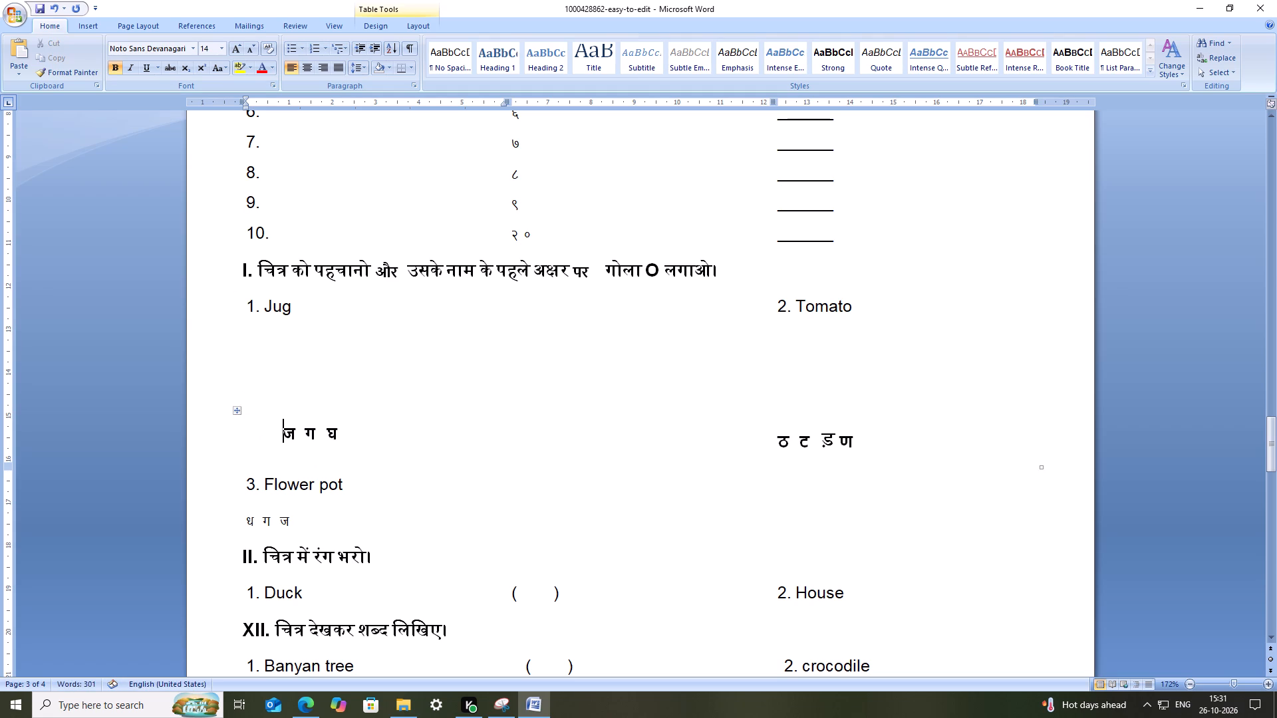
{"action": "left_click", "coordinate": [297, 435]}
{"action": "key", "text": "space"}
{"action": "key", "text": "space"}
{"action": "key", "text": "space"}
{"action": "left_click", "coordinate": [336, 438]}
{"action": "key", "text": "space"}
{"action": "key", "text": "space"}
{"action": "key", "text": "space"}
{"action": "key", "text": "space"}
Indent the Tomato option letters ठ ट ड़ ण by three spaces, widen the gaps between them by two to three spaces, and save.
{"action": "left_click", "coordinate": [780, 440]}
{"action": "key", "text": "space"}
{"action": "key", "text": "space"}
{"action": "key", "text": "space"}
{"action": "left_click", "coordinate": [809, 445]}
{"action": "key", "text": "space"}
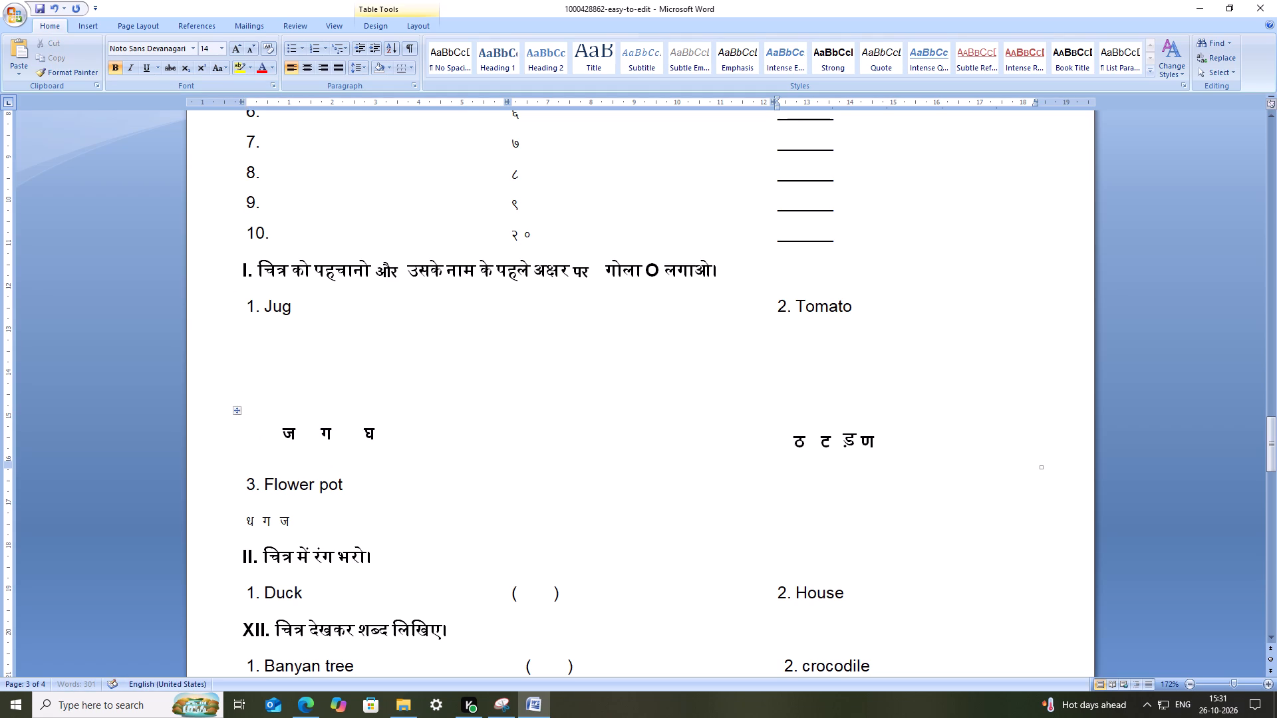
{"action": "key", "text": "space"}
{"action": "left_click", "coordinate": [838, 443]}
{"action": "key", "text": "space"}
{"action": "key", "text": "space"}
{"action": "left_click", "coordinate": [874, 439]}
{"action": "key", "text": "space"}
{"action": "key", "text": "space"}
{"action": "key", "text": "space"}
{"action": "left_click", "coordinate": [921, 364]}
{"action": "key", "text": "ctrl+s"}
{"action": "key", "text": "ctrl+s"}
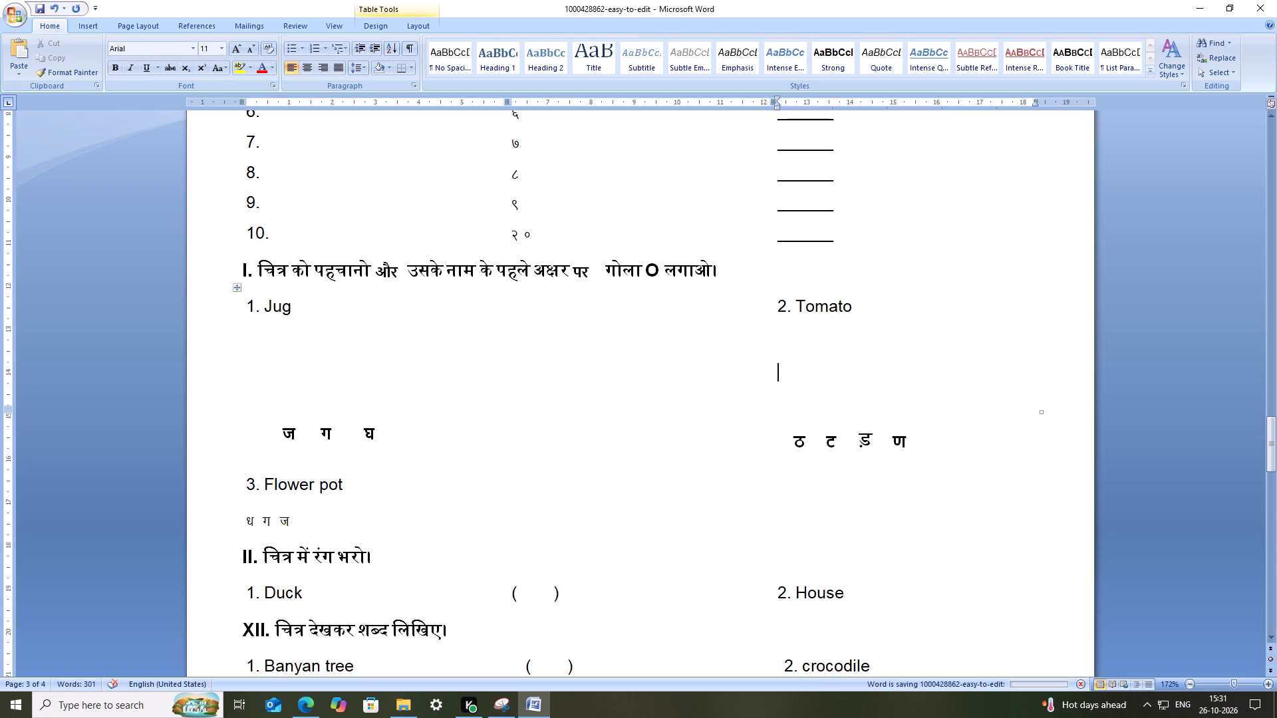
Delete the word Jug after number 1 in the circle-the-first-letter question.
{"action": "left_click", "coordinate": [301, 303]}
{"action": "left_click_drag", "start_coordinate": [290, 320], "coordinate": [266, 316]}
{"action": "key", "text": "BackSpace"}
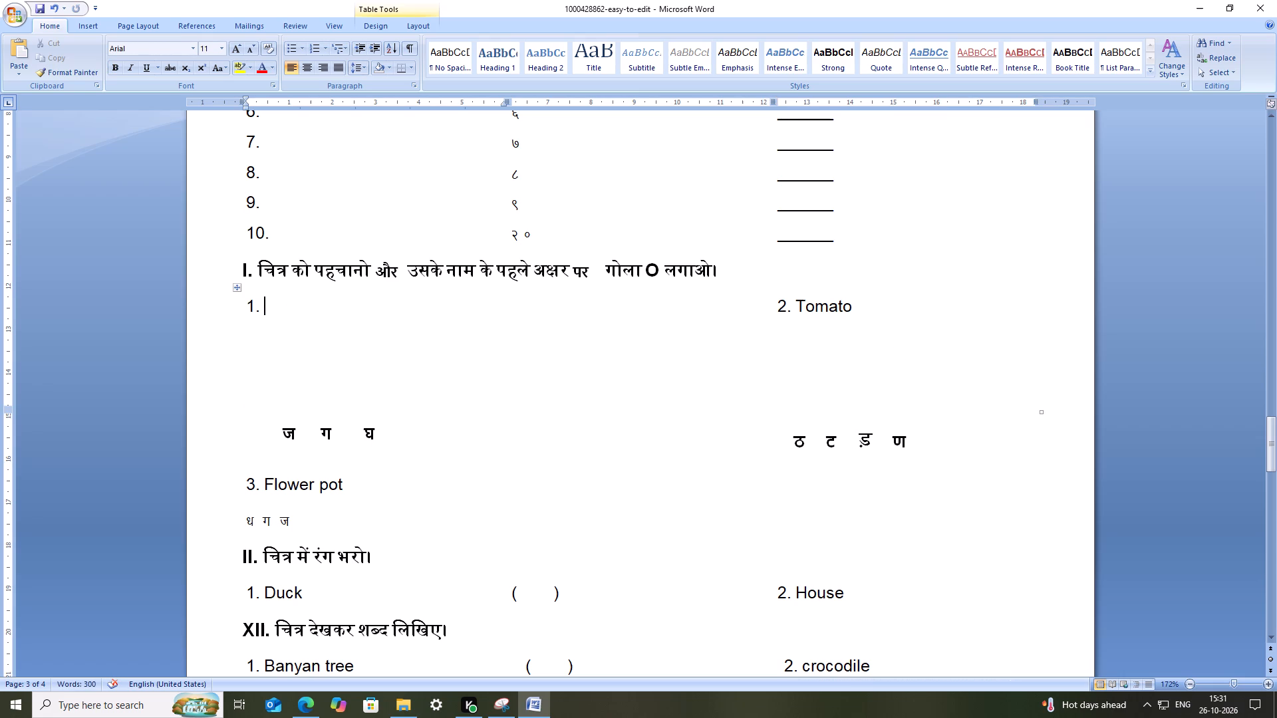
Insert the jug picture from the images folder in Downloads after number 1.
{"action": "left_click", "coordinate": [94, 32]}
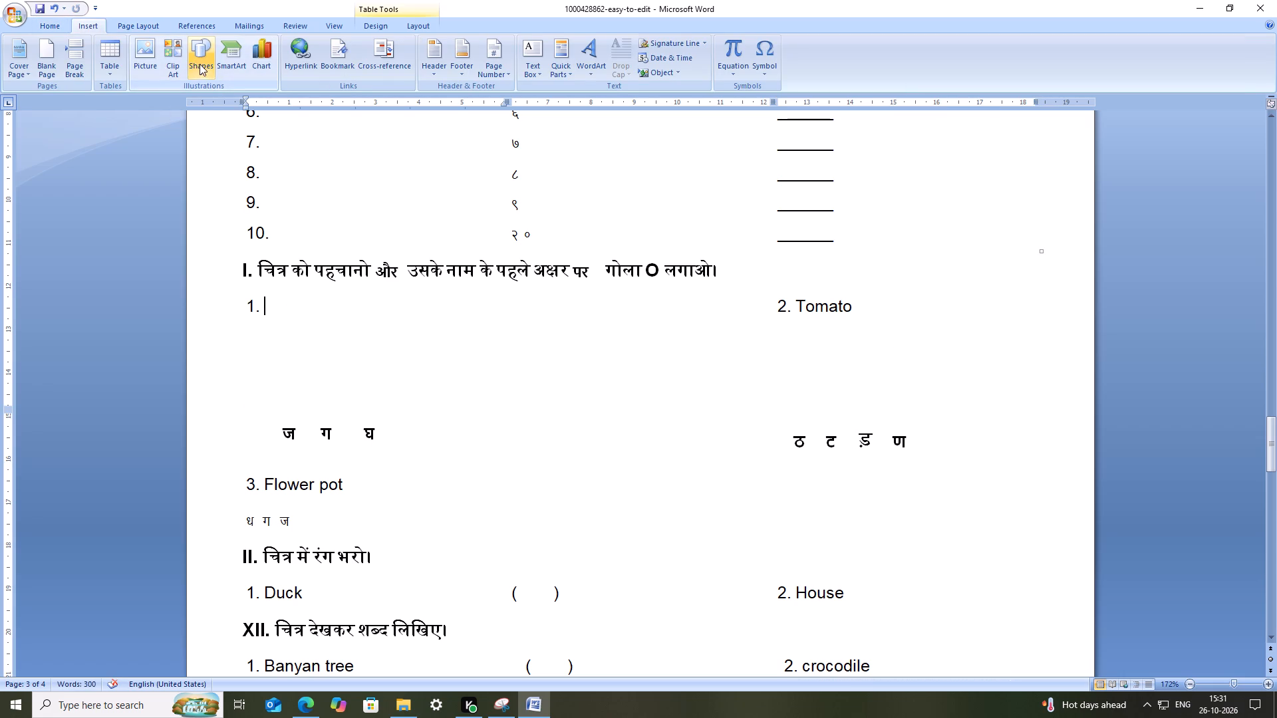
{"action": "left_click", "coordinate": [148, 47]}
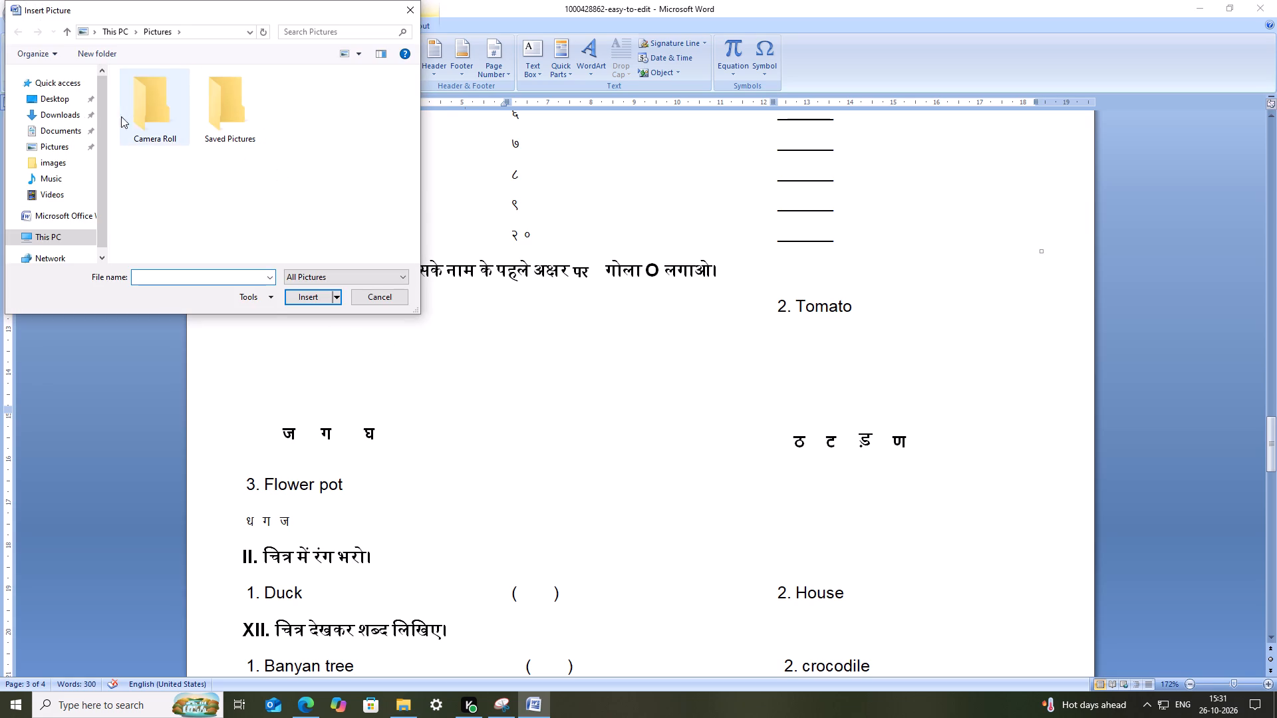
{"action": "left_click", "coordinate": [82, 115]}
{"action": "double_click", "coordinate": [200, 112]}
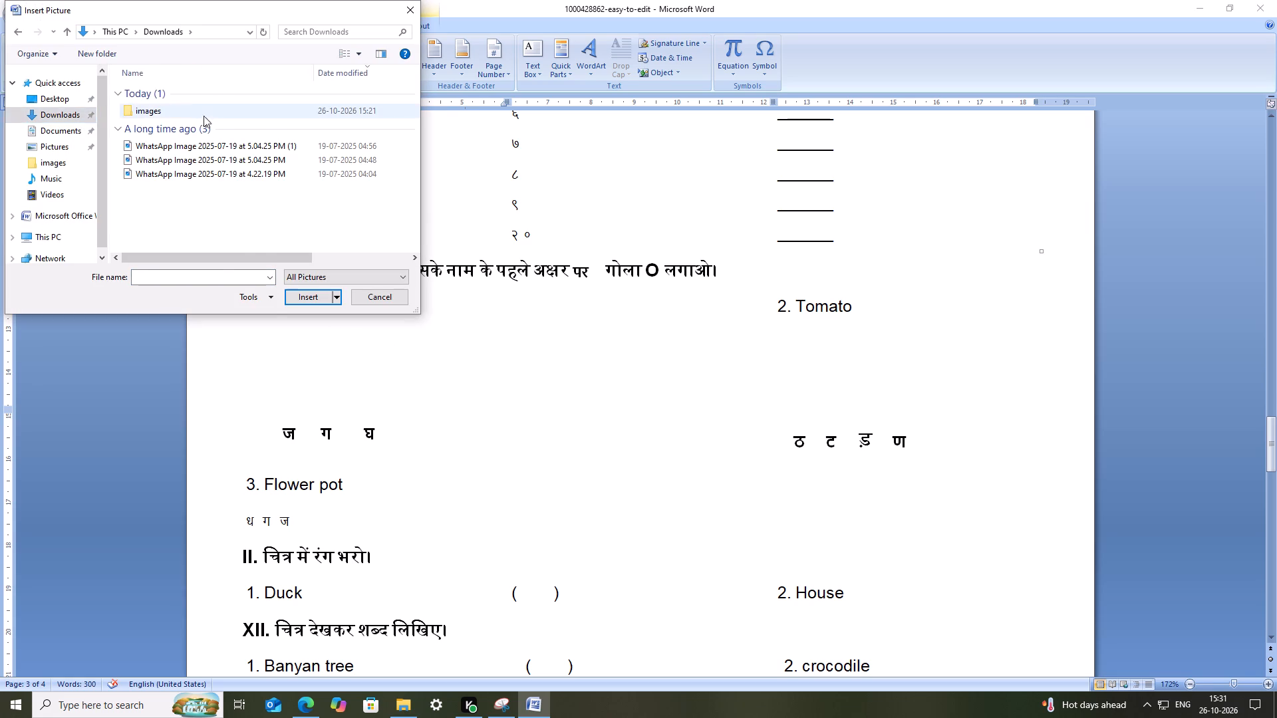
{"action": "scroll", "coordinate": [259, 188], "scroll_direction": "down", "scroll_amount": 4}
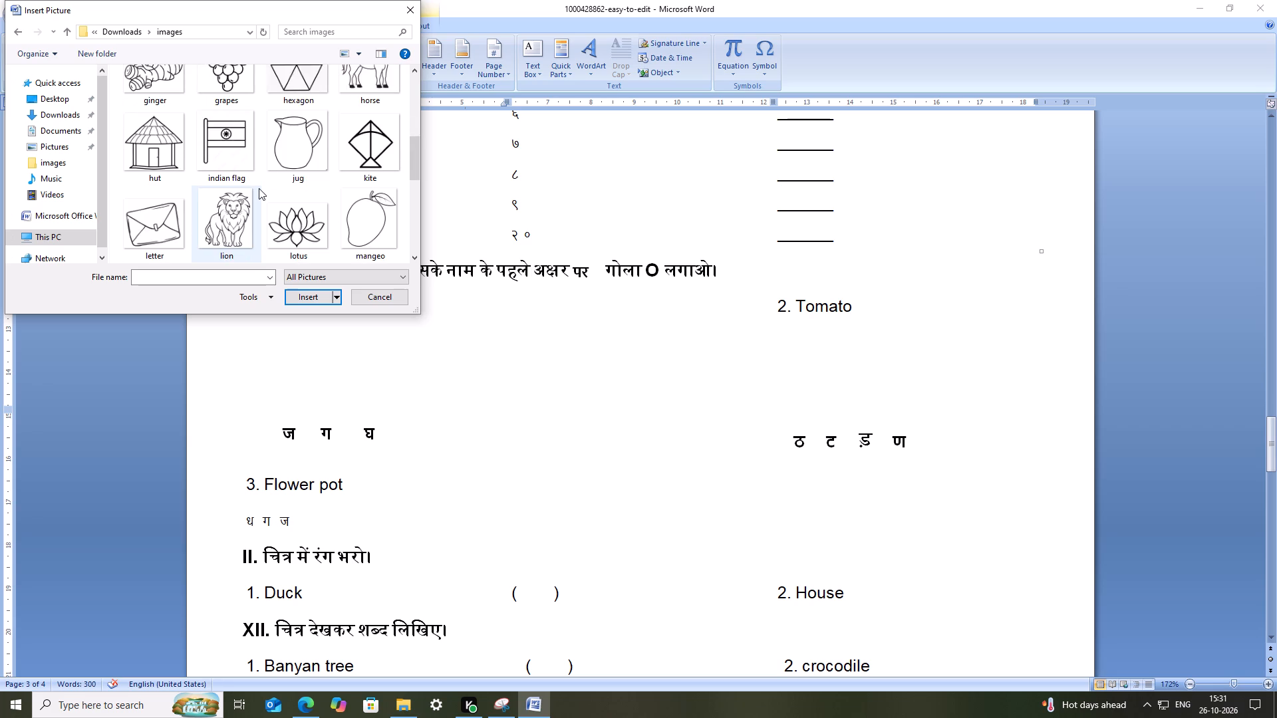
{"action": "scroll", "coordinate": [259, 188], "scroll_direction": "down", "scroll_amount": 4}
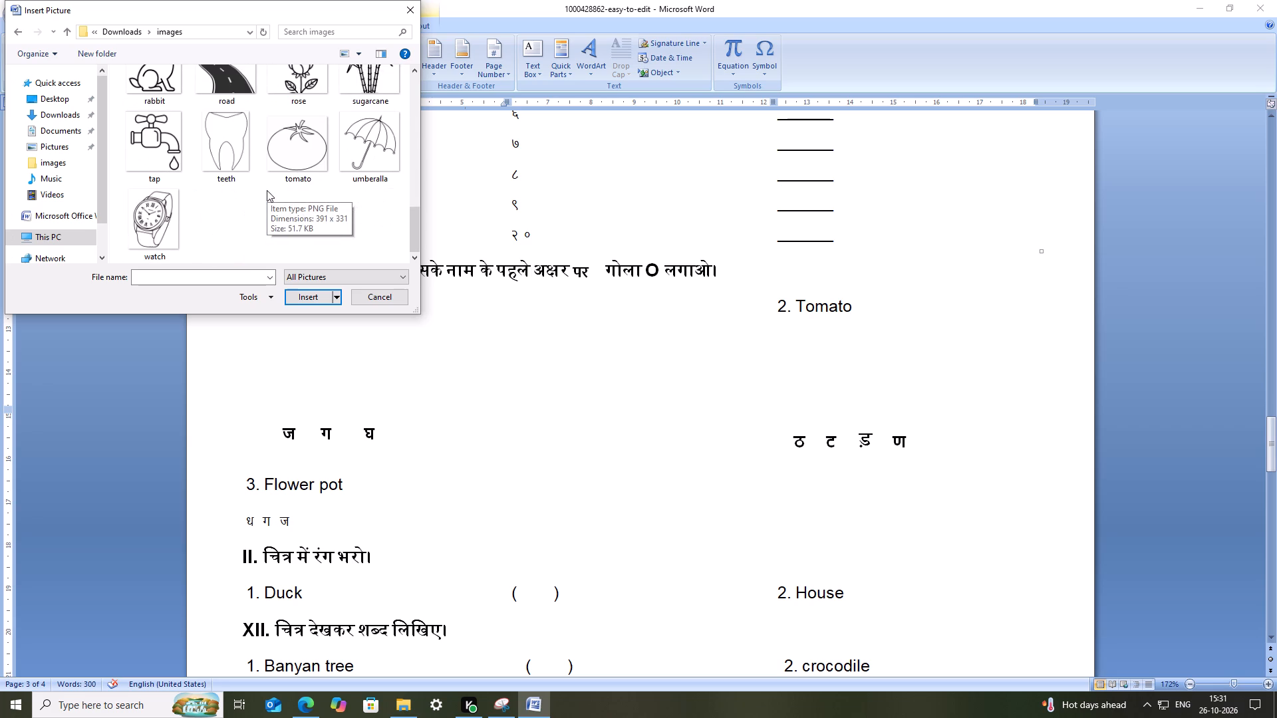
{"action": "scroll", "coordinate": [267, 190], "scroll_direction": "up", "scroll_amount": 3}
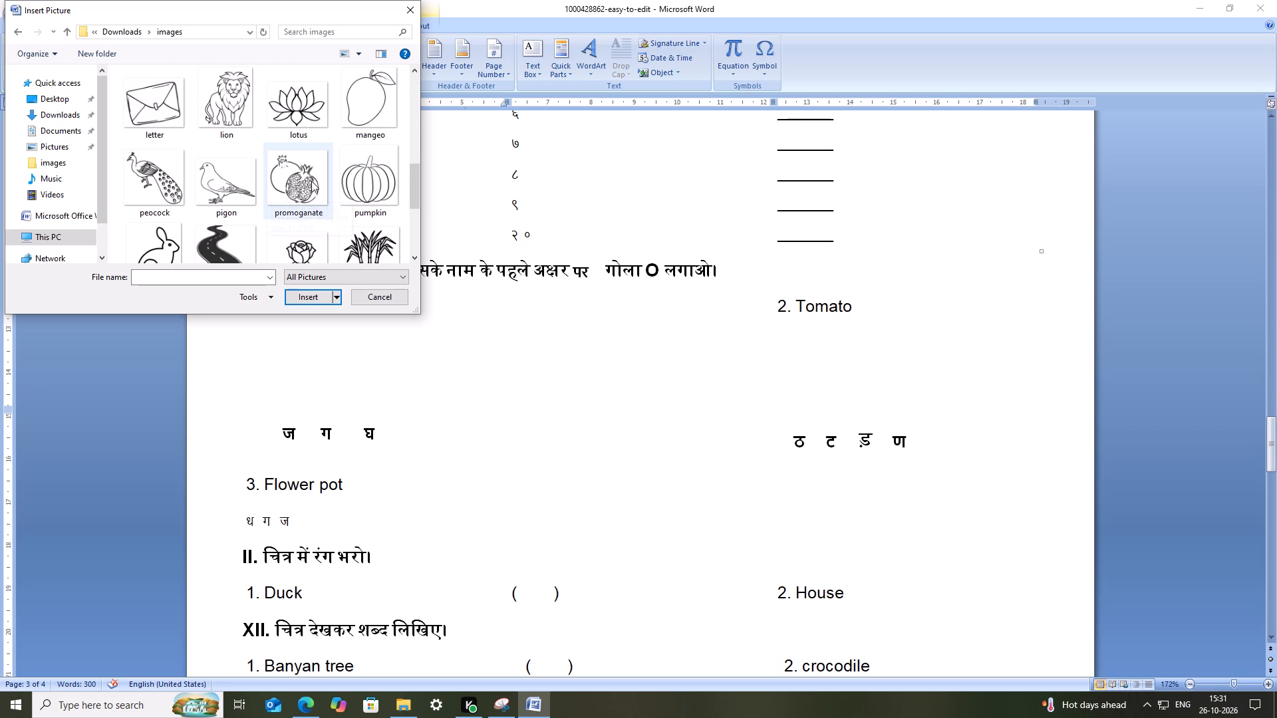
{"action": "scroll", "coordinate": [303, 179], "scroll_direction": "down", "scroll_amount": 2}
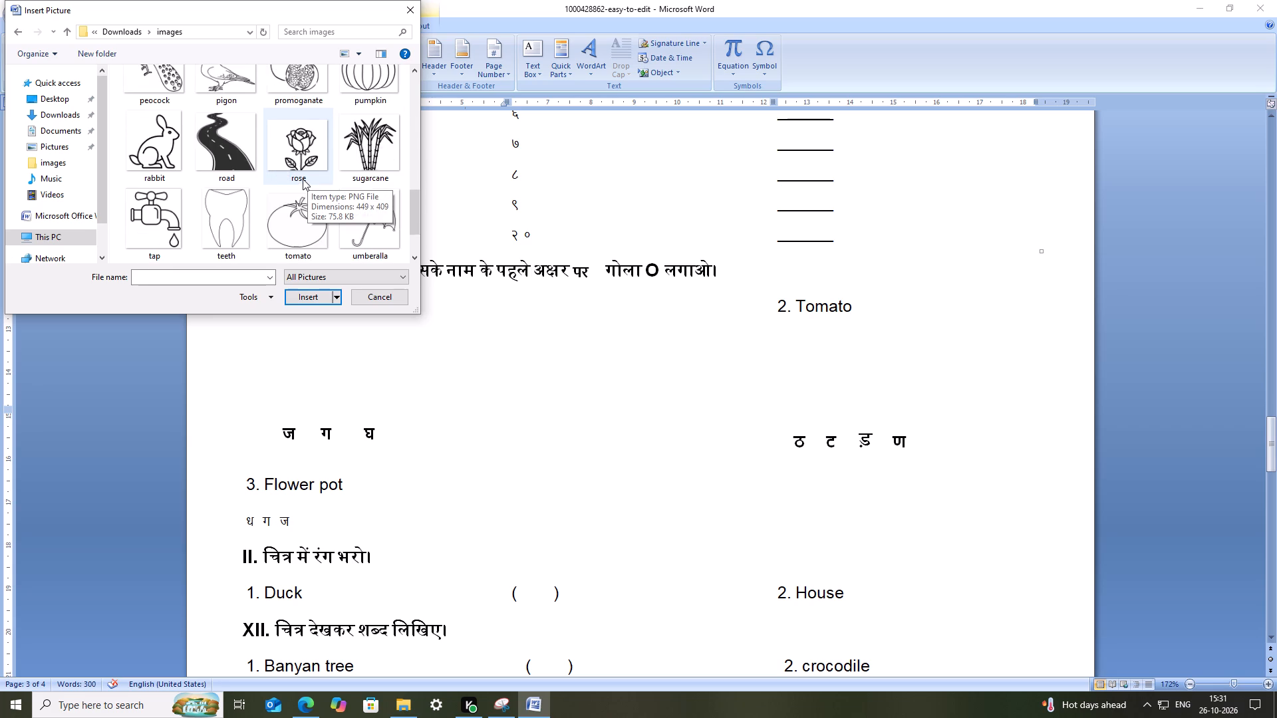
{"action": "scroll", "coordinate": [303, 179], "scroll_direction": "down", "scroll_amount": 1}
{"action": "scroll", "coordinate": [301, 181], "scroll_direction": "up", "scroll_amount": 2}
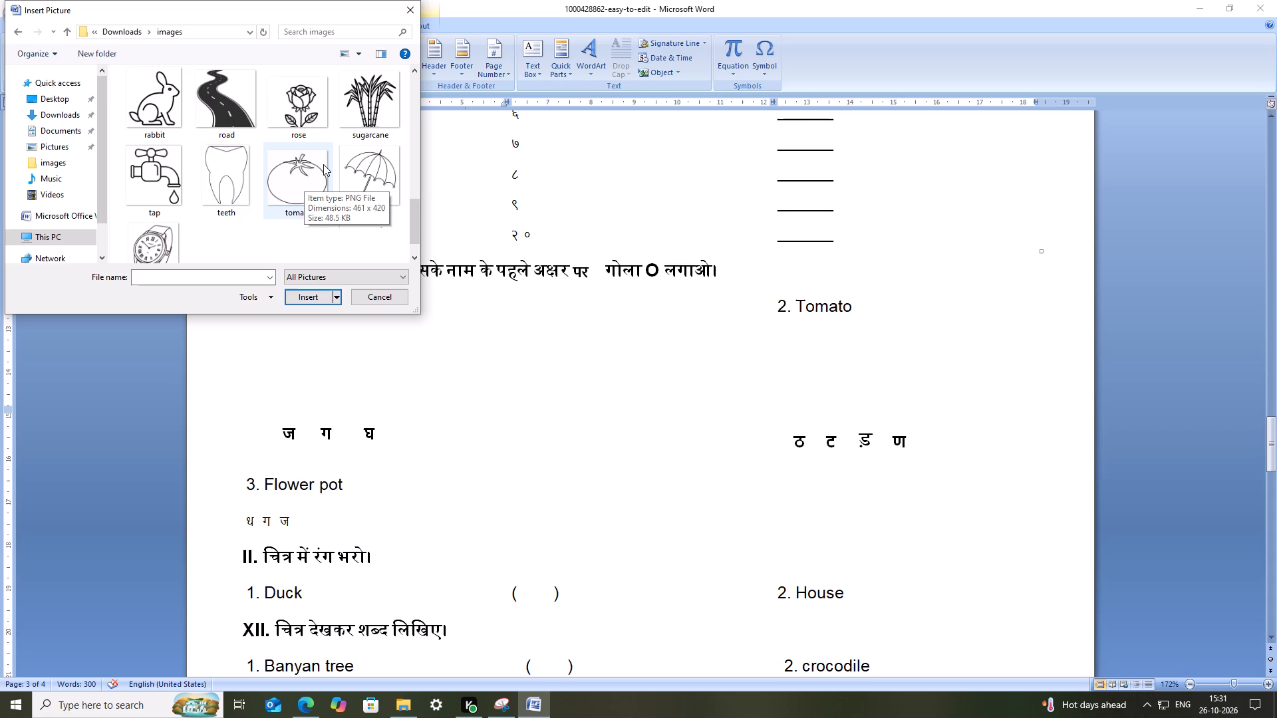
{"action": "scroll", "coordinate": [323, 161], "scroll_direction": "up", "scroll_amount": 4}
{"action": "left_click", "coordinate": [303, 226]}
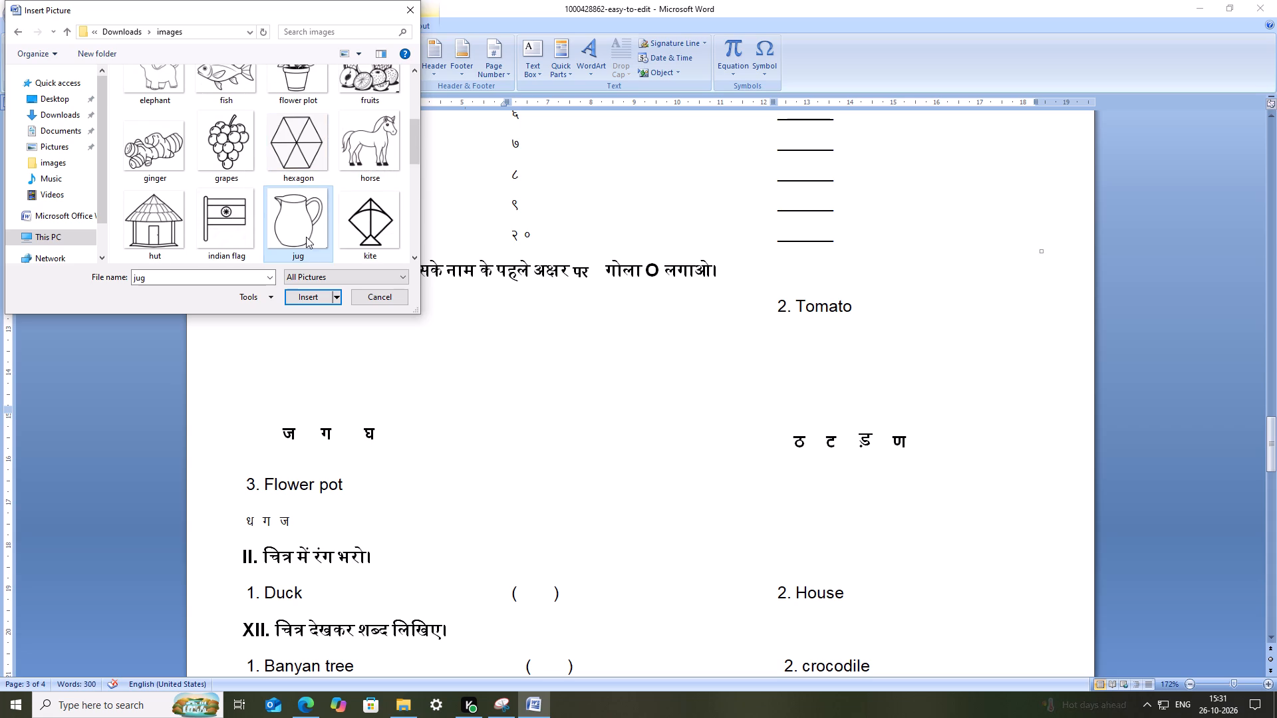
{"action": "left_click", "coordinate": [314, 299]}
Set the jug picture's text wrapping to In Front of Text.
{"action": "right_click", "coordinate": [462, 318]}
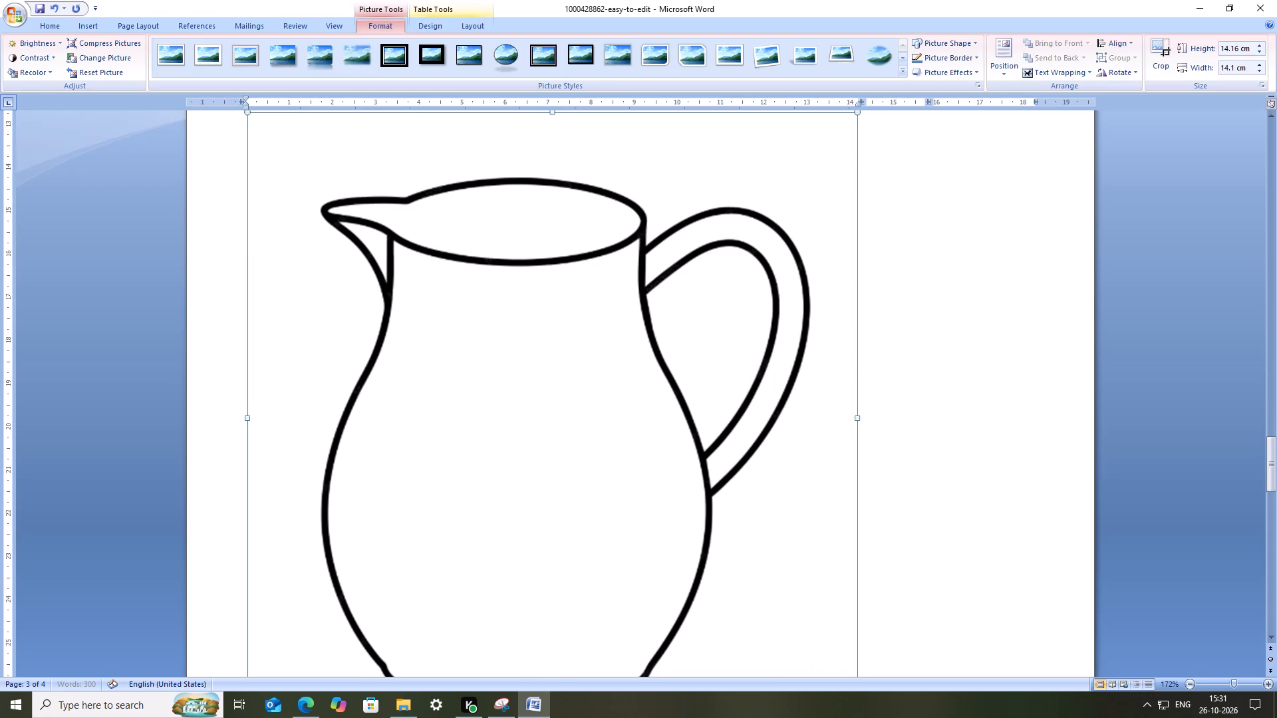
{"action": "left_click", "coordinate": [530, 459]}
{"action": "left_click", "coordinate": [627, 525]}
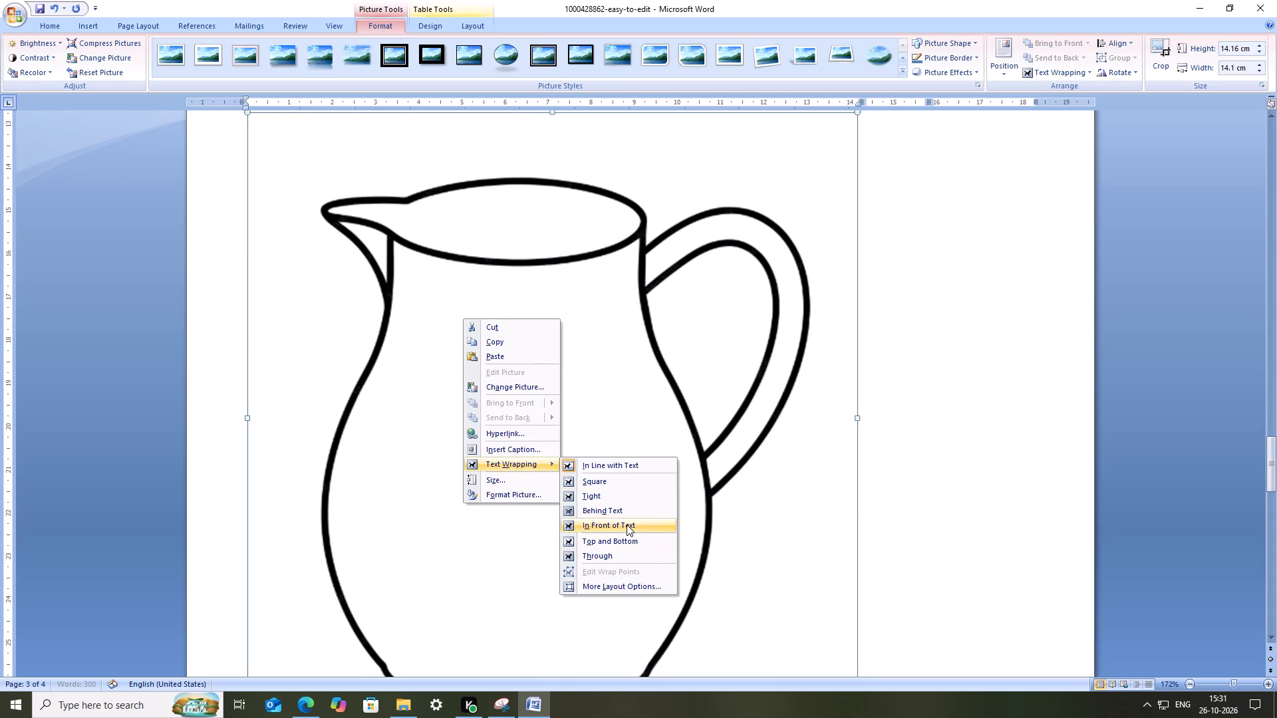
Shrink the jug picture to about 4.3 cm and move it up beside number 1 in the circle-the-first-letter question.
{"action": "scroll", "coordinate": [808, 274], "scroll_direction": "up", "scroll_amount": 1}
{"action": "left_click_drag", "start_coordinate": [857, 168], "coordinate": [524, 529]}
{"action": "scroll", "coordinate": [597, 449], "scroll_direction": "down", "scroll_amount": 5}
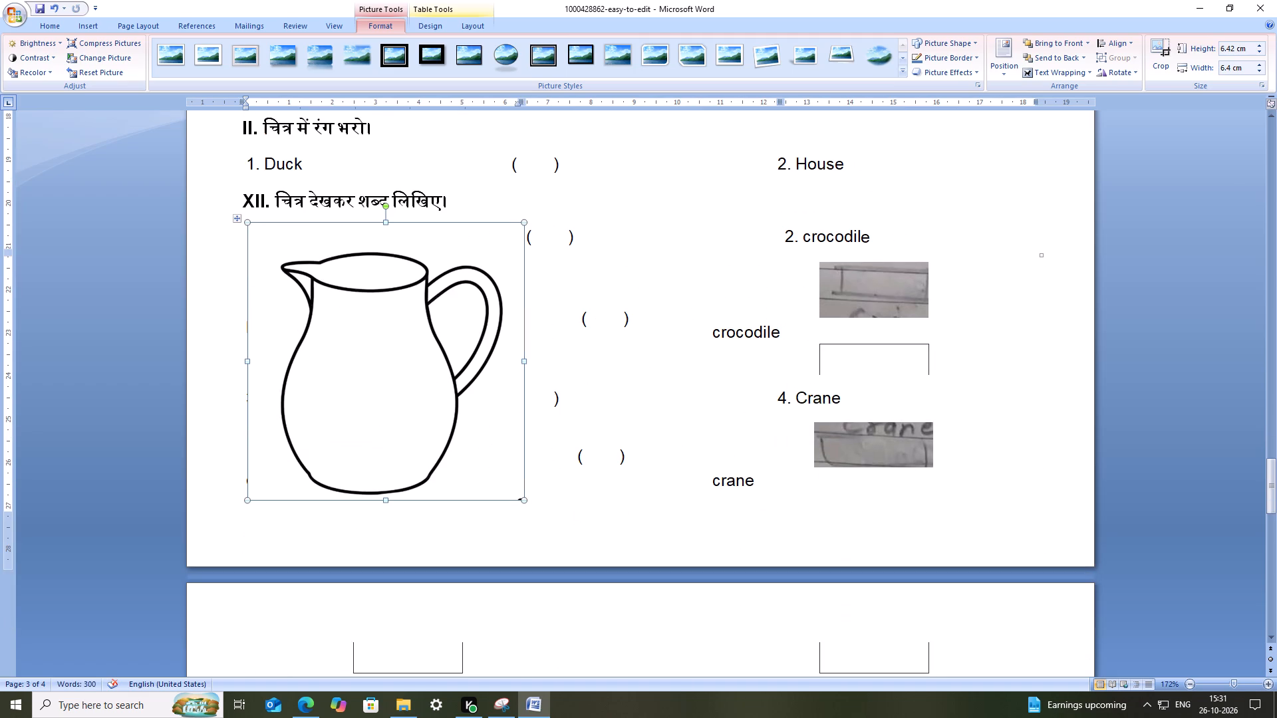
{"action": "left_click_drag", "start_coordinate": [522, 219], "coordinate": [432, 375]}
{"action": "scroll", "coordinate": [468, 370], "scroll_direction": "down", "scroll_amount": 5}
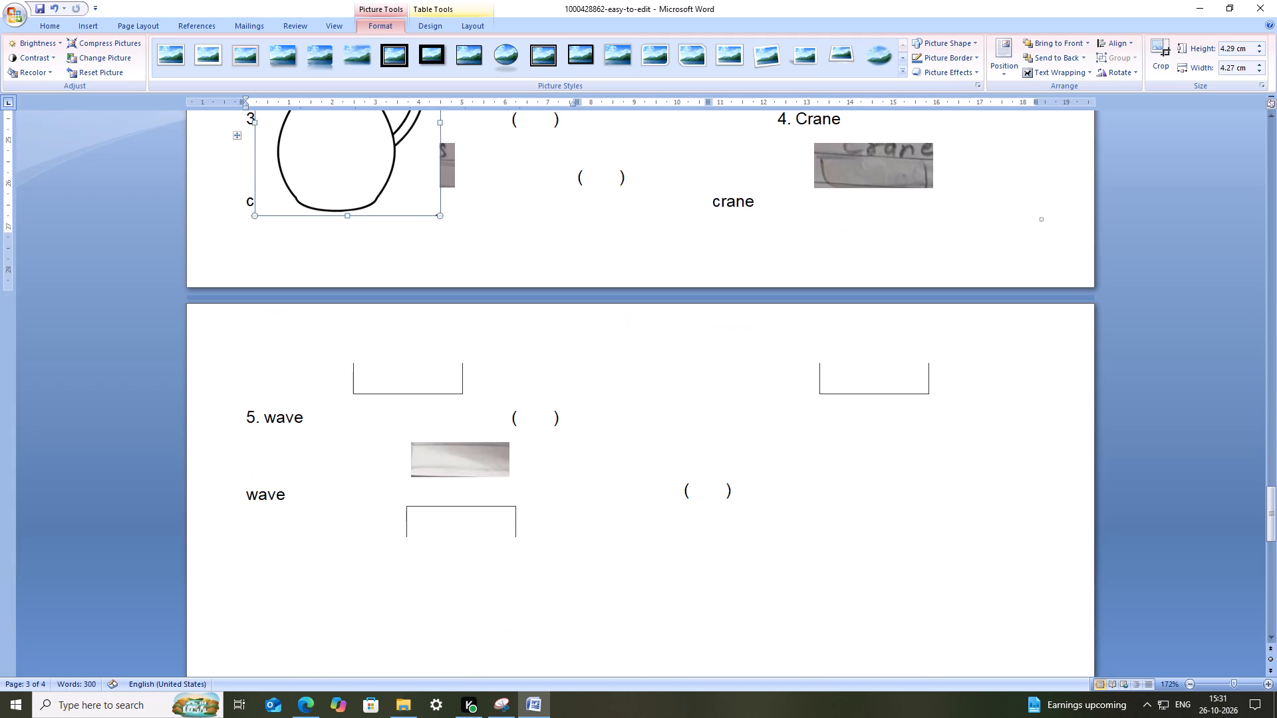
{"action": "scroll", "coordinate": [469, 373], "scroll_direction": "up", "scroll_amount": 13}
{"action": "scroll", "coordinate": [472, 378], "scroll_direction": "down", "scroll_amount": 4}
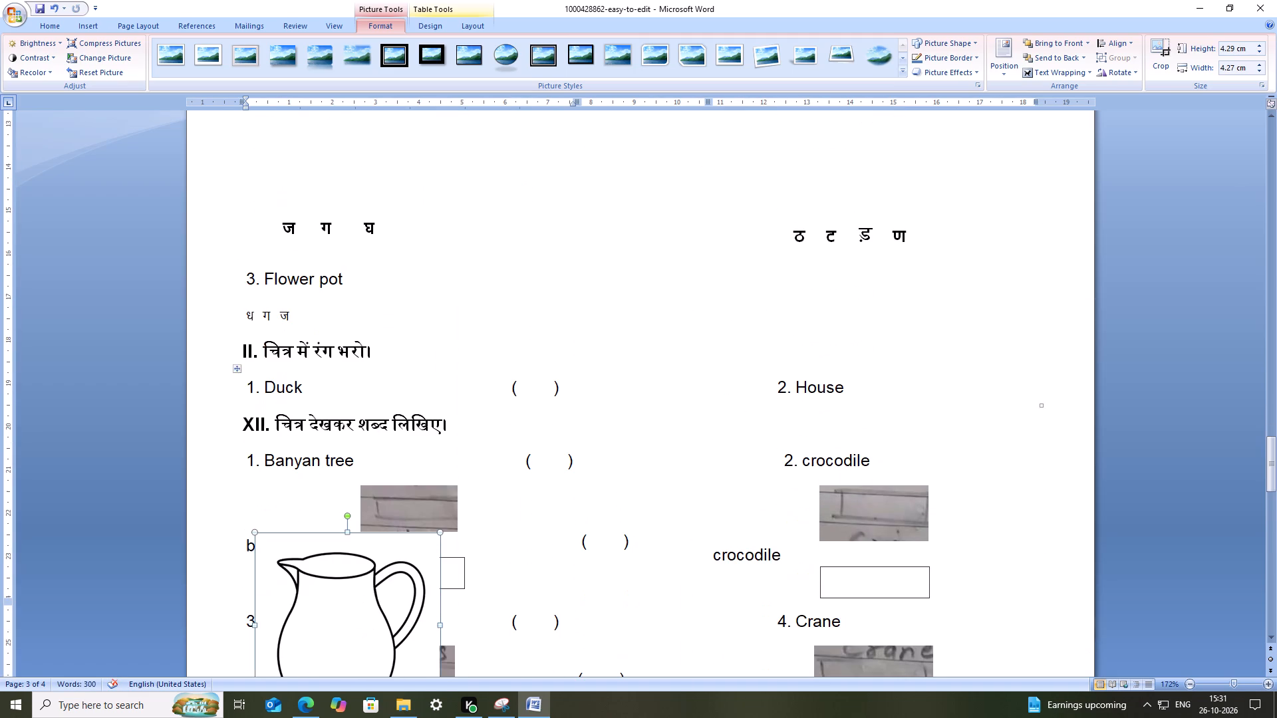
{"action": "left_click_drag", "start_coordinate": [370, 592], "coordinate": [374, 252]}
{"action": "scroll", "coordinate": [414, 332], "scroll_direction": "up", "scroll_amount": 5}
{"action": "left_click_drag", "start_coordinate": [362, 497], "coordinate": [362, 498]}
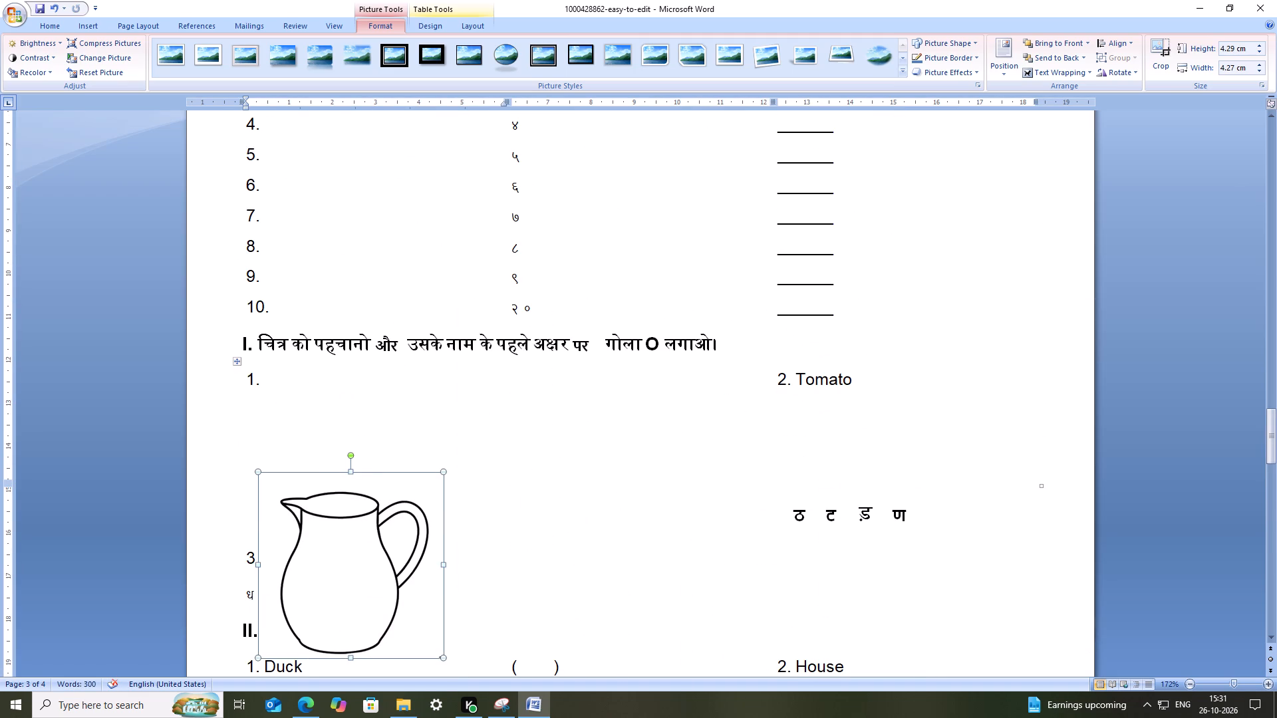
{"action": "left_click_drag", "start_coordinate": [362, 498], "coordinate": [370, 380]}
Reduce the jug picture to about 3 cm square, fit it between number 1 and the letters ज ग घ, and save.
{"action": "left_click_drag", "start_coordinate": [458, 355], "coordinate": [409, 423]}
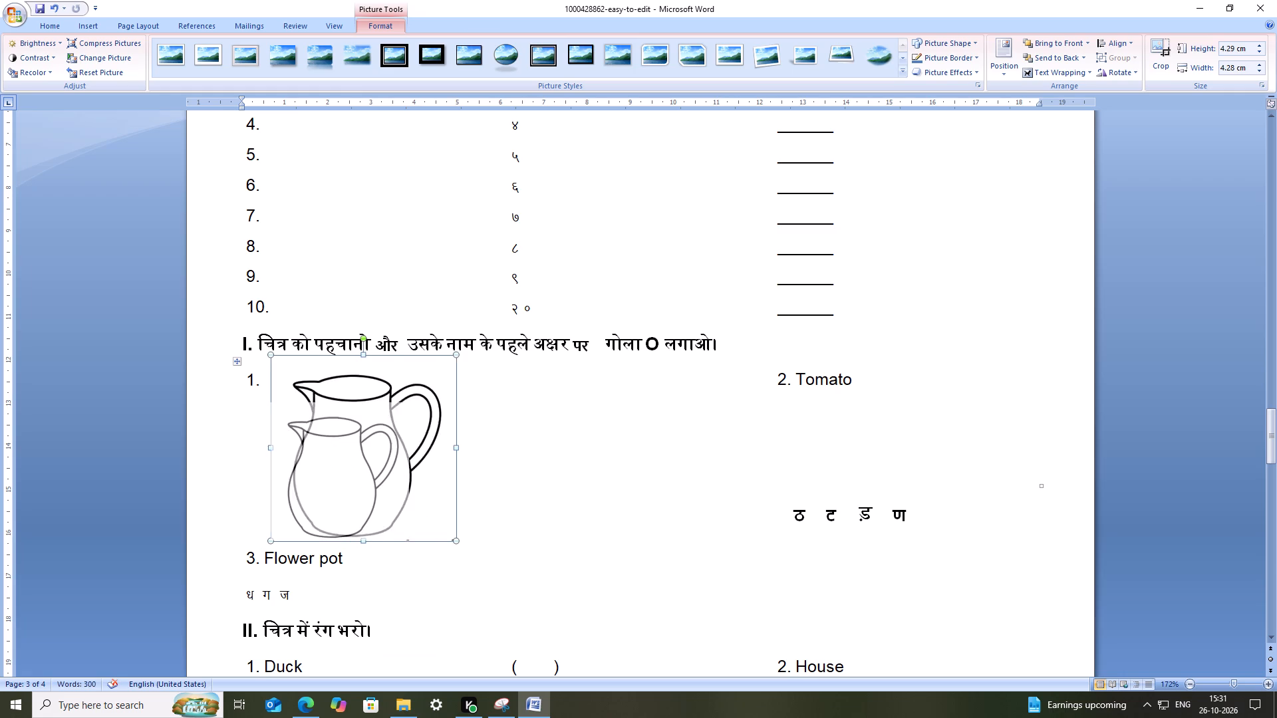
{"action": "left_click_drag", "start_coordinate": [355, 469], "coordinate": [355, 423]}
{"action": "left_click_drag", "start_coordinate": [360, 426], "coordinate": [356, 429]}
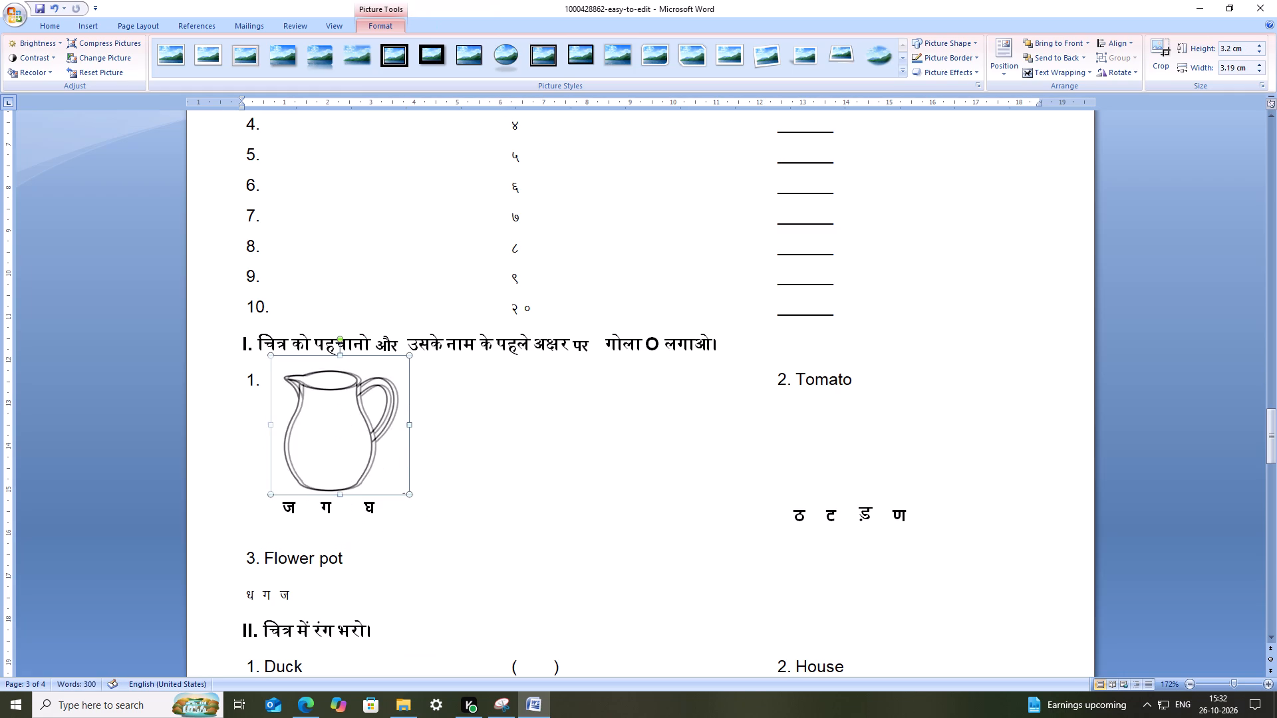
{"action": "left_click_drag", "start_coordinate": [356, 429], "coordinate": [353, 430]}
{"action": "left_click_drag", "start_coordinate": [340, 439], "coordinate": [334, 435]}
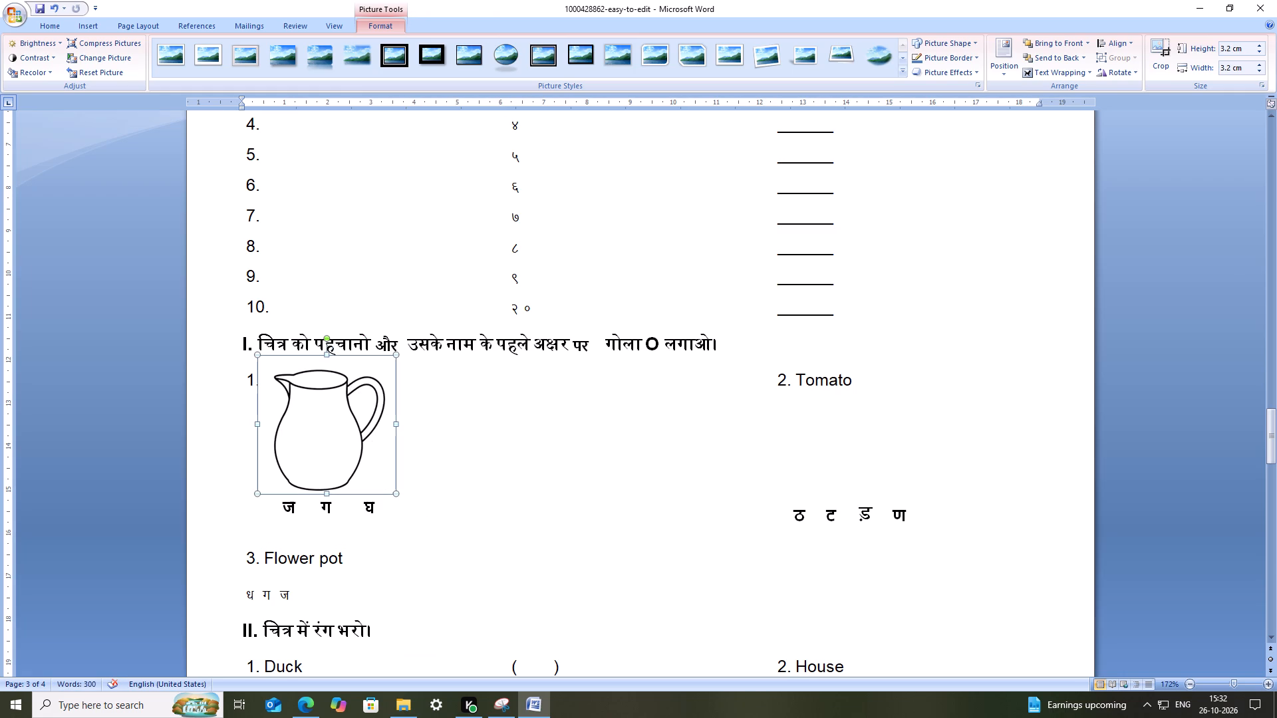
{"action": "left_click_drag", "start_coordinate": [397, 353], "coordinate": [388, 375]}
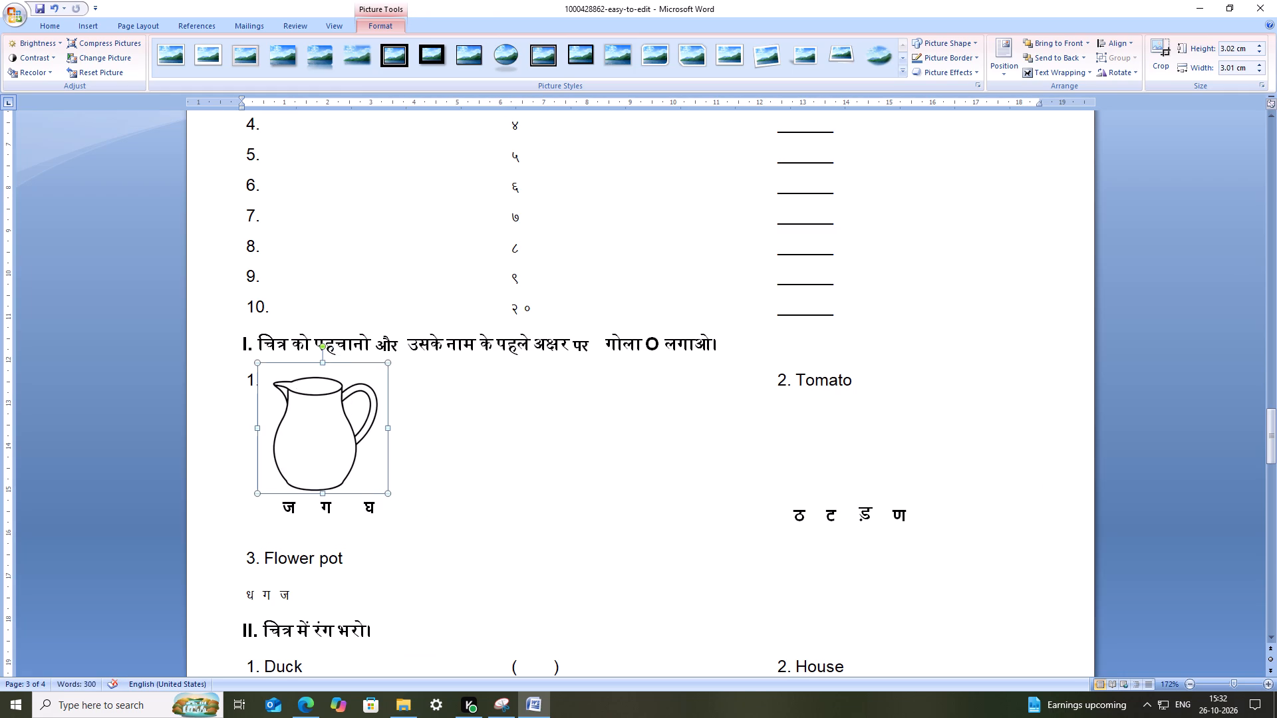
{"action": "left_click_drag", "start_coordinate": [325, 427], "coordinate": [323, 410]}
{"action": "left_click_drag", "start_coordinate": [327, 414], "coordinate": [331, 421]}
{"action": "left_click_drag", "start_coordinate": [329, 419], "coordinate": [325, 419]}
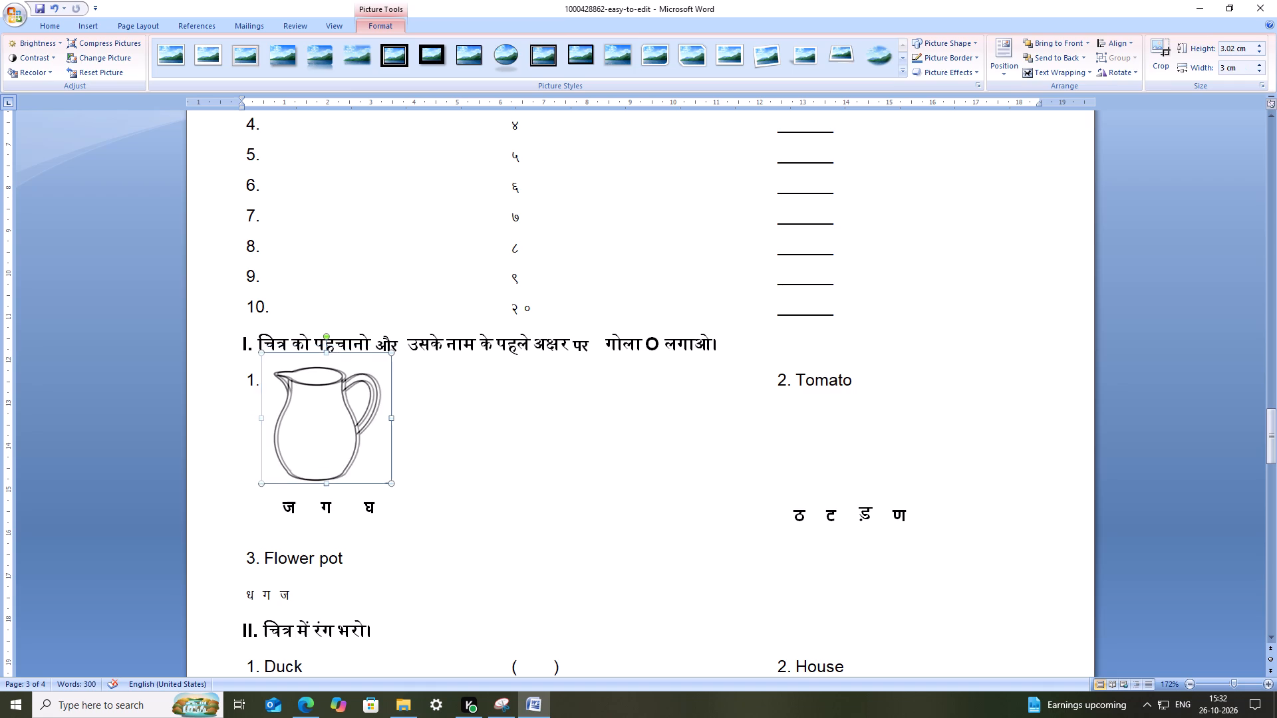
{"action": "left_click_drag", "start_coordinate": [325, 419], "coordinate": [321, 421]}
{"action": "left_click", "coordinate": [405, 416]}
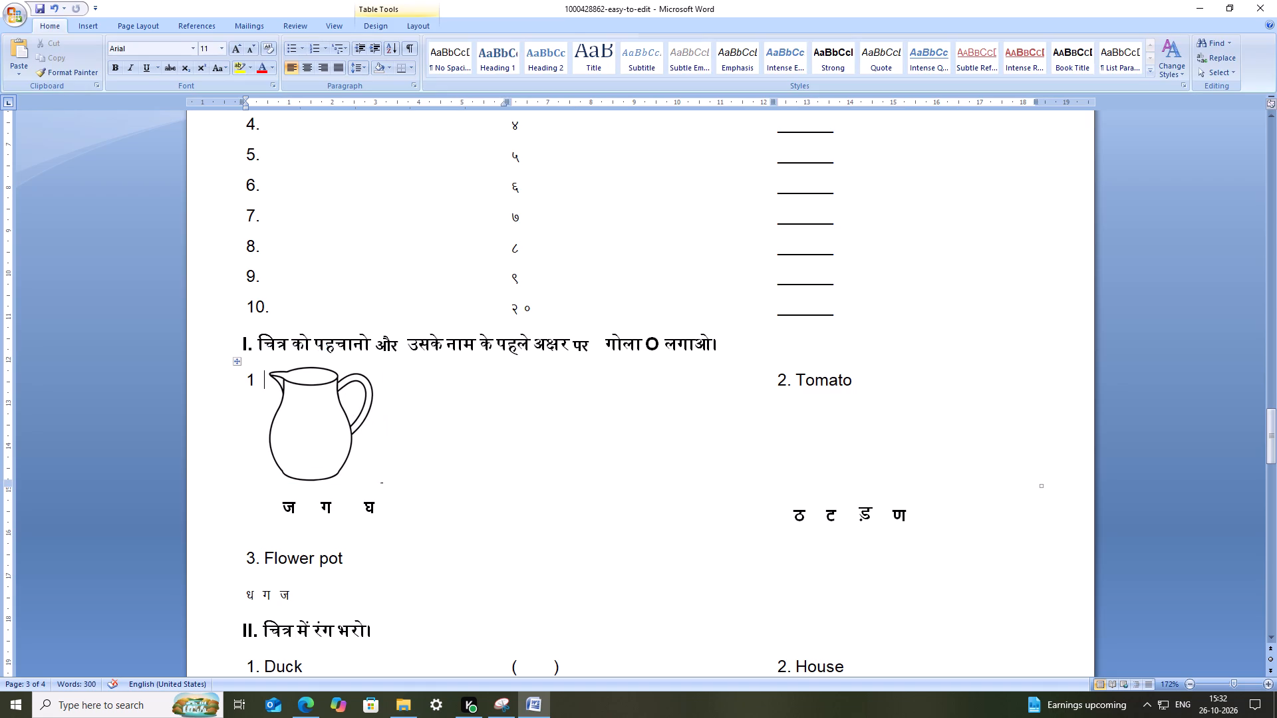
{"action": "key", "text": "ctrl+s"}
{"action": "key", "text": "ctrl+s"}
{"action": "key", "text": "ctrl+s"}
Delete the word Tomato after number 2 and save the document.
{"action": "left_click_drag", "start_coordinate": [878, 386], "coordinate": [835, 392]}
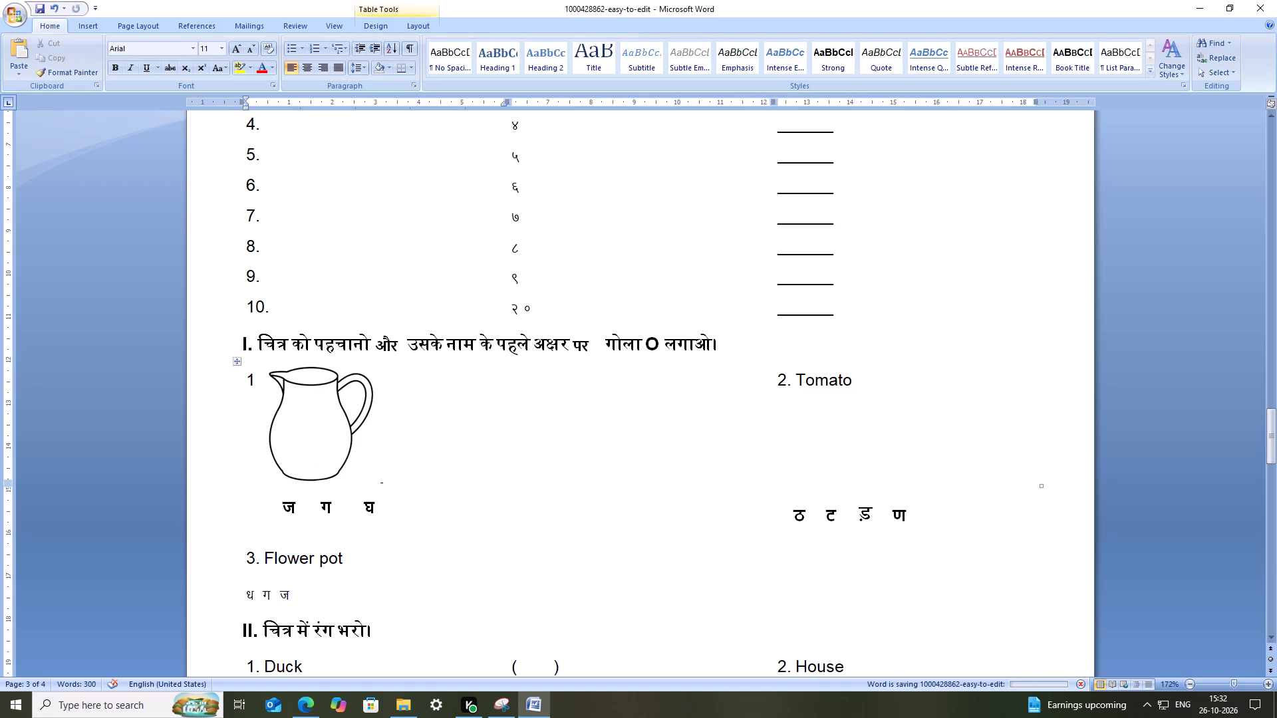
{"action": "left_click_drag", "start_coordinate": [835, 392], "coordinate": [831, 390]}
{"action": "left_click", "coordinate": [871, 386]}
{"action": "left_click_drag", "start_coordinate": [868, 386], "coordinate": [805, 386]}
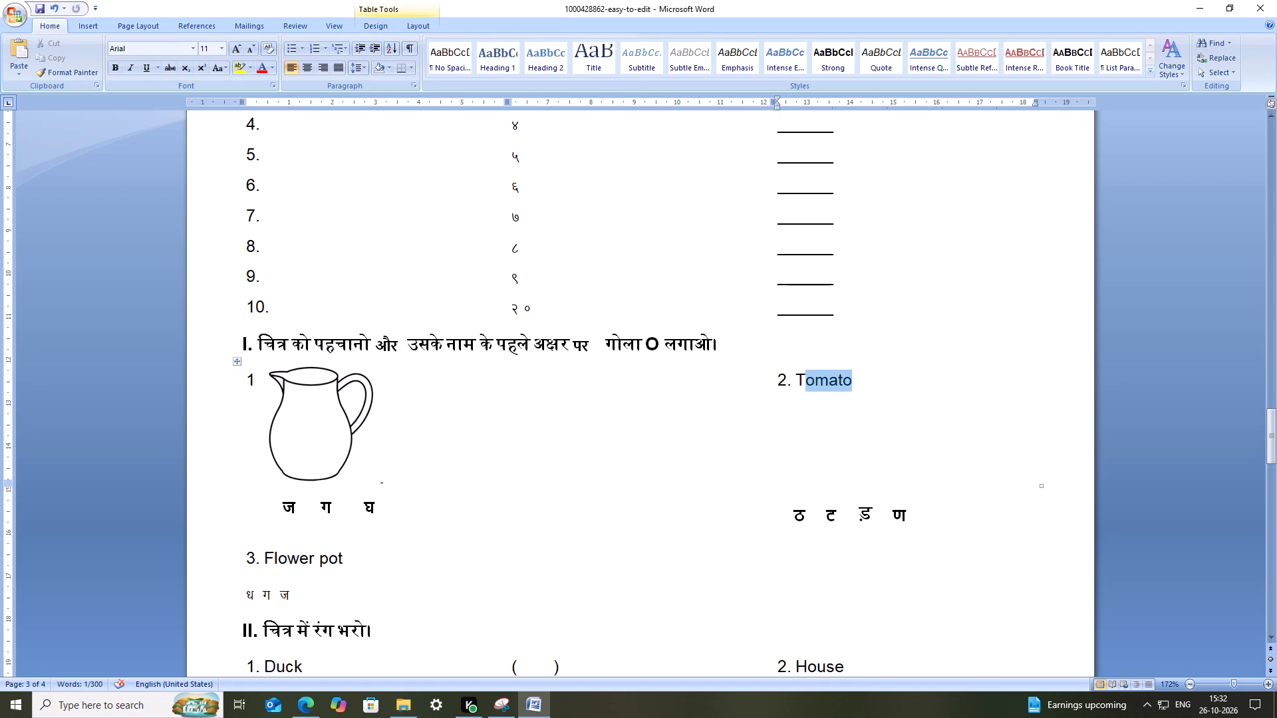
{"action": "left_click_drag", "start_coordinate": [805, 386], "coordinate": [799, 387]}
{"action": "key", "text": "BackSpace"}
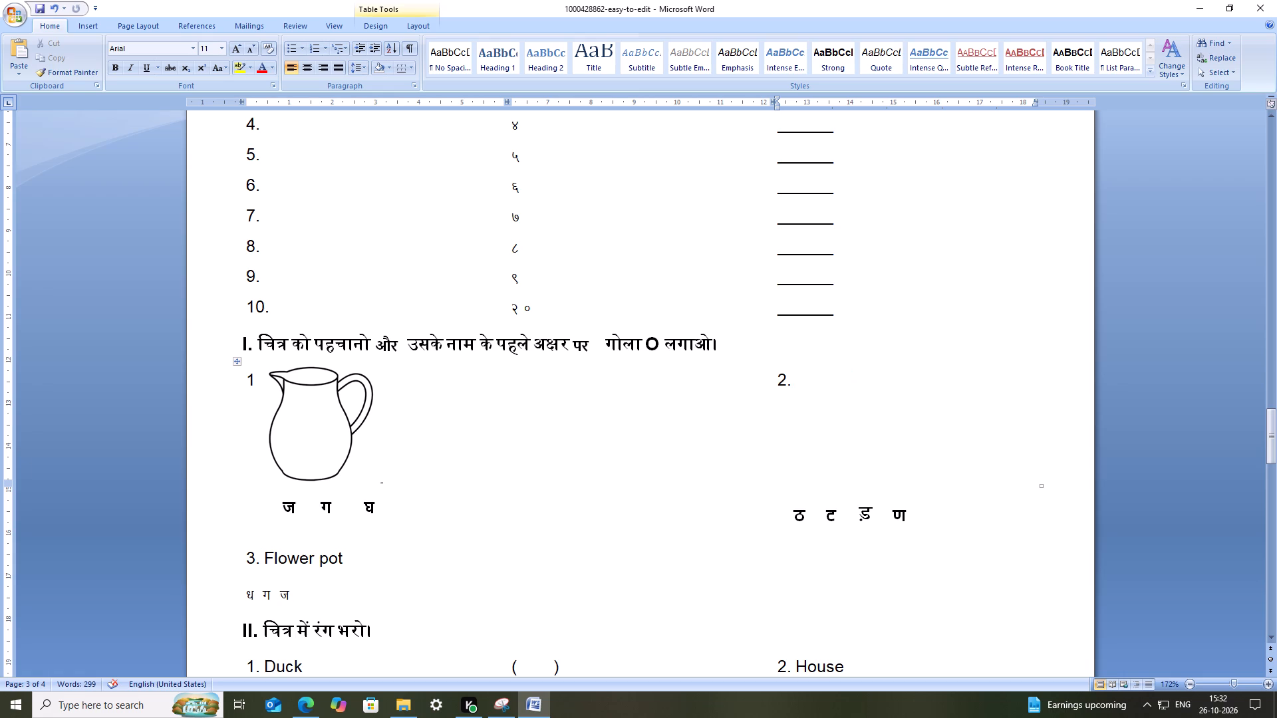
{"action": "key", "text": "ctrl+s"}
{"action": "key", "text": "ctrl+s"}
Insert the tomato picture from the images folder after number 2 in the circle-the-first-letter question.
{"action": "left_click", "coordinate": [87, 26]}
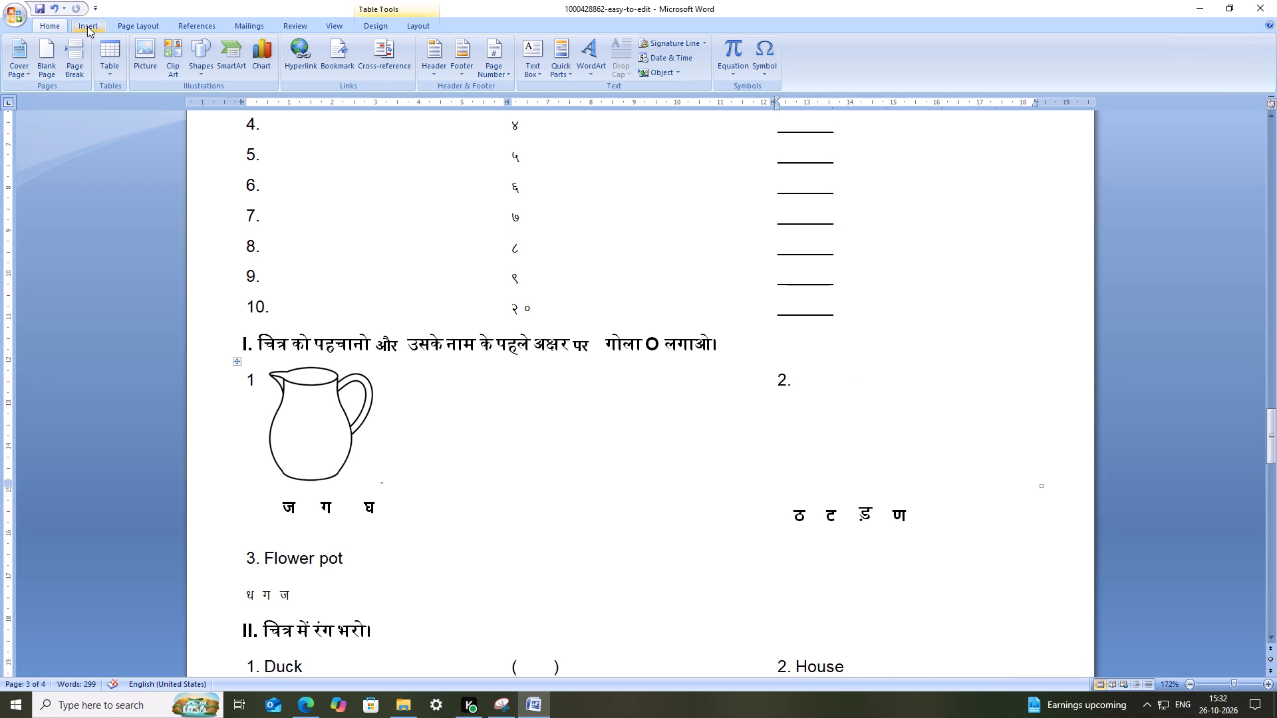
{"action": "left_click", "coordinate": [150, 61]}
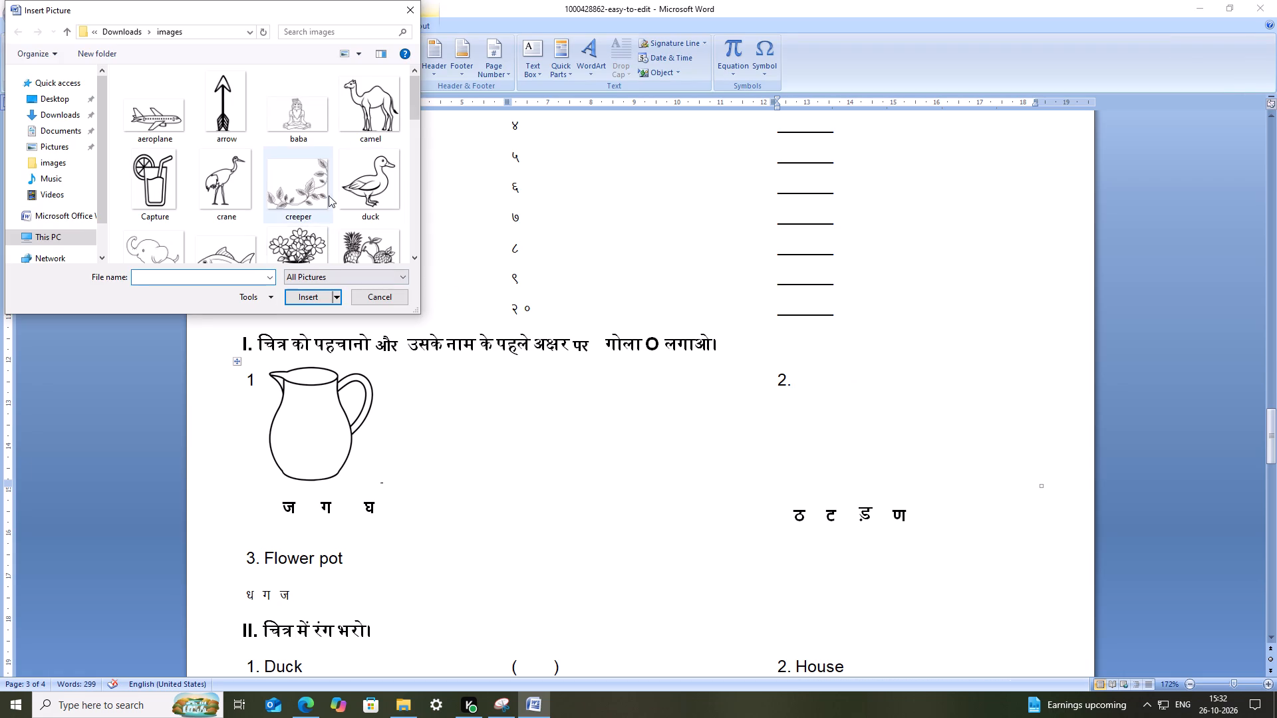
{"action": "scroll", "coordinate": [336, 188], "scroll_direction": "down", "scroll_amount": 4}
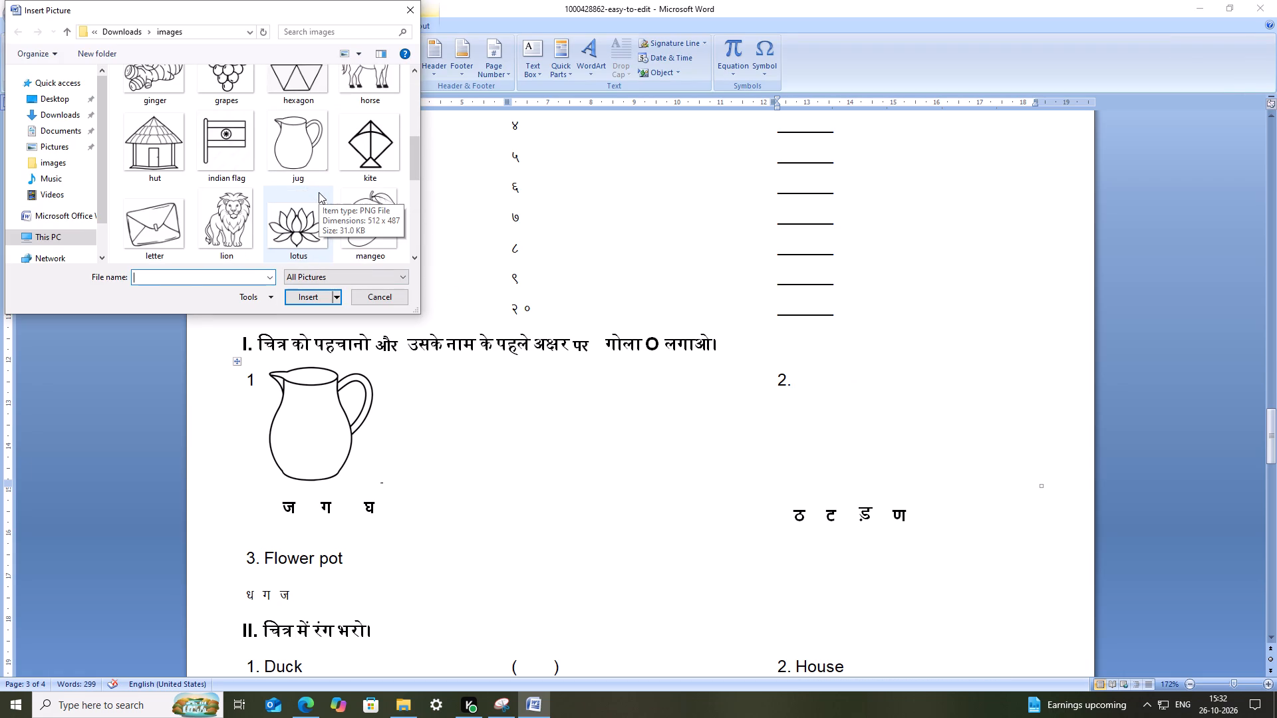
{"action": "scroll", "coordinate": [319, 192], "scroll_direction": "down", "scroll_amount": 5}
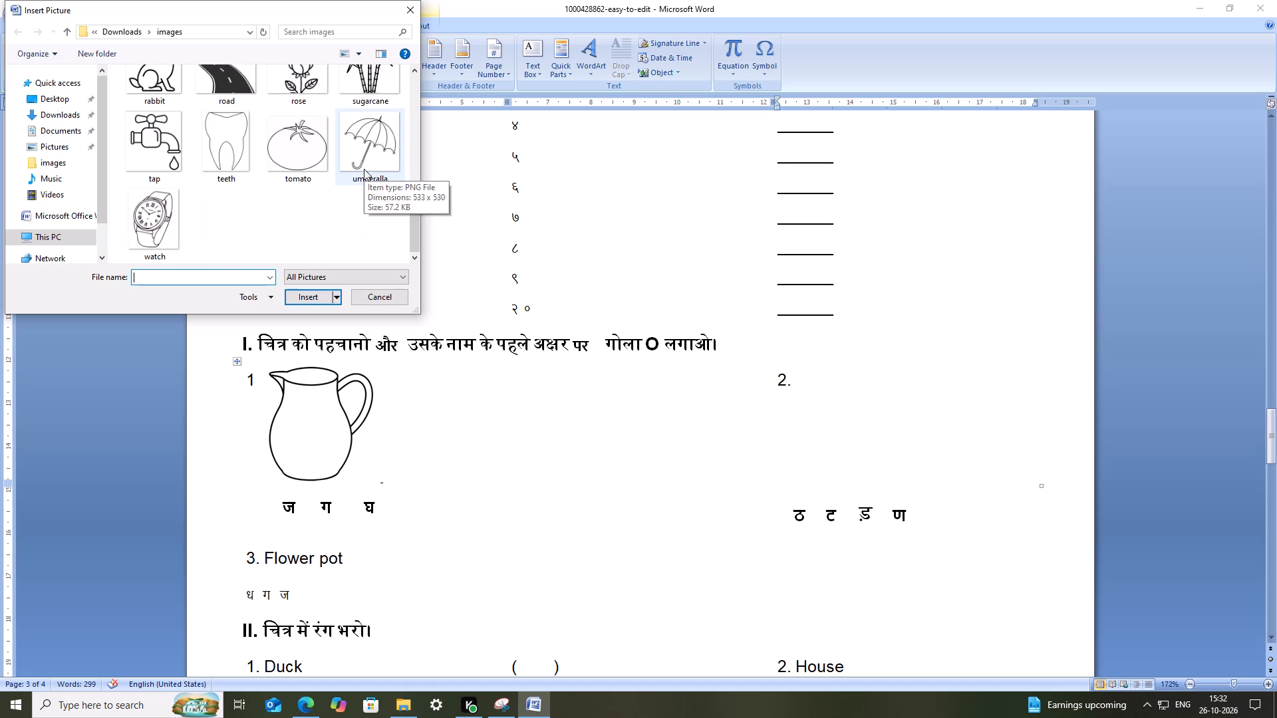
{"action": "left_click", "coordinate": [306, 166]}
{"action": "left_click", "coordinate": [313, 297]}
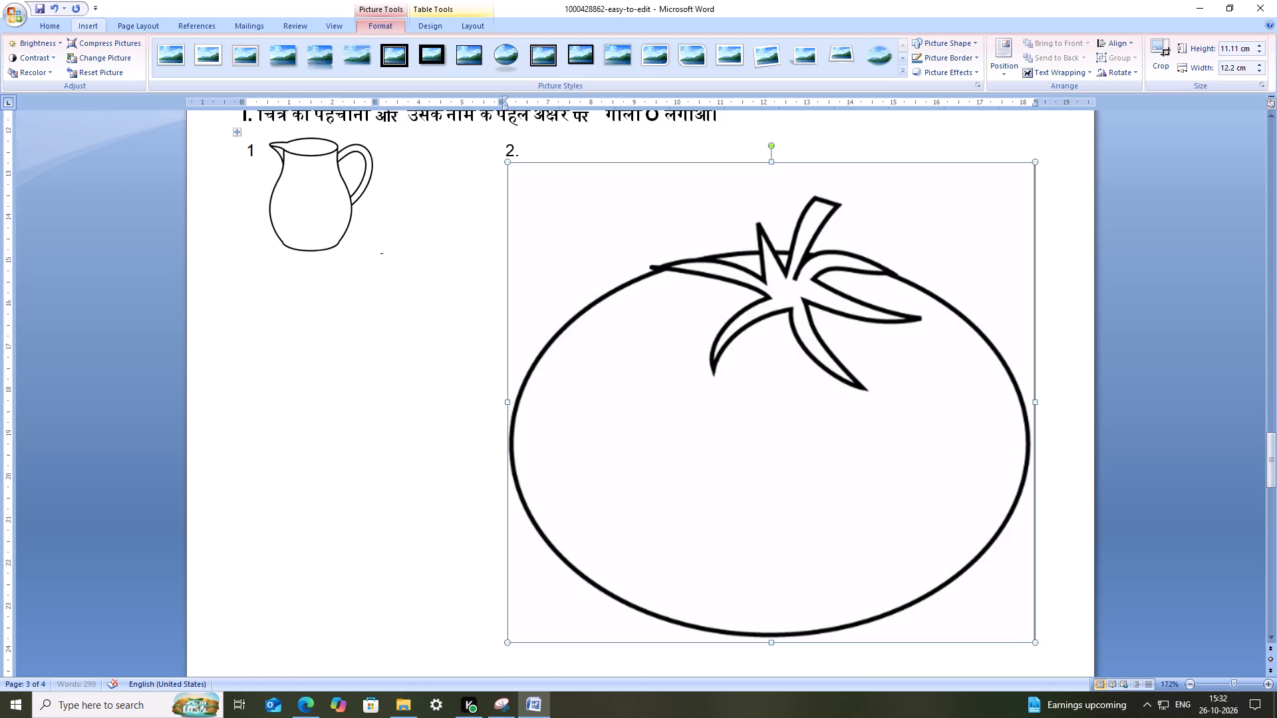
Set the tomato picture's text wrapping to In Front of Text.
{"action": "right_click", "coordinate": [776, 388]}
{"action": "right_click", "coordinate": [666, 443]}
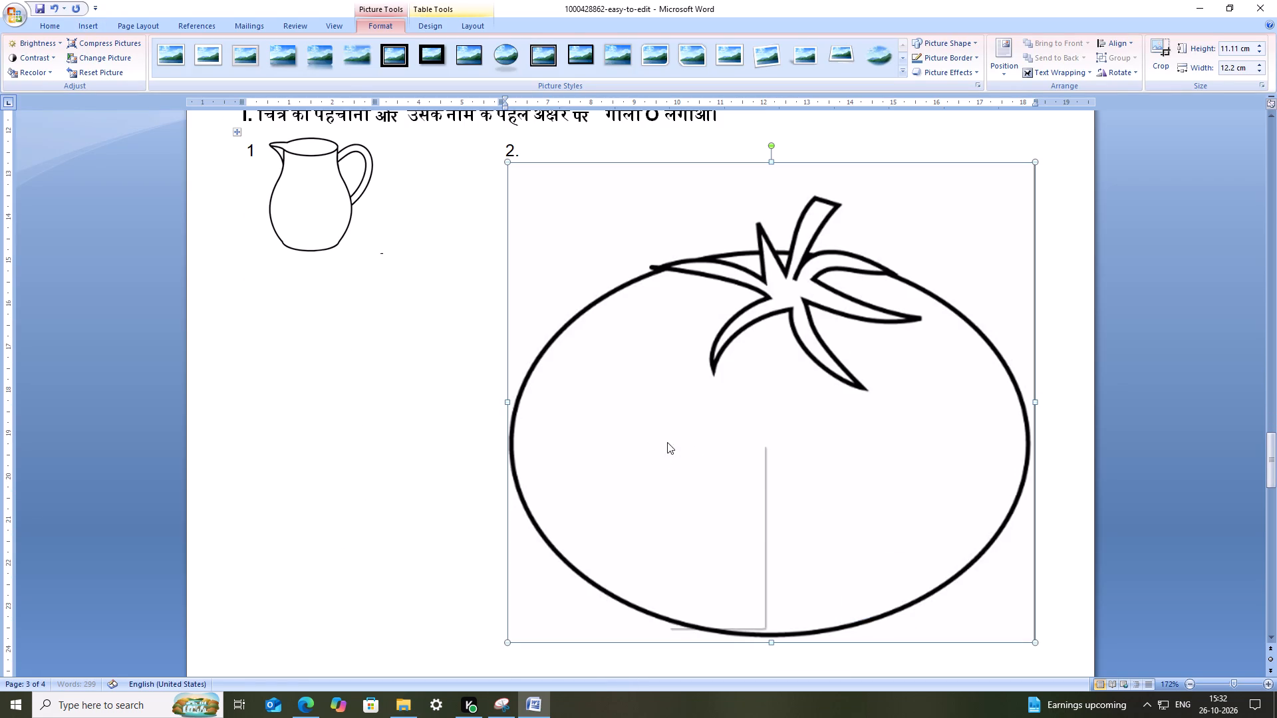
{"action": "left_click", "coordinate": [711, 590]}
{"action": "left_click", "coordinate": [831, 621]}
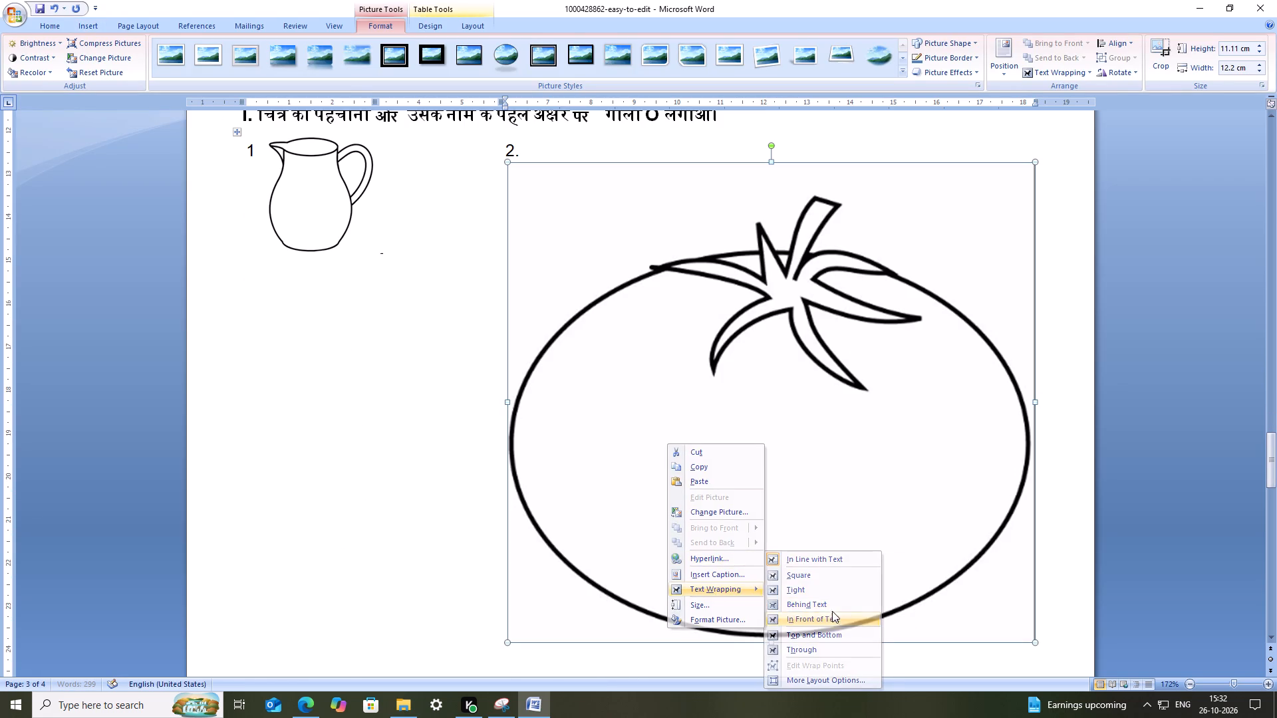
Shrink the tomato picture to about 4.3 cm wide and move it over to number 2.
{"action": "scroll", "coordinate": [840, 400], "scroll_direction": "up", "scroll_amount": 3}
{"action": "left_click_drag", "start_coordinate": [1034, 332], "coordinate": [790, 558]}
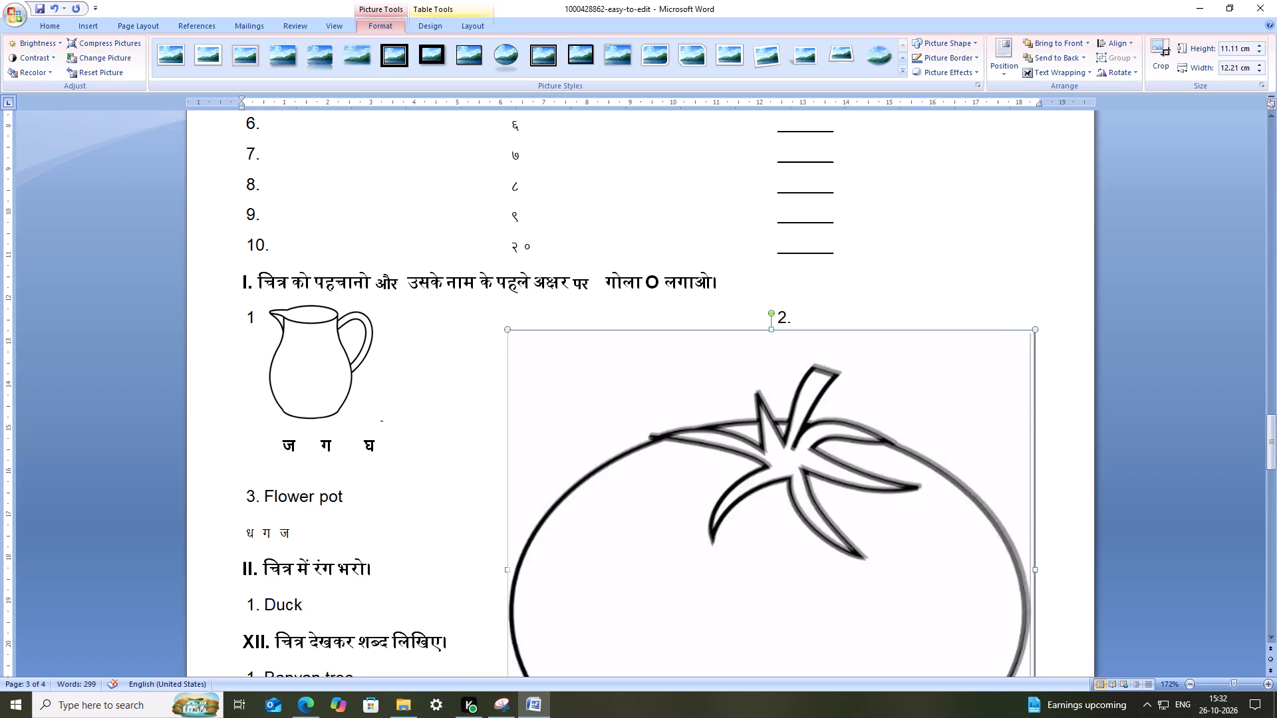
{"action": "left_click_drag", "start_coordinate": [790, 558], "coordinate": [743, 585]}
{"action": "scroll", "coordinate": [777, 531], "scroll_direction": "down", "scroll_amount": 4}
{"action": "left_click_drag", "start_coordinate": [755, 358], "coordinate": [695, 432]}
{"action": "left_click_drag", "start_coordinate": [633, 513], "coordinate": [705, 235]}
{"action": "scroll", "coordinate": [752, 296], "scroll_direction": "up", "scroll_amount": 4}
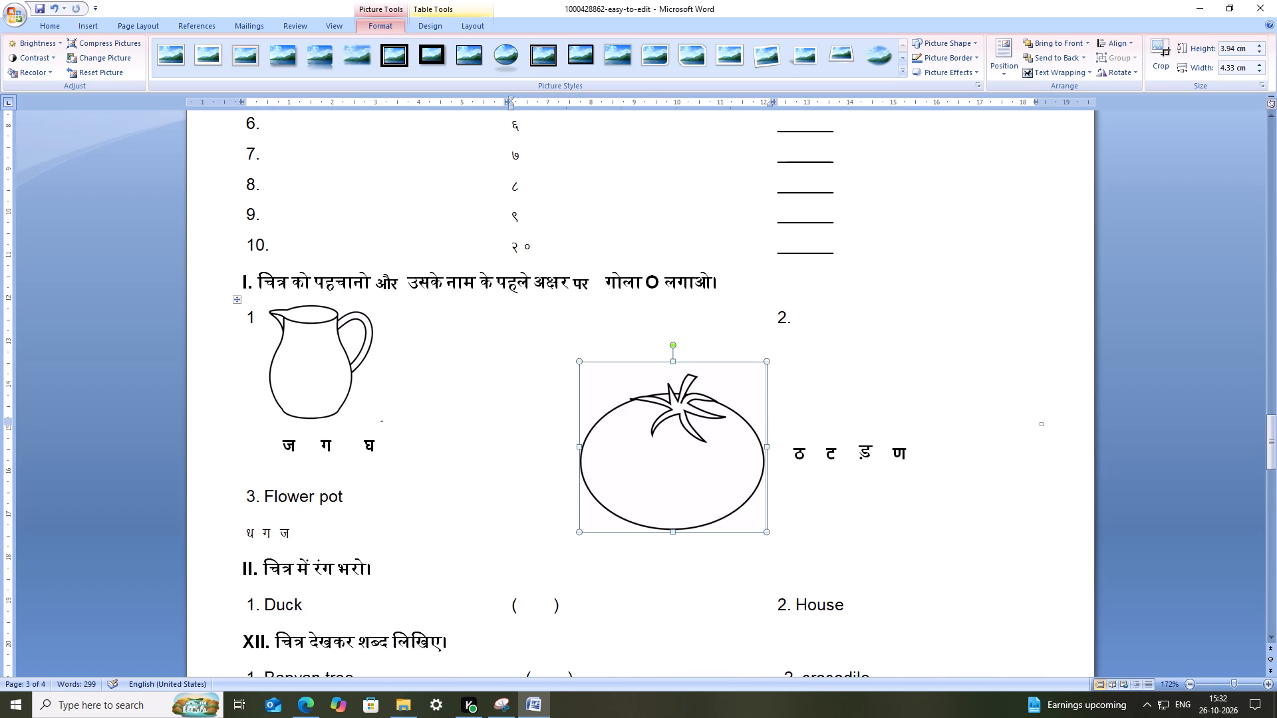
{"action": "left_click_drag", "start_coordinate": [722, 419], "coordinate": [834, 348]}
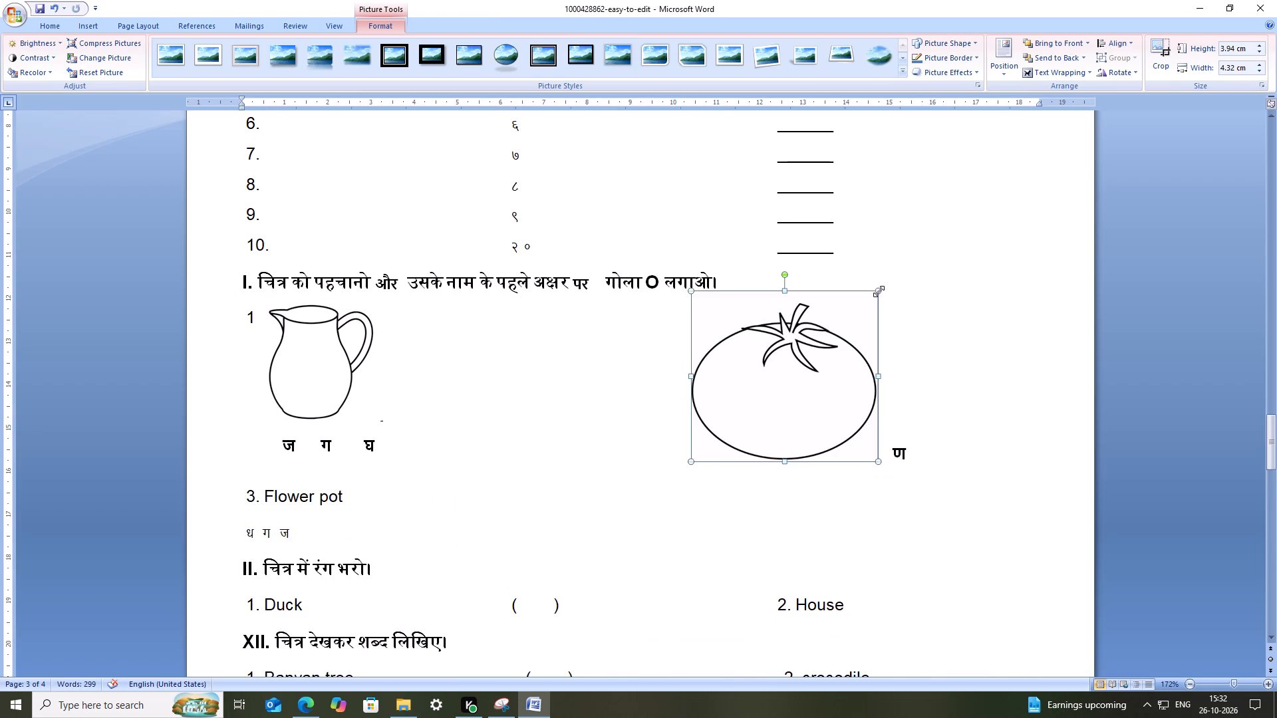
Reduce the tomato picture to about 2.6 cm wide, fit it between number 2 and the letters ठ ट ड़ ण, and save.
{"action": "left_click_drag", "start_coordinate": [878, 291], "coordinate": [805, 373]}
{"action": "left_click_drag", "start_coordinate": [745, 410], "coordinate": [835, 365]}
{"action": "left_click_drag", "start_coordinate": [835, 363], "coordinate": [847, 374]}
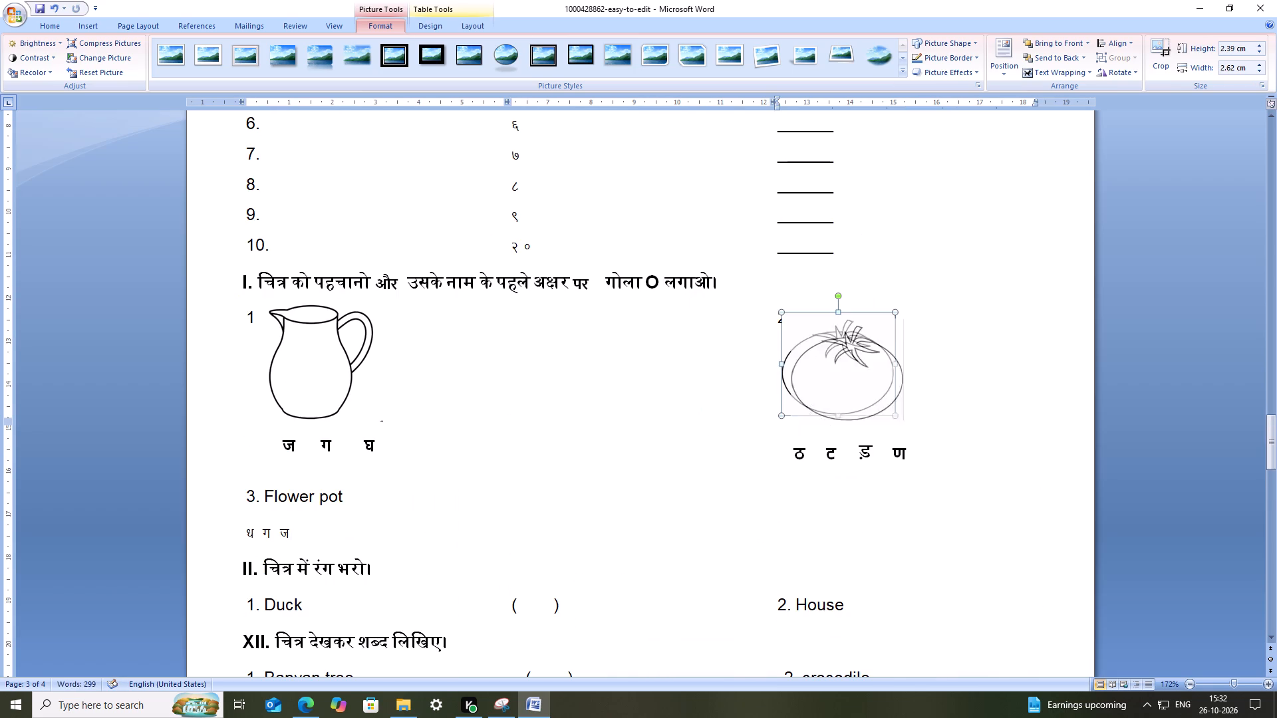
{"action": "left_click_drag", "start_coordinate": [847, 374], "coordinate": [848, 376]}
{"action": "left_click", "coordinate": [975, 404]}
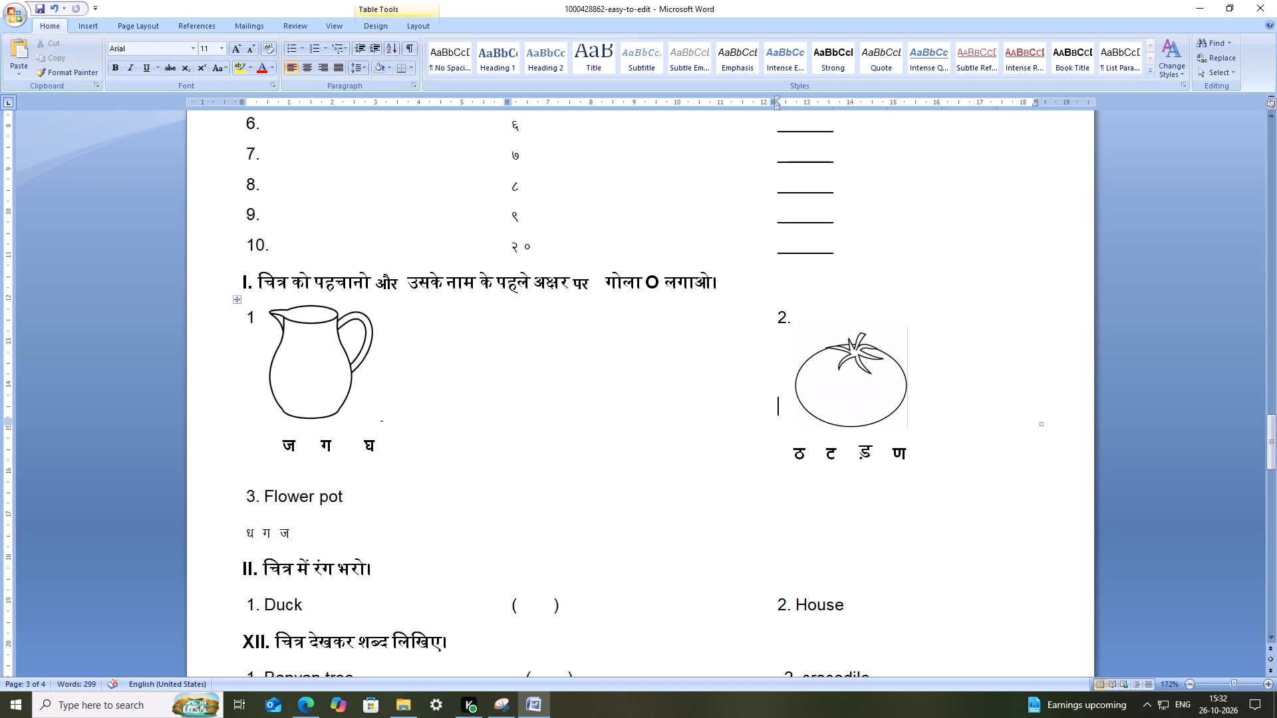
{"action": "key", "text": "ctrl+s"}
{"action": "key", "text": "ctrl+s"}
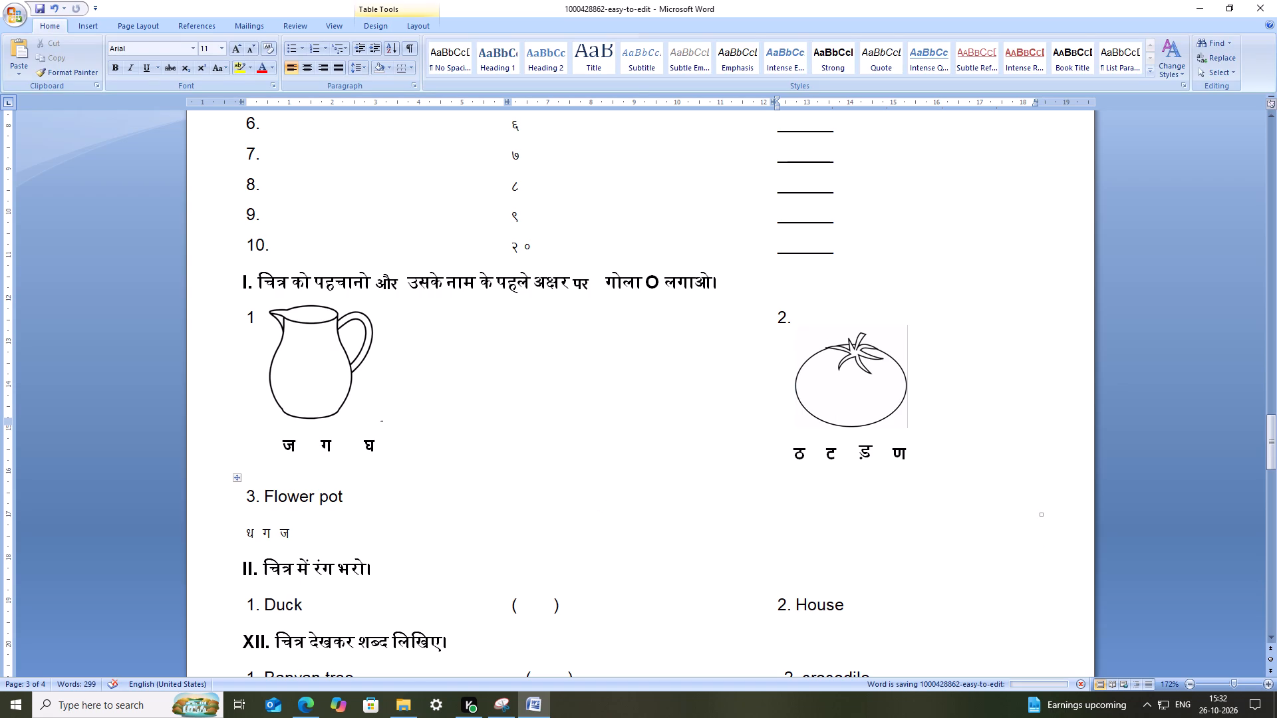
Add four blank lines between 3. Flower pot and its option letters ध ग ज to make room for a picture.
{"action": "left_click", "coordinate": [400, 505]}
{"action": "key", "text": "Return"}
{"action": "key", "text": "Return"}
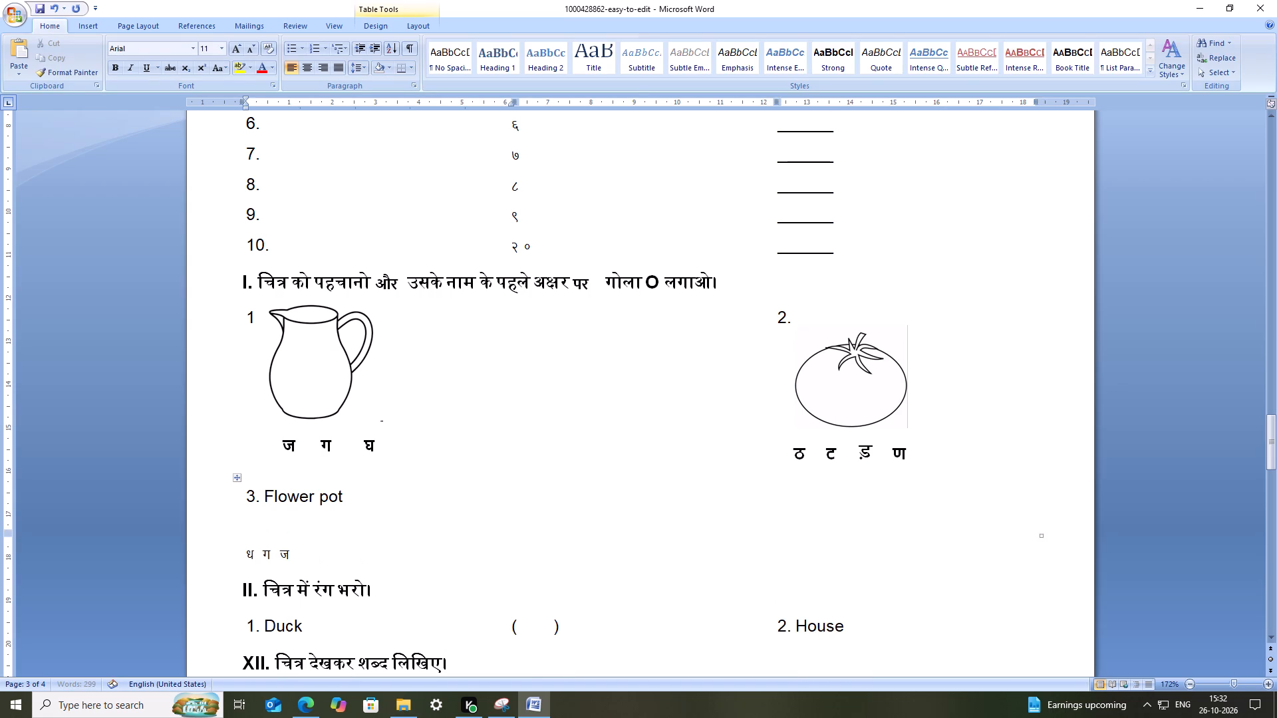
{"action": "key", "text": "Return"}
{"action": "key", "text": "Return"}
{"action": "scroll", "coordinate": [587, 525], "scroll_direction": "down", "scroll_amount": 5}
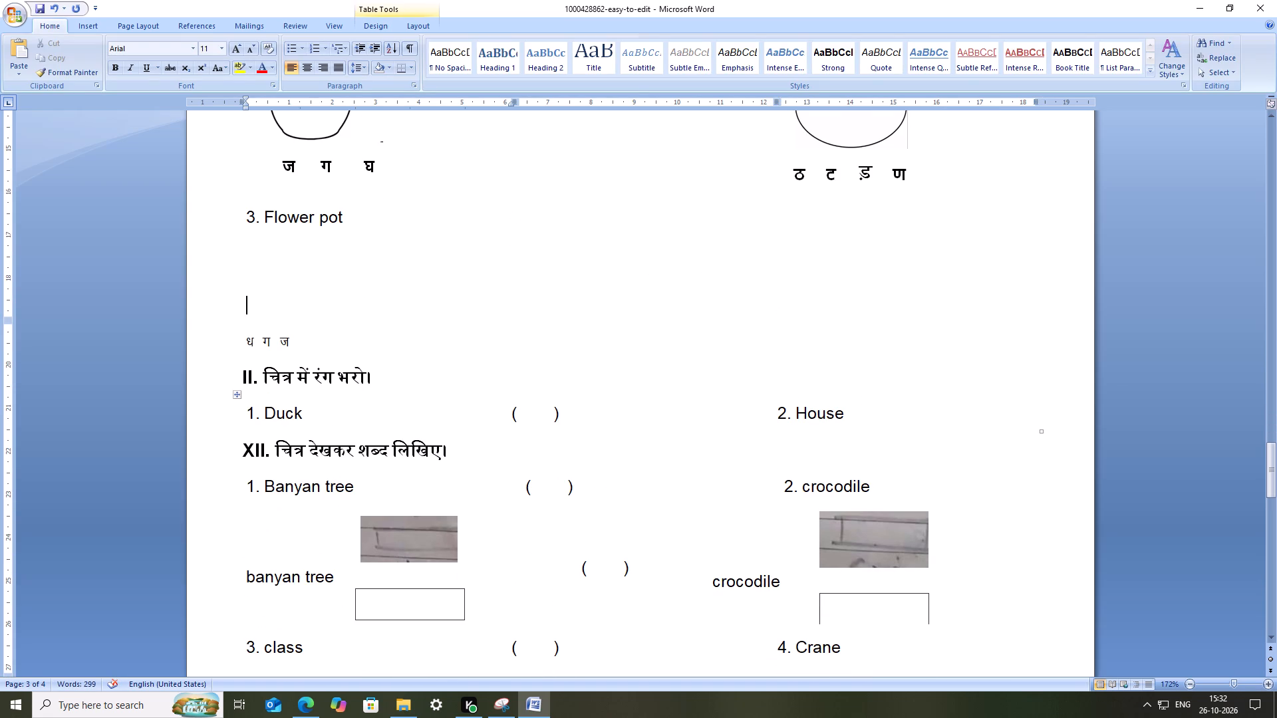
Make the option letters ध ग ज bold at font size 13.
{"action": "left_click_drag", "start_coordinate": [303, 343], "coordinate": [205, 350]}
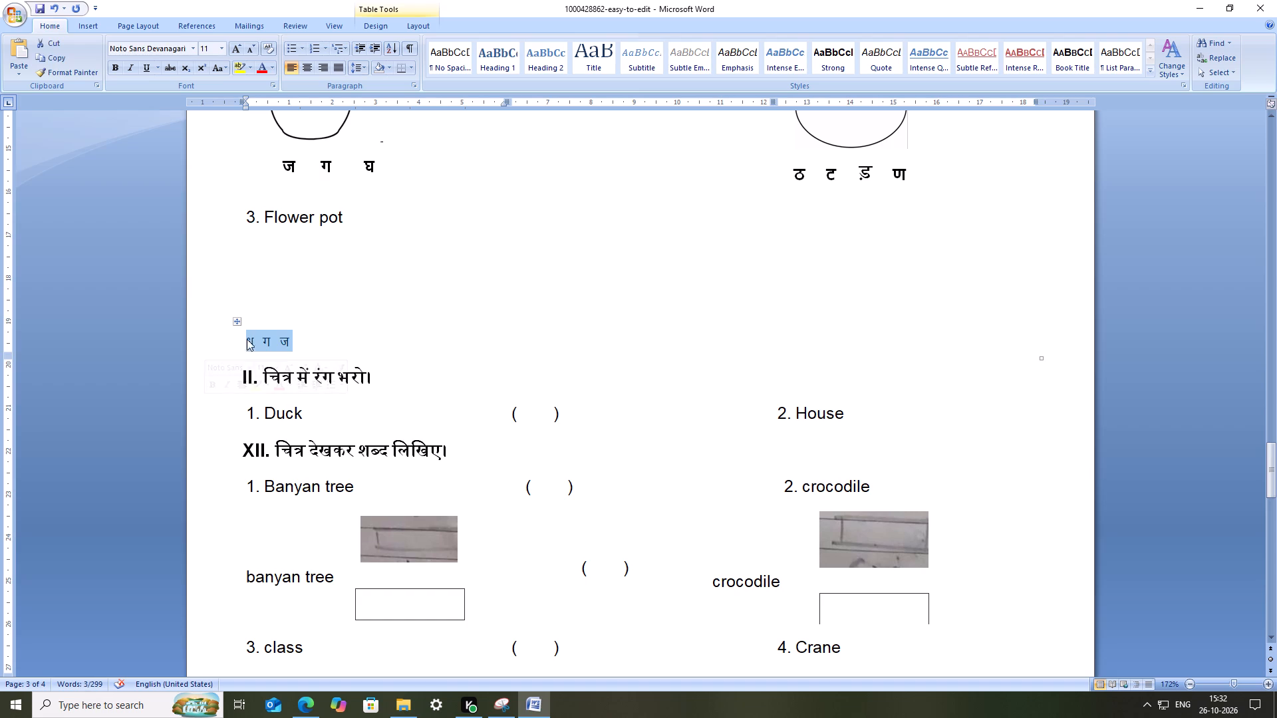
{"action": "left_click", "coordinate": [121, 65]}
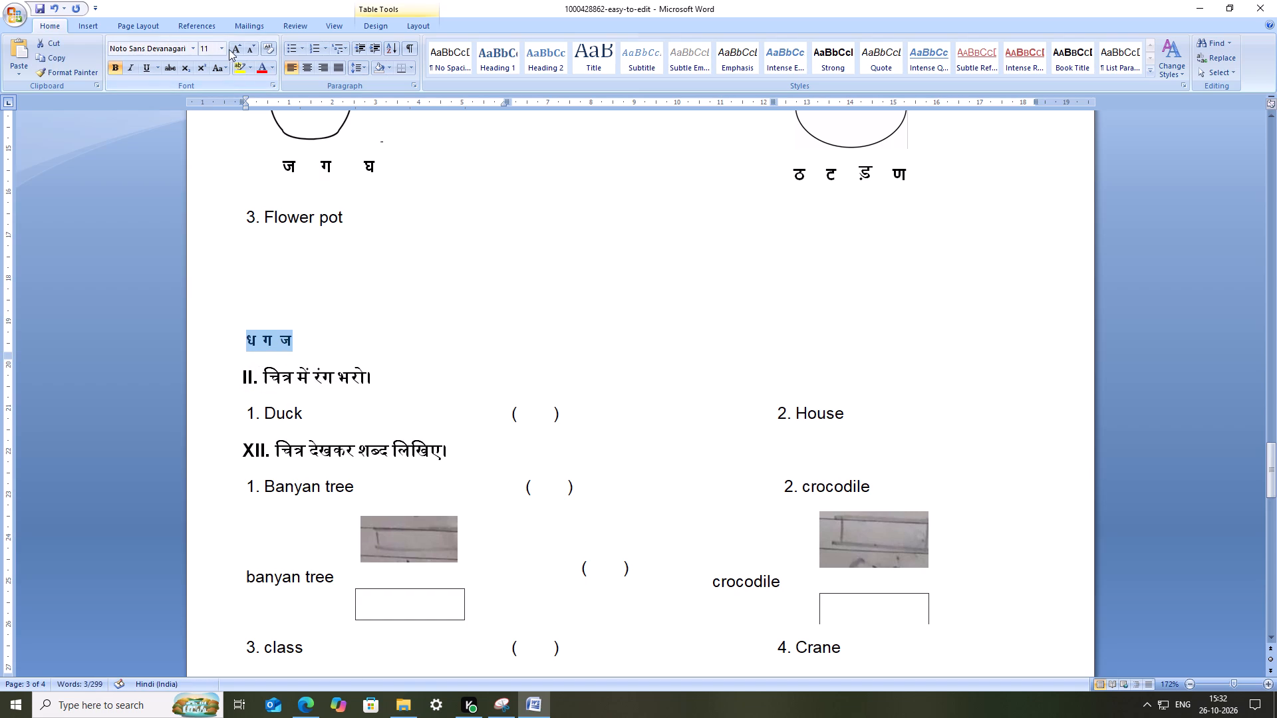
{"action": "double_click", "coordinate": [230, 49]}
Indent the option letters ध ग ज by eight spaces.
{"action": "left_click", "coordinate": [238, 337]}
{"action": "left_click", "coordinate": [247, 342]}
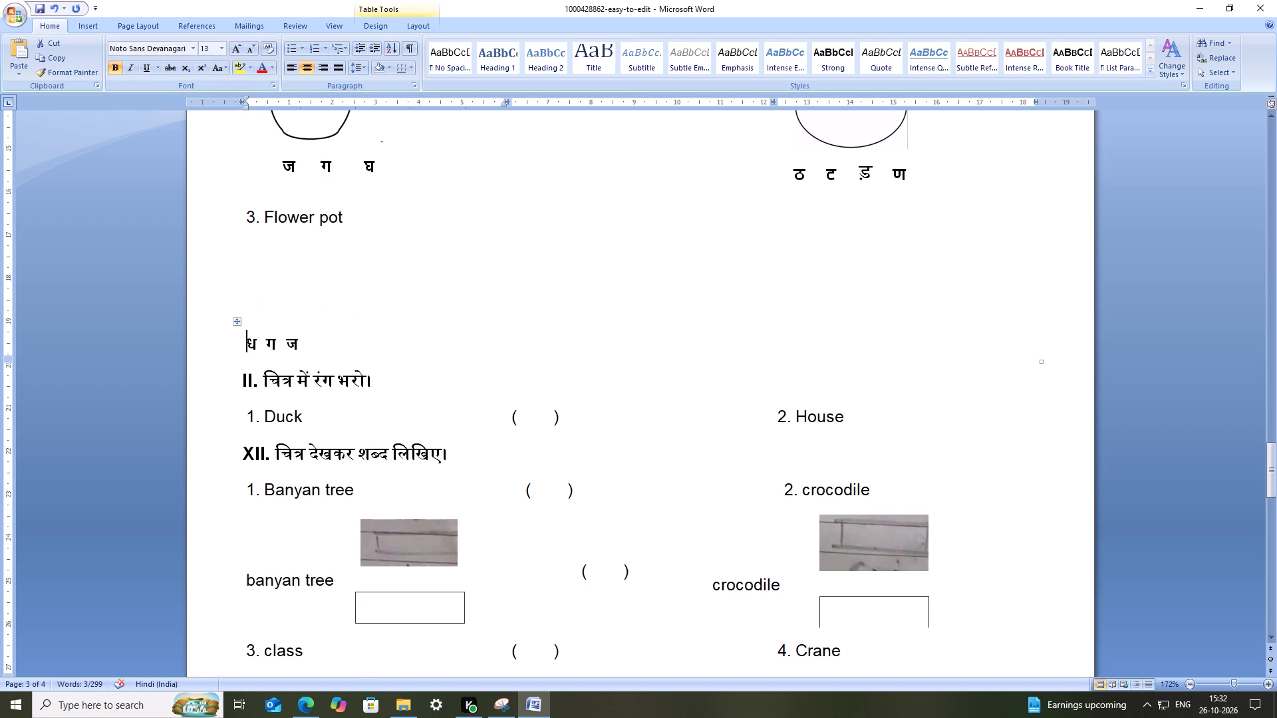
{"action": "key", "text": "space"}
{"action": "key", "text": "space"}
{"action": "key", "text": "space"}
{"action": "key", "text": "space"}
{"action": "key", "text": "space"}
{"action": "key", "text": "space"}
{"action": "key", "text": "space"}
{"action": "key", "text": "space"}
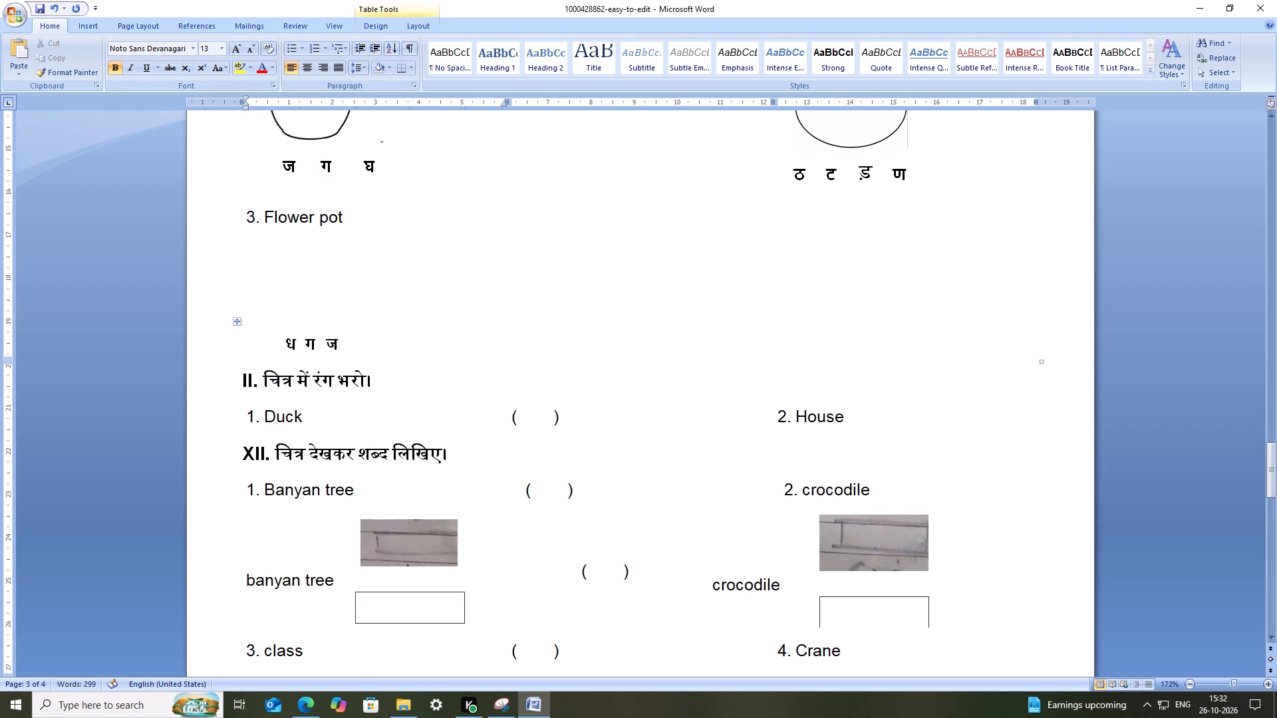
Widen the gaps between the letters ध, ग and ज with extra spaces and save the document.
{"action": "left_click", "coordinate": [307, 345]}
{"action": "key", "text": "space"}
{"action": "key", "text": "space"}
{"action": "key", "text": "space"}
{"action": "left_click", "coordinate": [333, 348]}
{"action": "key", "text": "space"}
{"action": "key", "text": "space"}
{"action": "key", "text": "space"}
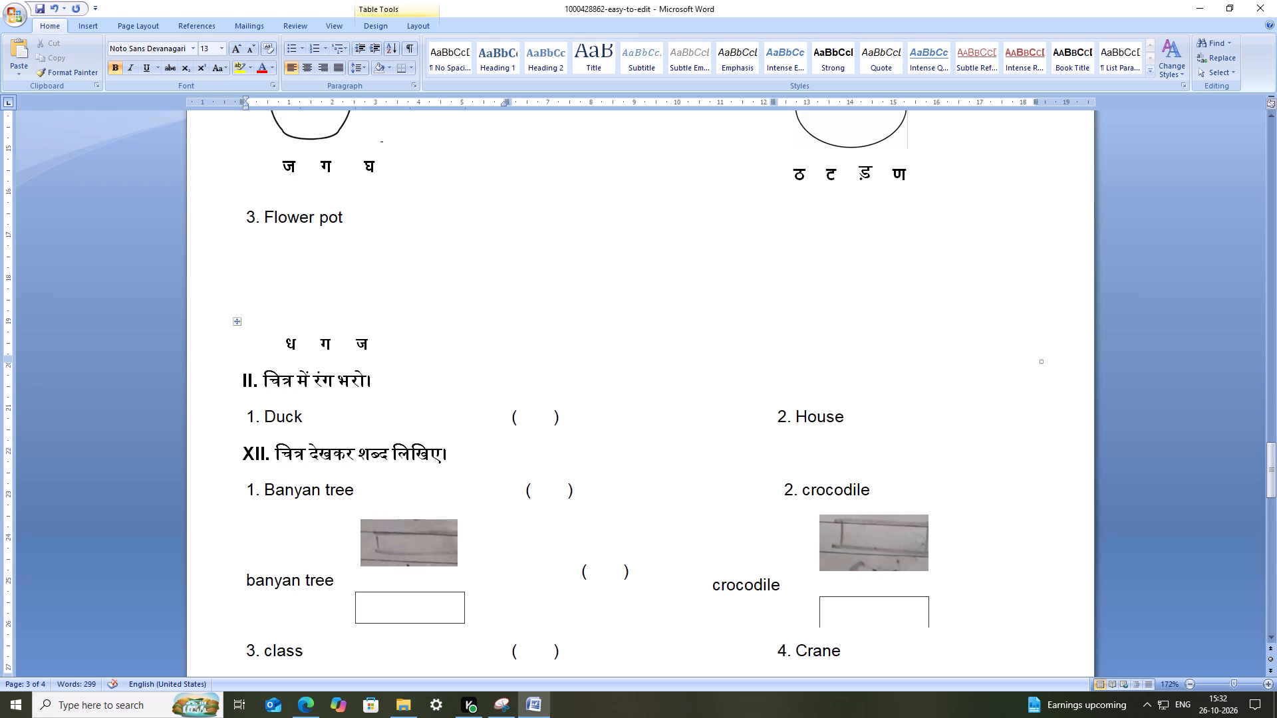
{"action": "left_click", "coordinate": [309, 342]}
{"action": "key", "text": "space"}
{"action": "key", "text": "space"}
{"action": "left_click", "coordinate": [351, 346]}
{"action": "key", "text": "space"}
{"action": "key", "text": "ctrl+s"}
{"action": "key", "text": "ctrl+s"}
Delete the words Flower pot after number 3.
{"action": "left_click", "coordinate": [399, 247]}
{"action": "left_click_drag", "start_coordinate": [343, 215], "coordinate": [270, 215]}
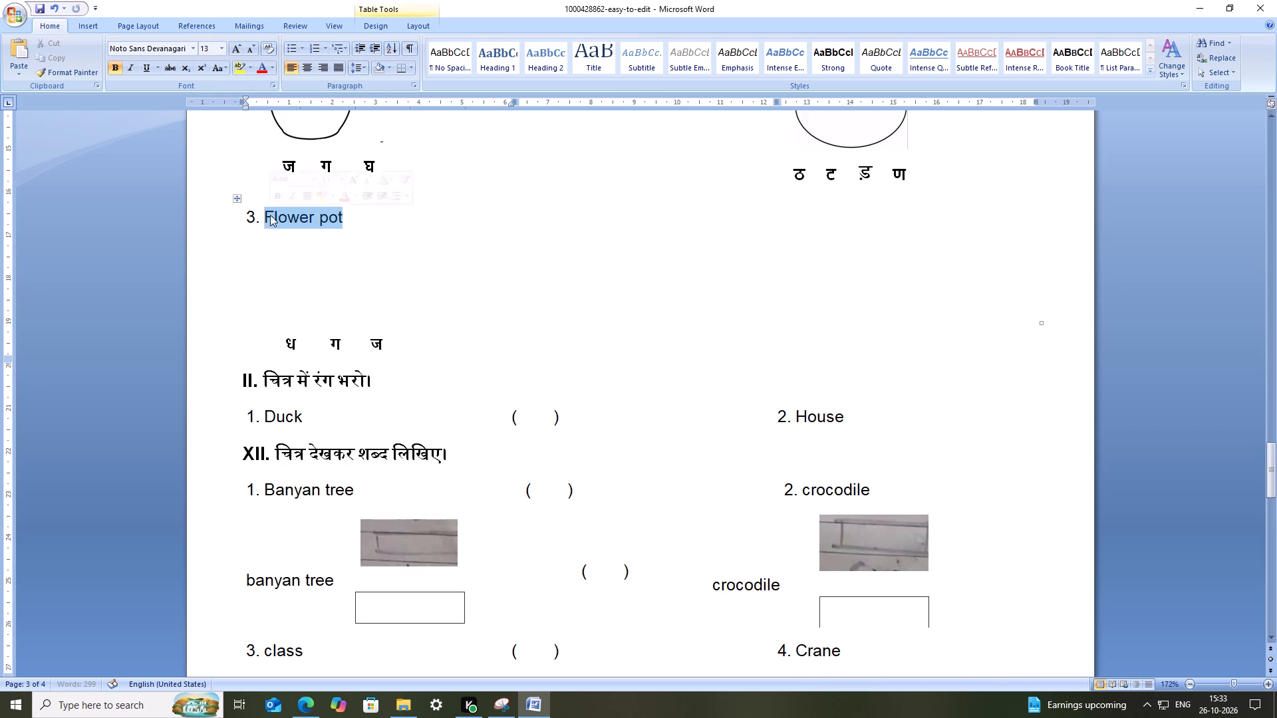
{"action": "key", "text": "BackSpace"}
Insert the flower plot picture from the images folder after number 3.
{"action": "left_click", "coordinate": [95, 21]}
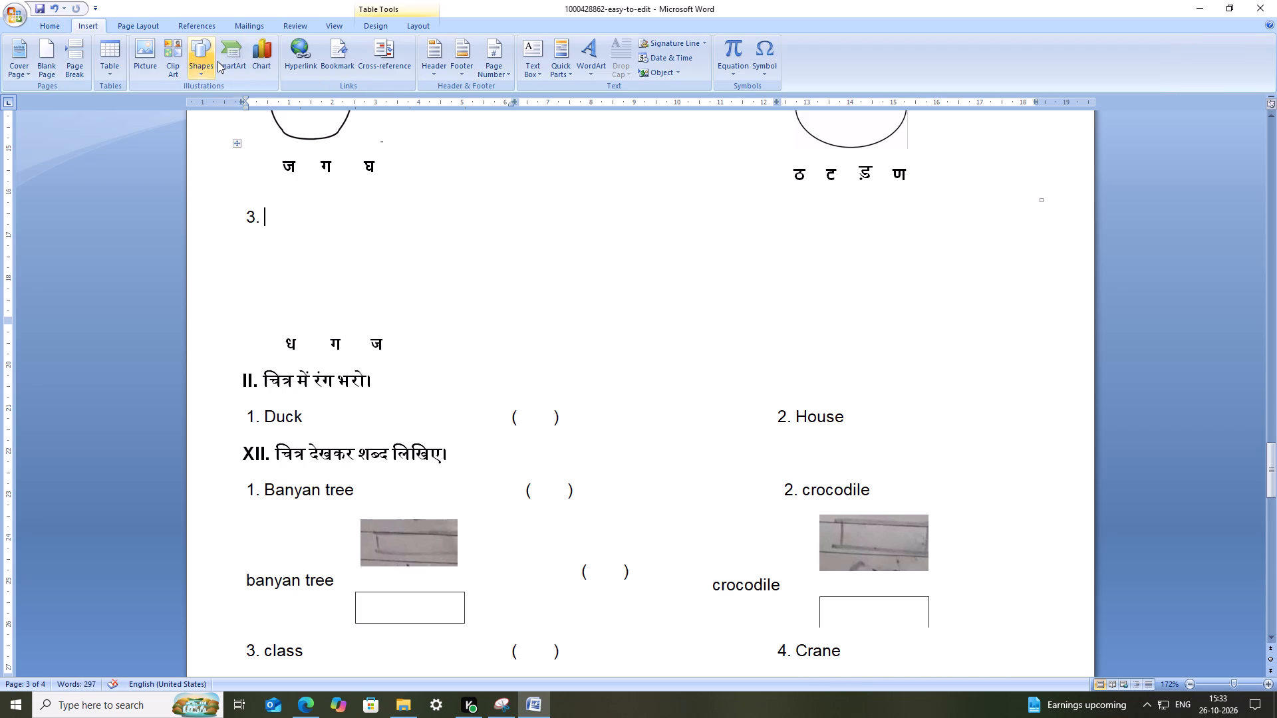
{"action": "left_click", "coordinate": [144, 53]}
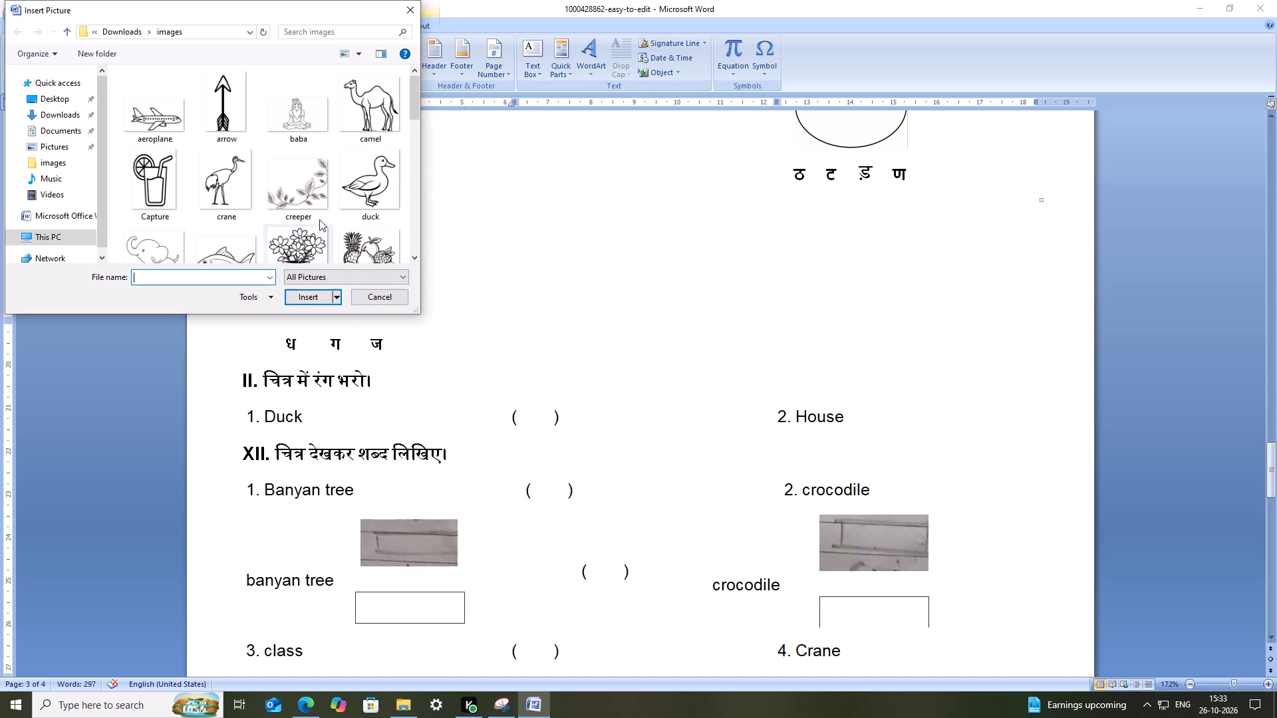
{"action": "scroll", "coordinate": [316, 213], "scroll_direction": "down", "scroll_amount": 2}
{"action": "left_click", "coordinate": [301, 148]}
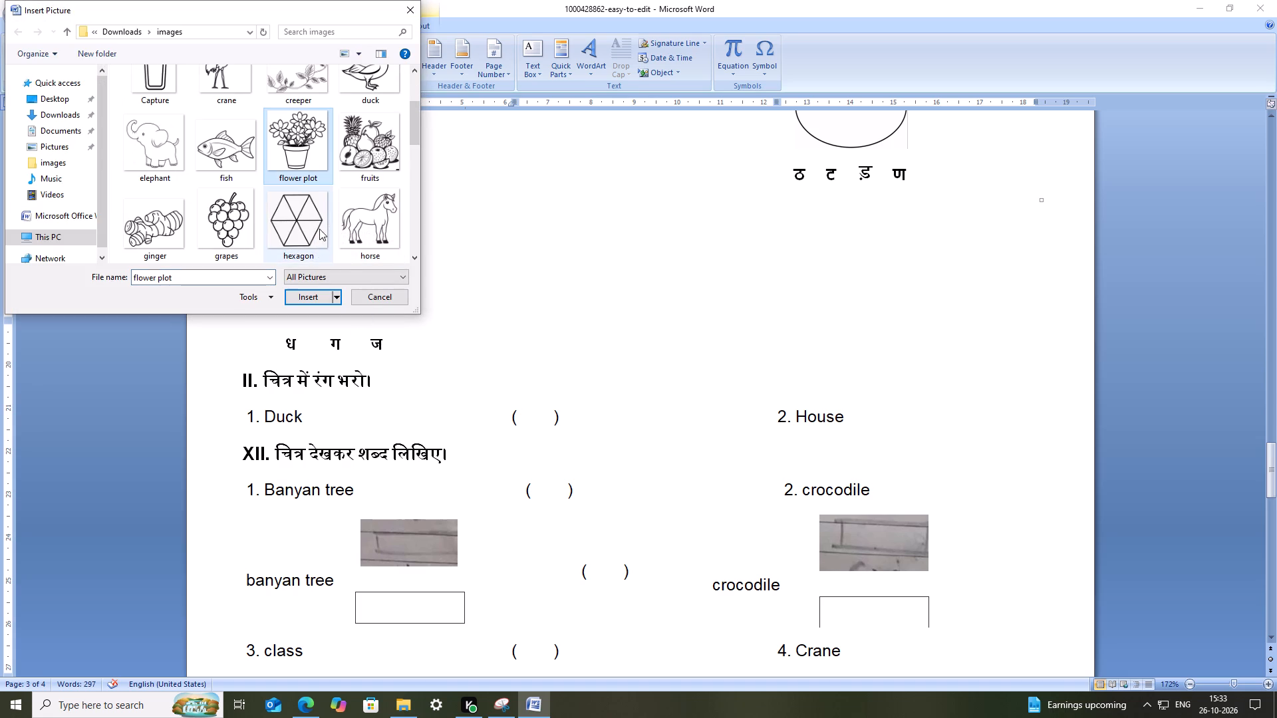
{"action": "left_click", "coordinate": [307, 295]}
Set the flower pot picture's text wrapping to In Front of Text.
{"action": "right_click", "coordinate": [480, 300]}
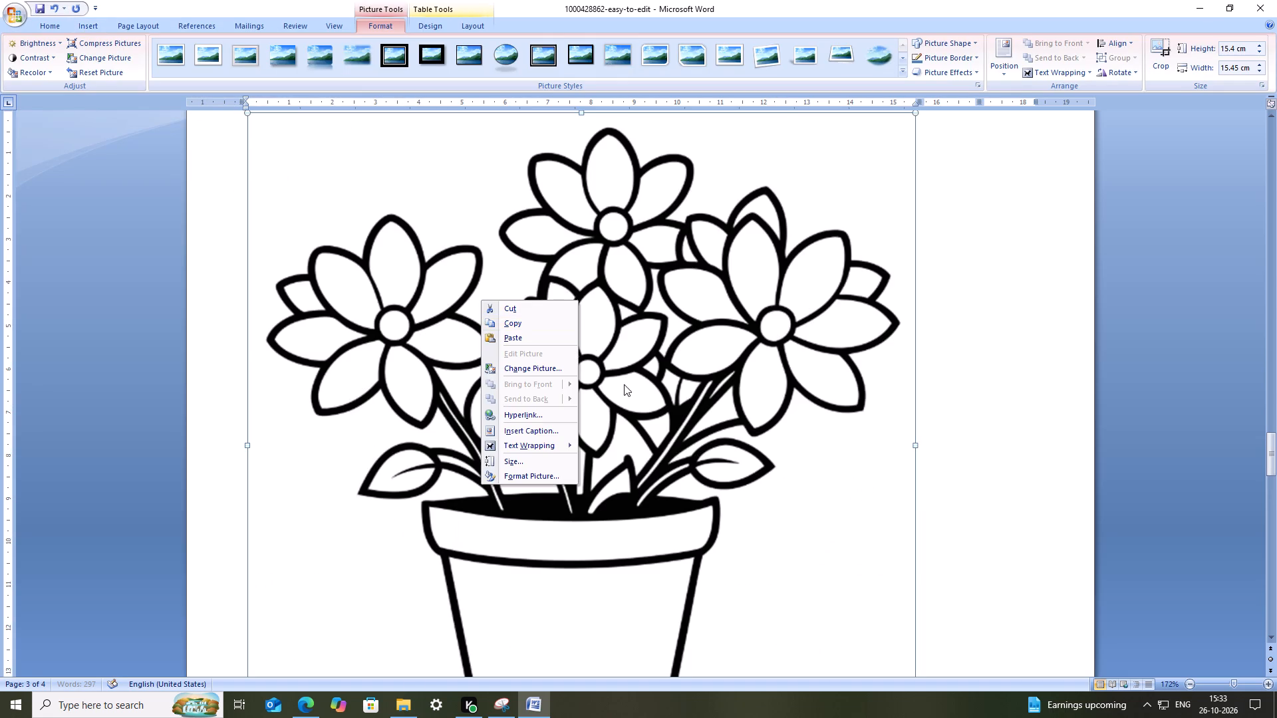
{"action": "left_click", "coordinate": [529, 449]}
{"action": "left_click", "coordinate": [630, 507]}
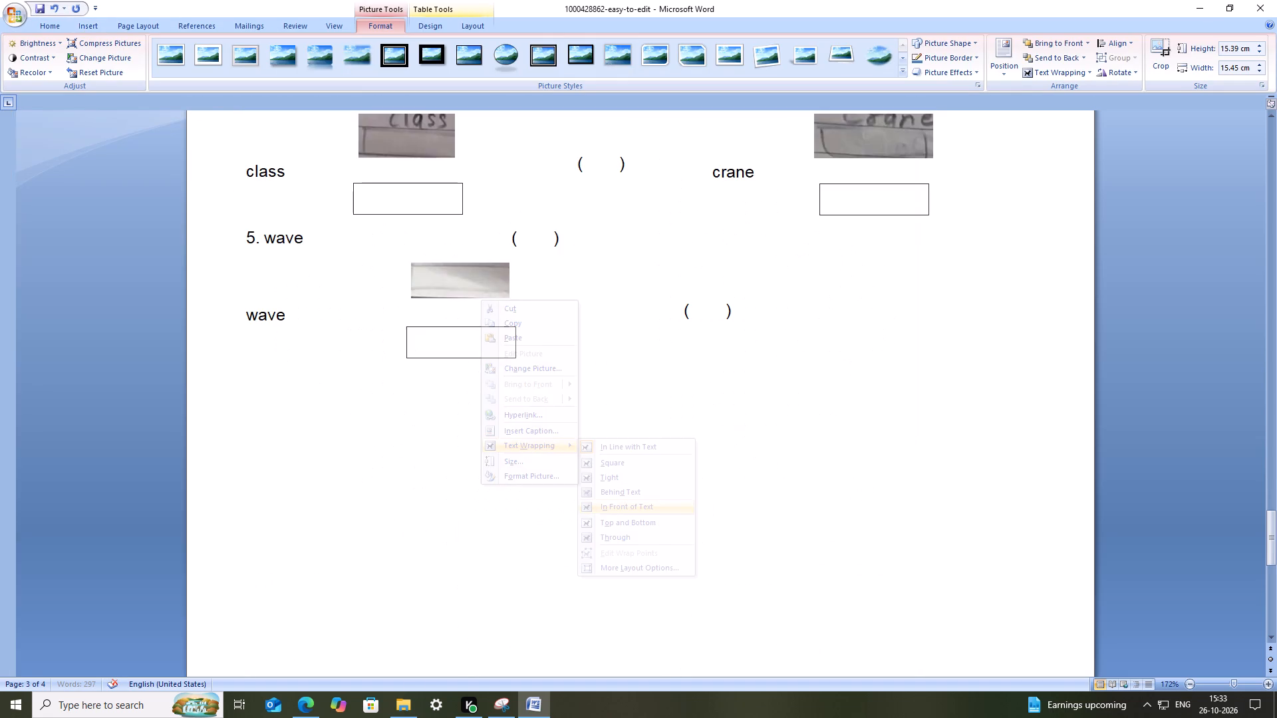
Shrink the flower pot picture to about 6.1 cm square and move it down beside number 3.
{"action": "scroll", "coordinate": [678, 346], "scroll_direction": "up", "scroll_amount": 4}
{"action": "scroll", "coordinate": [619, 319], "scroll_direction": "up", "scroll_amount": 16}
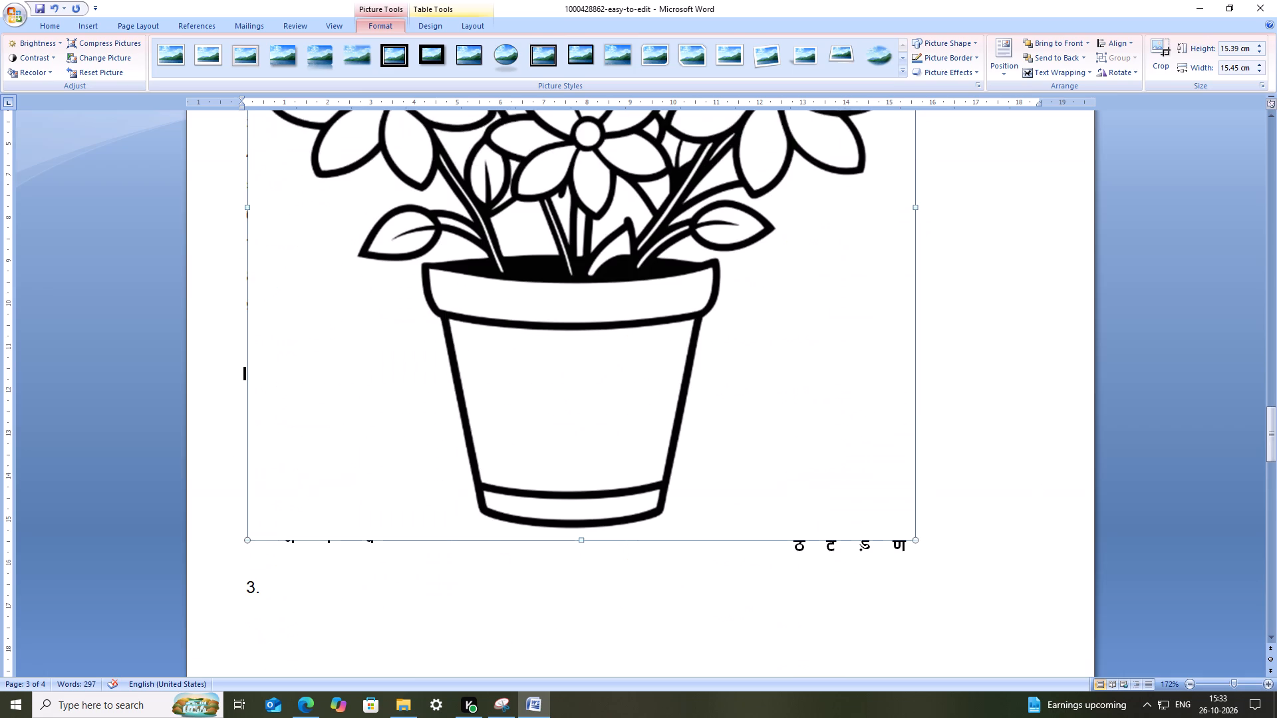
{"action": "scroll", "coordinate": [874, 205], "scroll_direction": "up", "scroll_amount": 6}
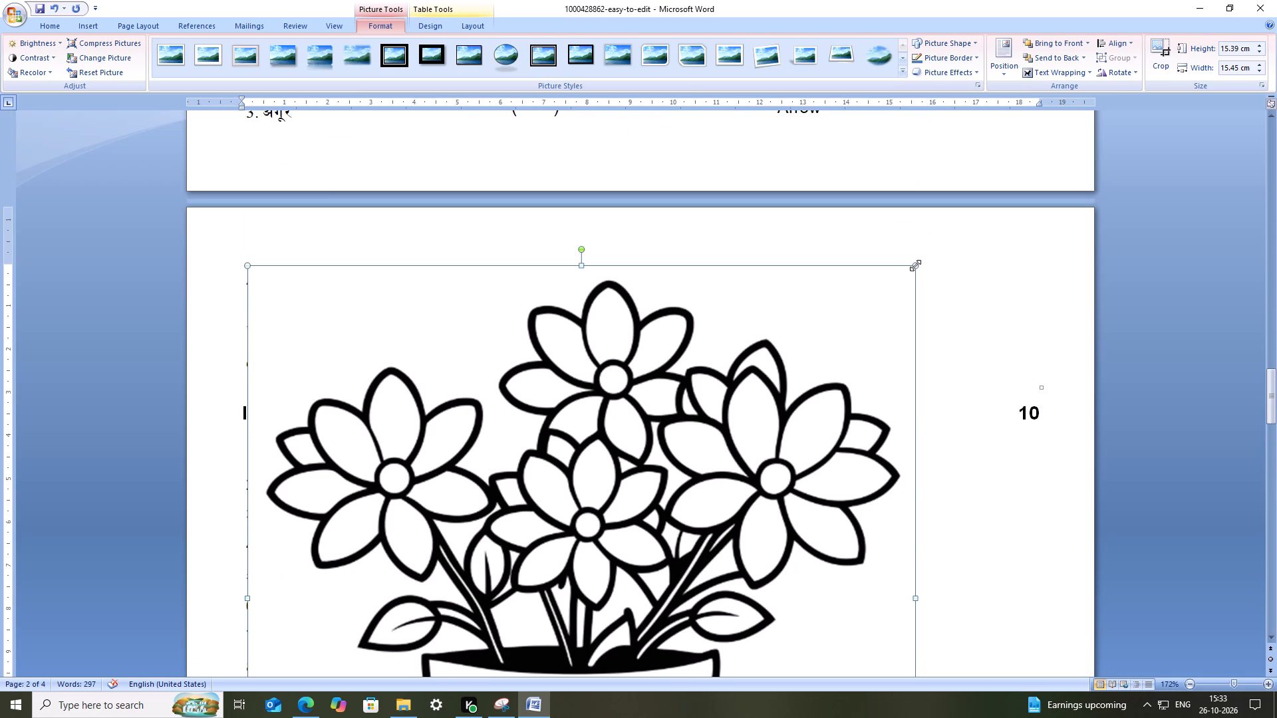
{"action": "left_click_drag", "start_coordinate": [915, 265], "coordinate": [684, 552]}
{"action": "scroll", "coordinate": [684, 491], "scroll_direction": "down", "scroll_amount": 5}
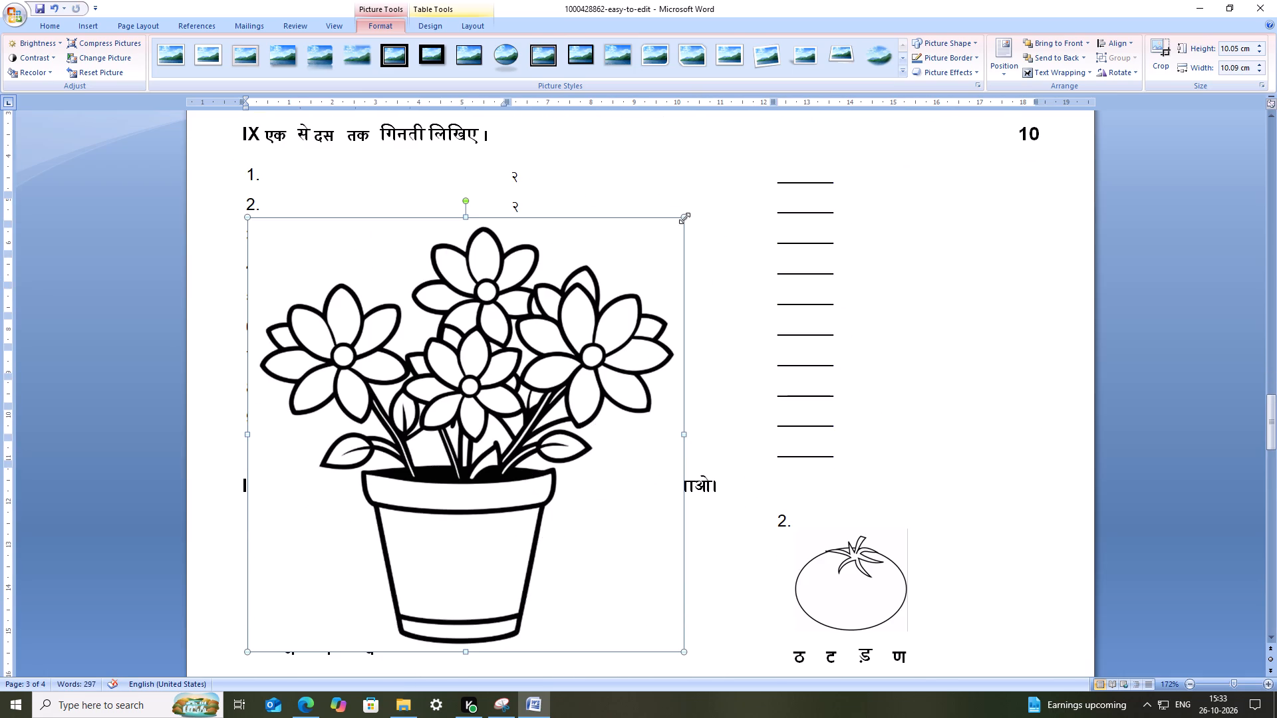
{"action": "left_click_drag", "start_coordinate": [684, 218], "coordinate": [511, 523]}
{"action": "scroll", "coordinate": [531, 499], "scroll_direction": "down", "scroll_amount": 5}
{"action": "left_click_drag", "start_coordinate": [463, 222], "coordinate": [485, 414]}
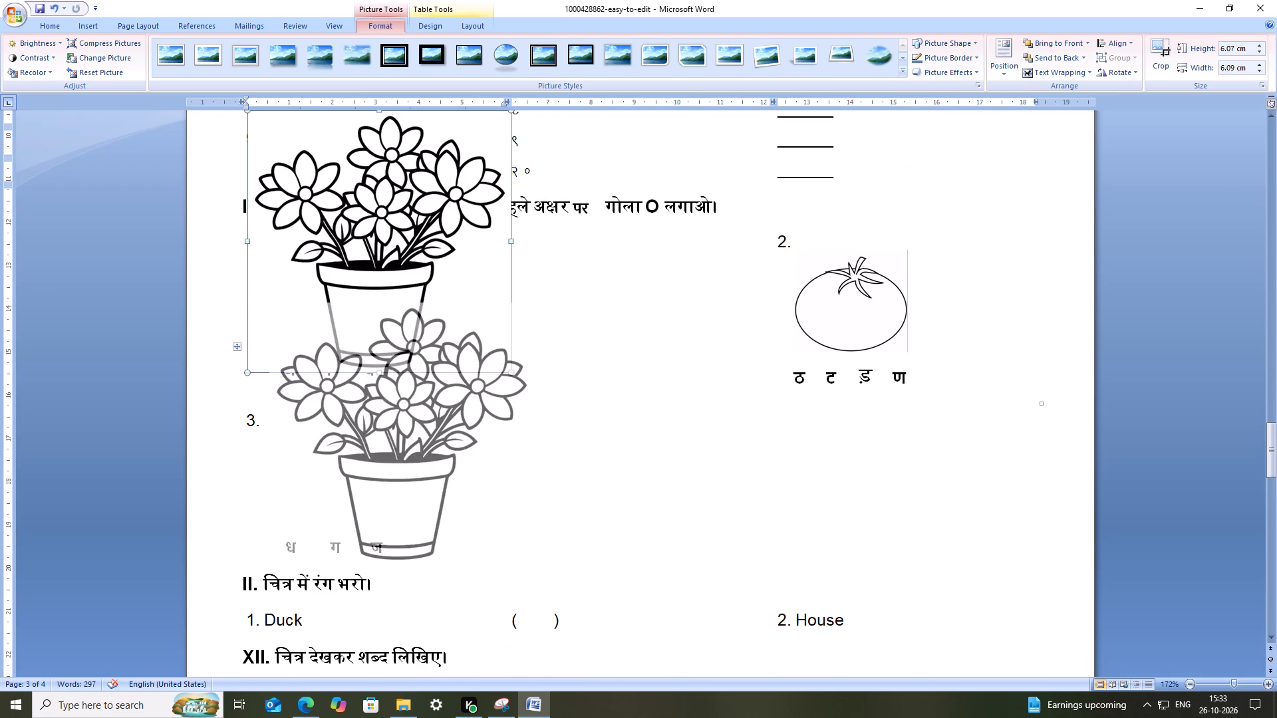
Resize the flower pot picture to about 2.8 cm square, fit it between number 3 and the letters ध ग ज, and save.
{"action": "left_click_drag", "start_coordinate": [533, 302], "coordinate": [366, 502]}
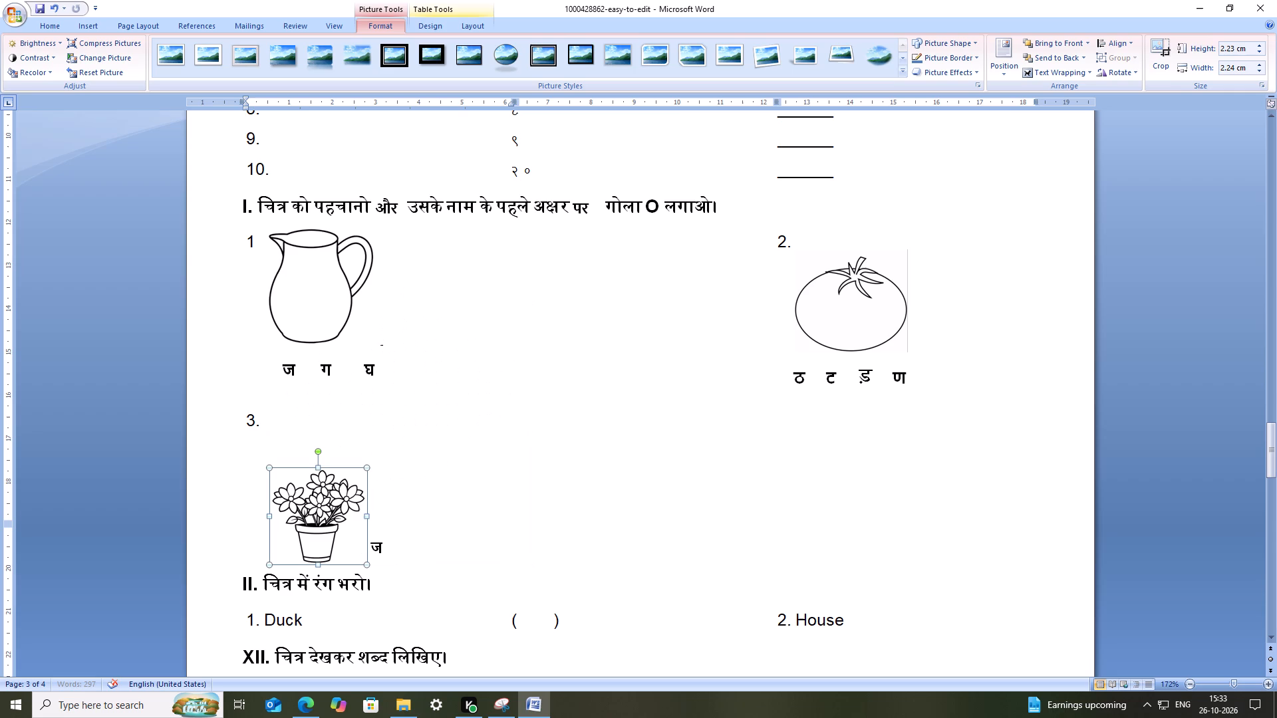
{"action": "left_click_drag", "start_coordinate": [313, 519], "coordinate": [328, 456]}
{"action": "left_click_drag", "start_coordinate": [385, 504], "coordinate": [409, 520]}
{"action": "left_click_drag", "start_coordinate": [370, 503], "coordinate": [349, 495]}
{"action": "left_click_drag", "start_coordinate": [352, 491], "coordinate": [354, 485]}
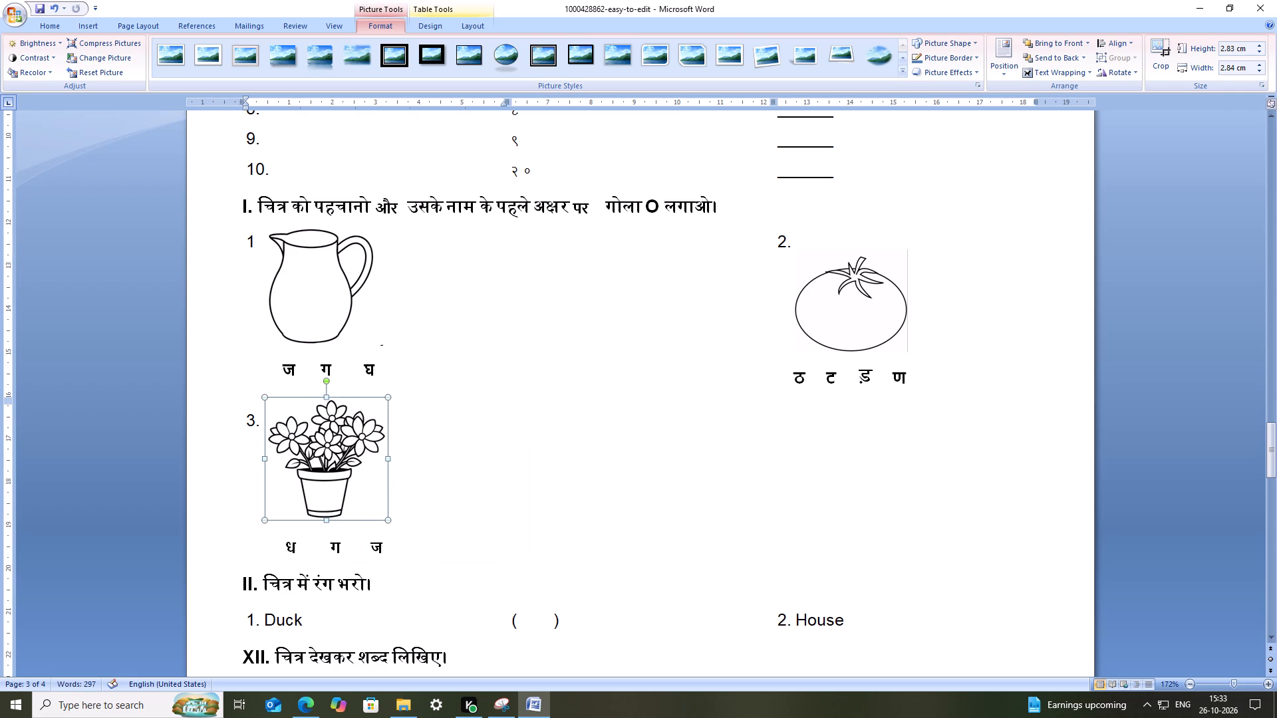
{"action": "left_click_drag", "start_coordinate": [354, 485], "coordinate": [355, 483]}
{"action": "left_click", "coordinate": [464, 475]}
{"action": "key", "text": "ctrl+s"}
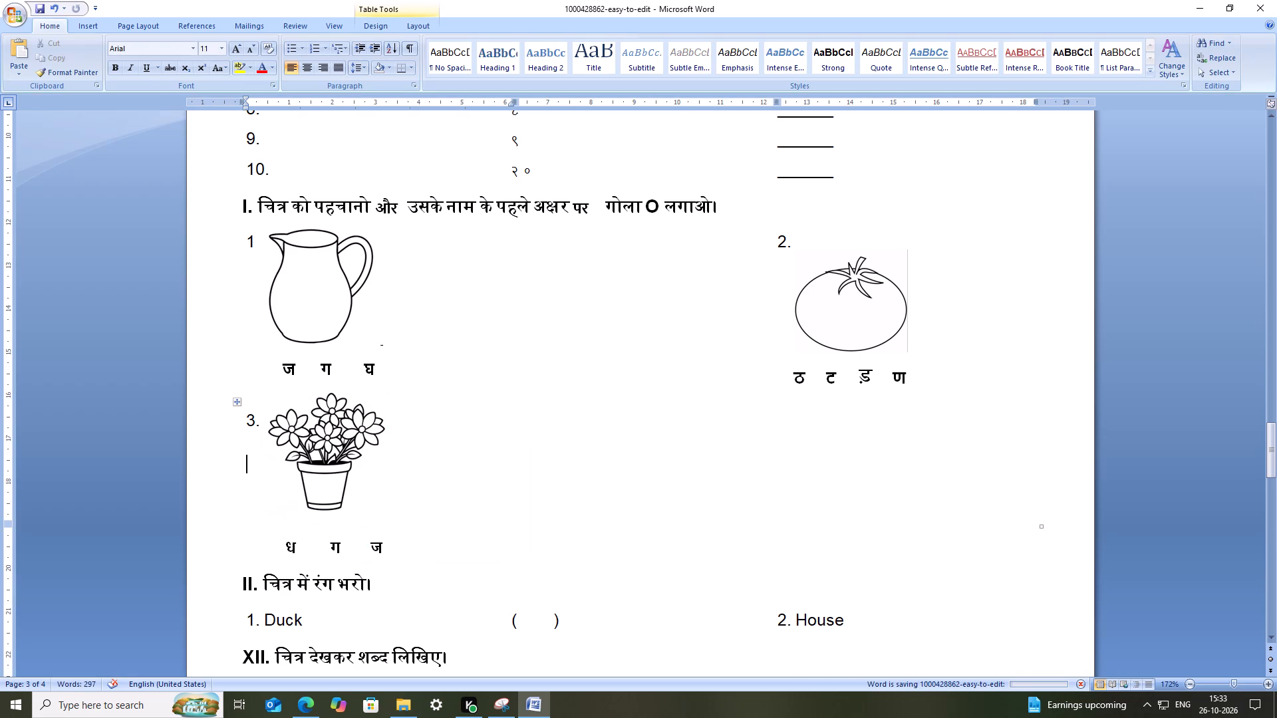
{"action": "key", "text": "ctrl+s"}
{"action": "key", "text": "ctrl+s"}
{"action": "key", "text": "ctrl+s"}
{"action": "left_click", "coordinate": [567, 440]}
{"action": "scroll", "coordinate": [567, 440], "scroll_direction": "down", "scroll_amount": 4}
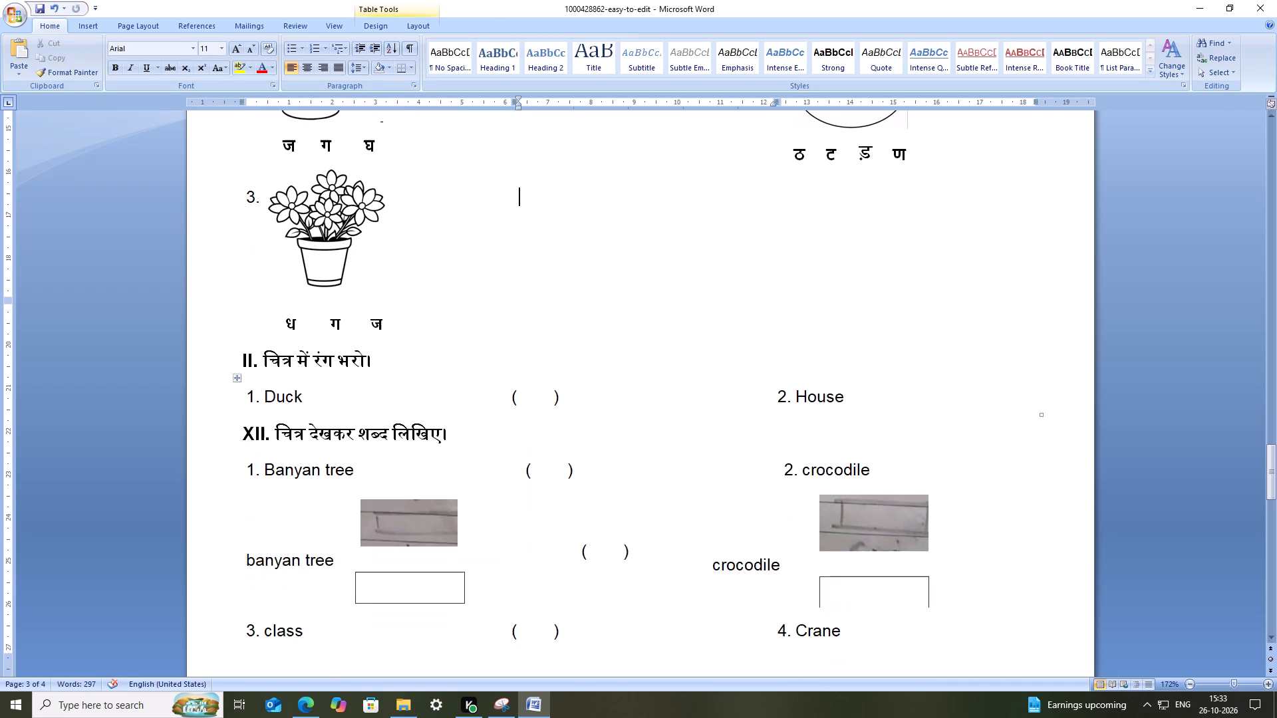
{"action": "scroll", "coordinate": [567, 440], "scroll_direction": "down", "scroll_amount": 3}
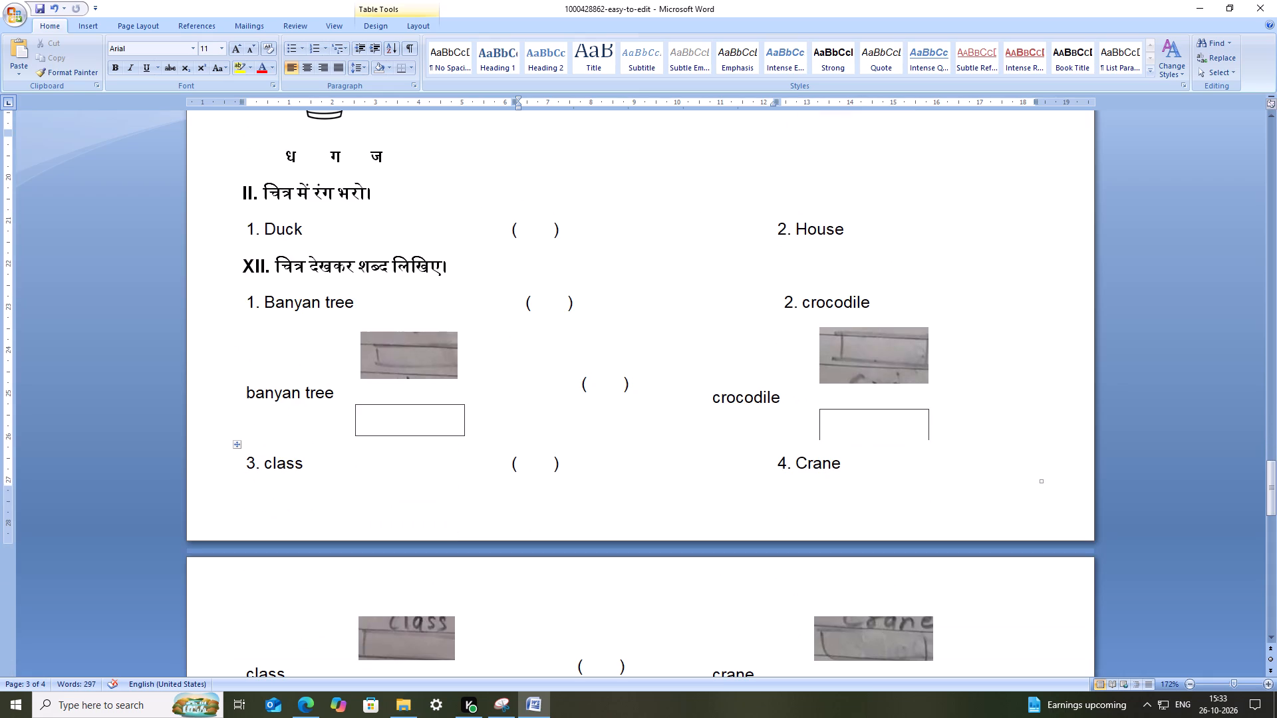
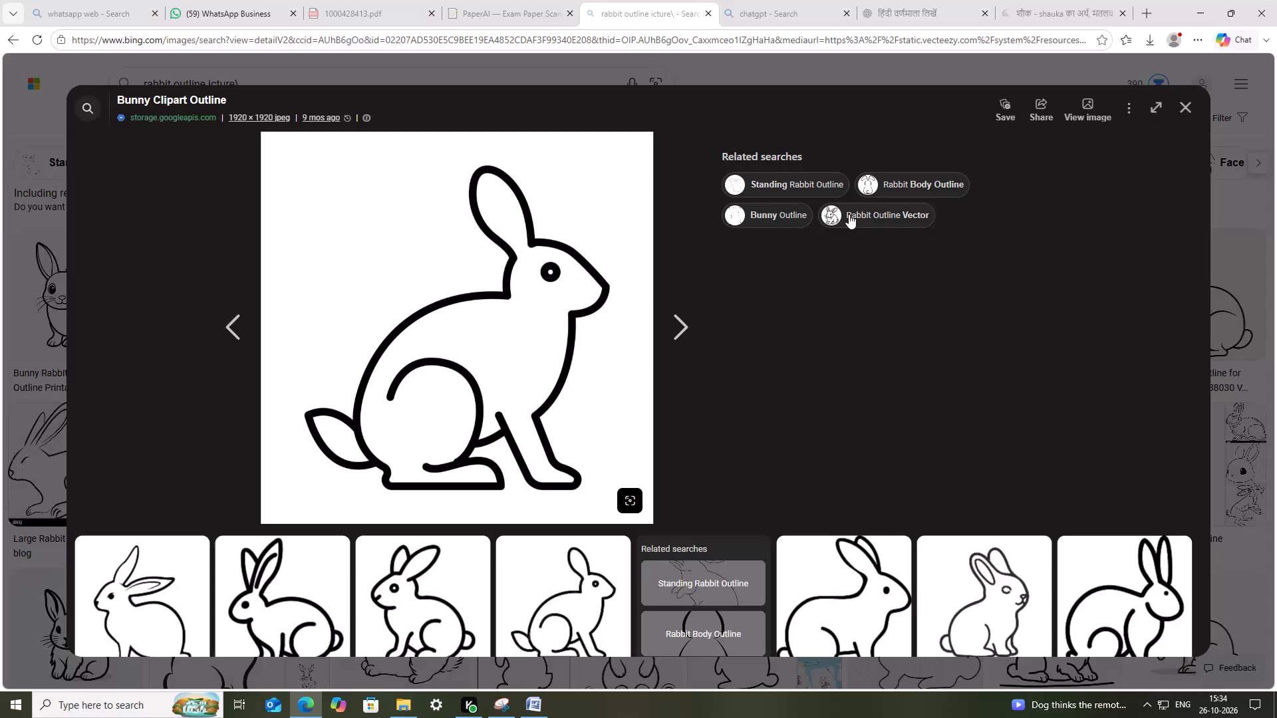
Search images for a banyan tree outline and open the first line-art result.
{"action": "left_click", "coordinate": [1175, 104]}
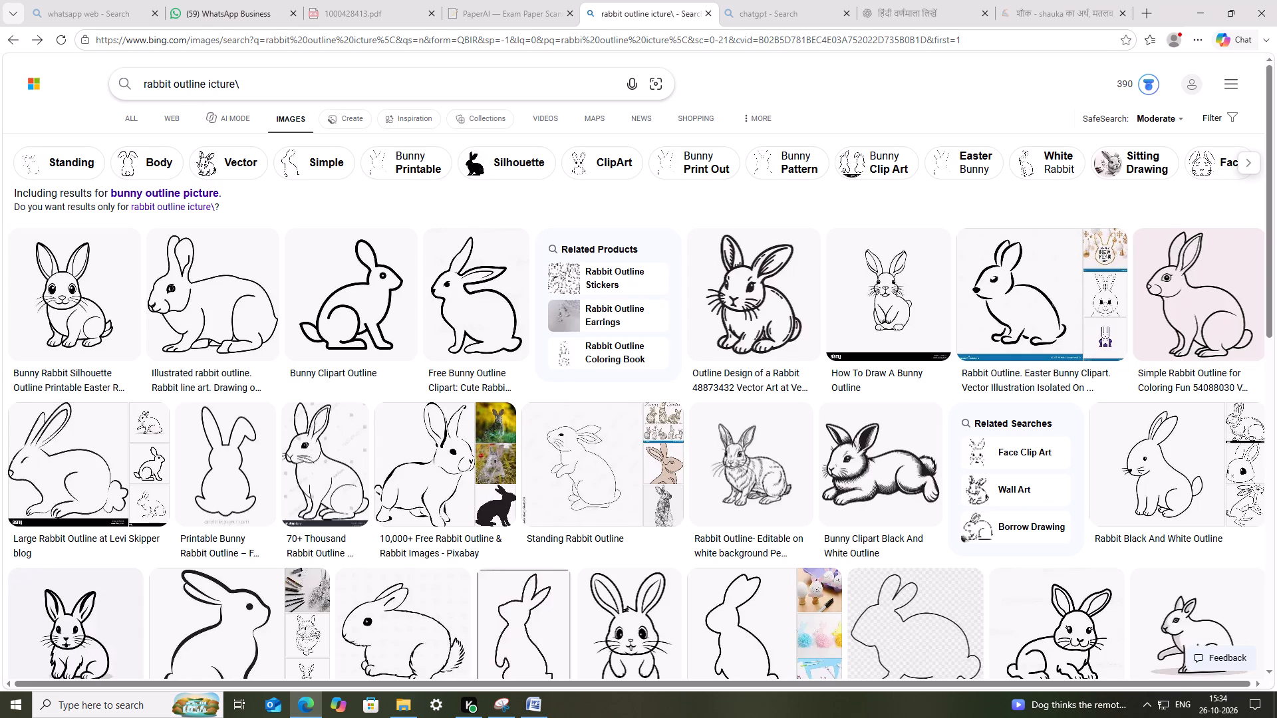
{"action": "left_click_drag", "start_coordinate": [170, 82], "coordinate": [0, 105]}
{"action": "type", "text": "banyan tree"}
{"action": "key", "text": "Return"}
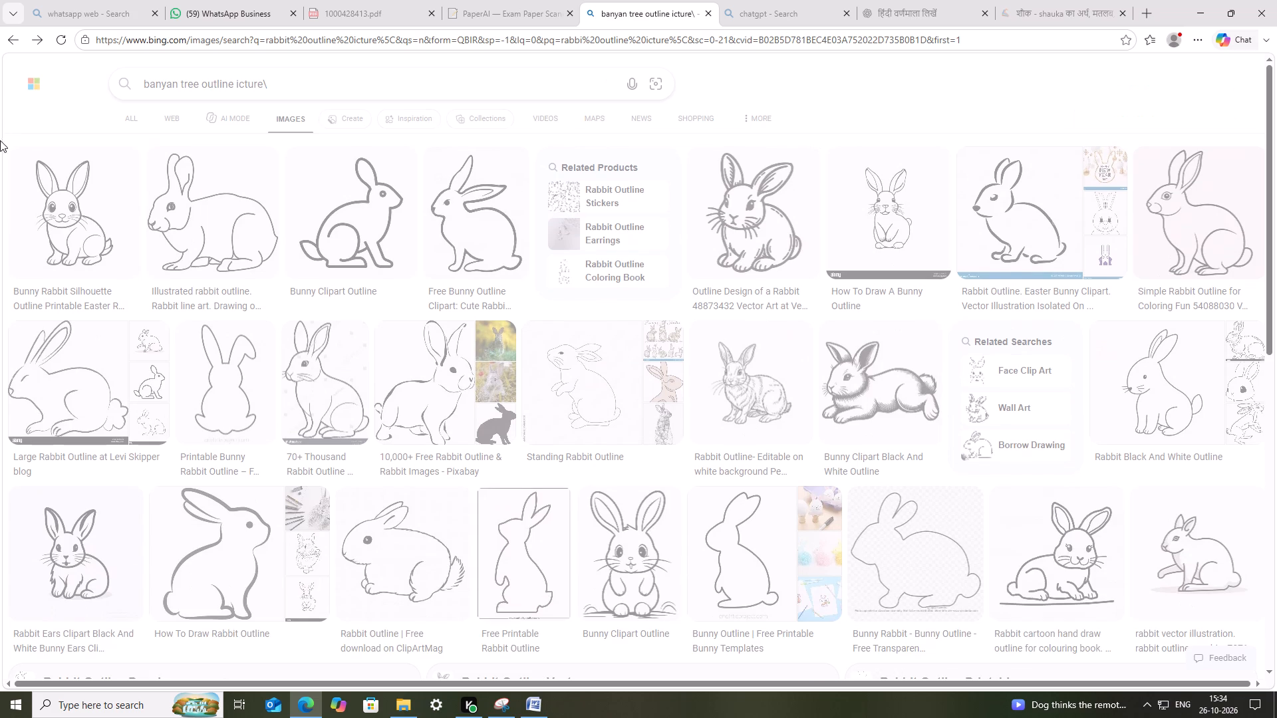
{"action": "left_click", "coordinate": [112, 284]}
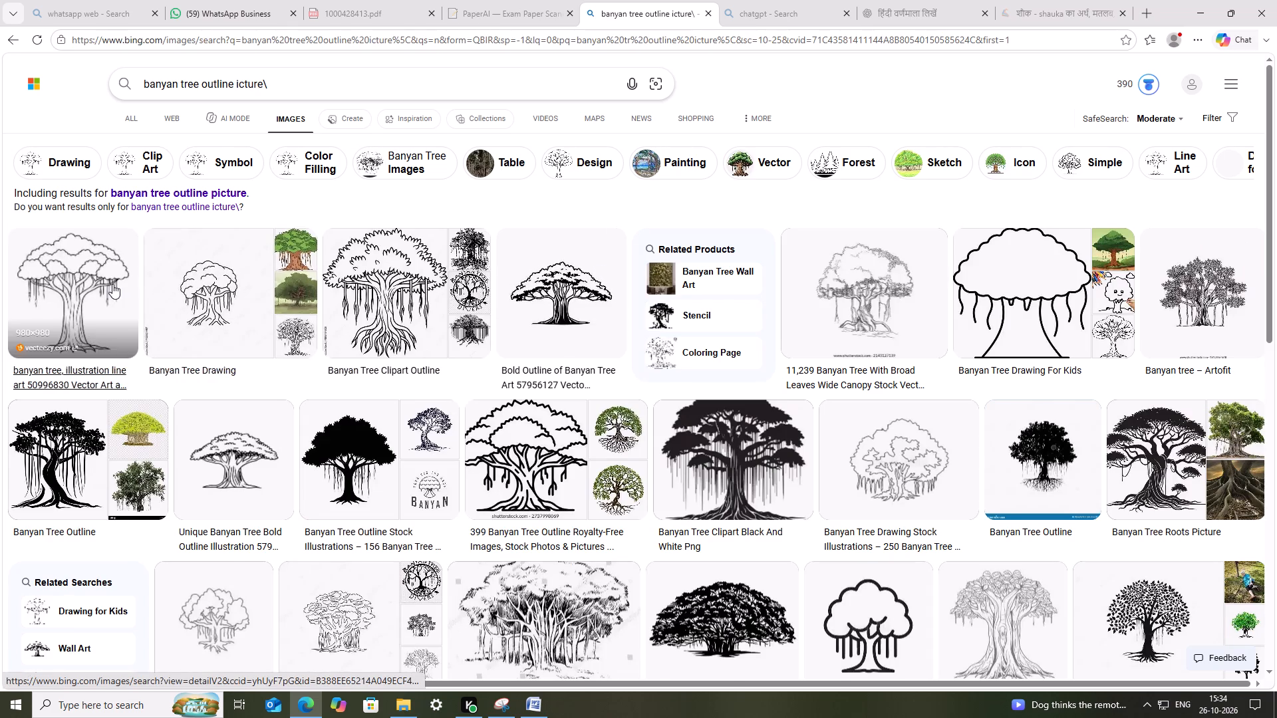
Capture the banyan tree drawing with Snipping Tool and save it in the images folder as banyan tree.
{"action": "left_click", "coordinate": [505, 711]}
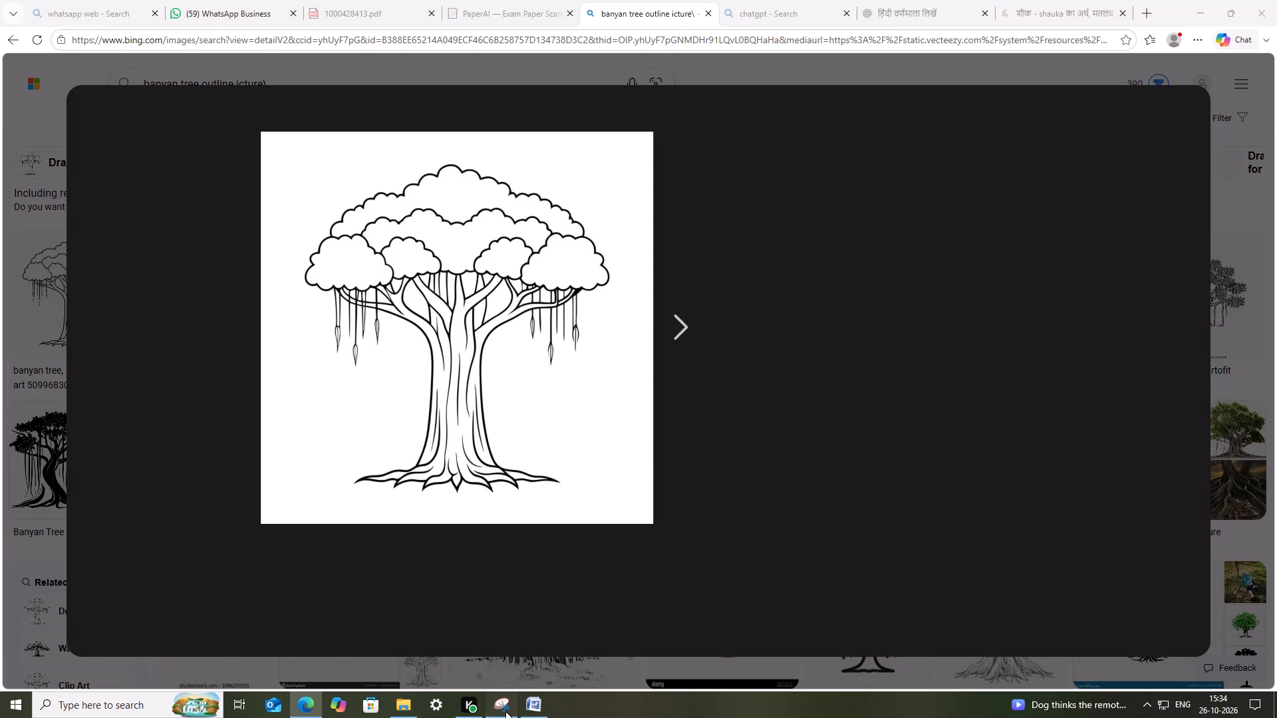
{"action": "left_click", "coordinate": [246, 56]}
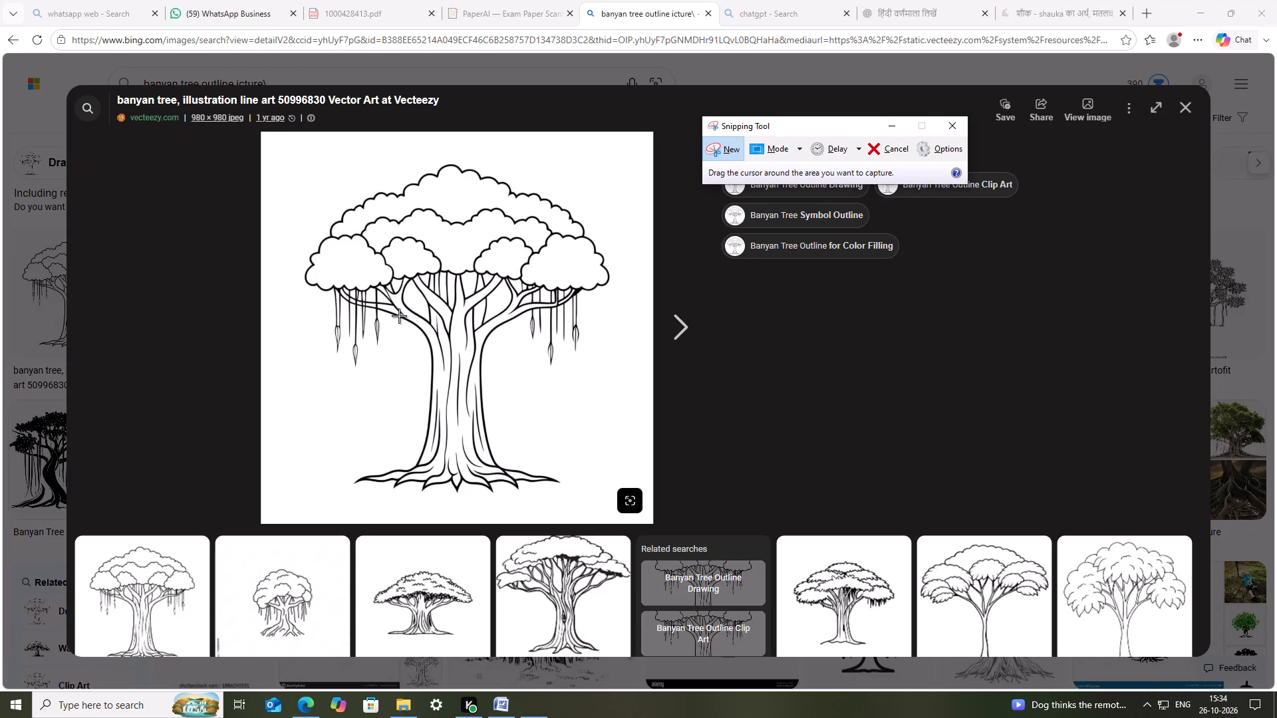
{"action": "left_click_drag", "start_coordinate": [286, 143], "coordinate": [625, 480]}
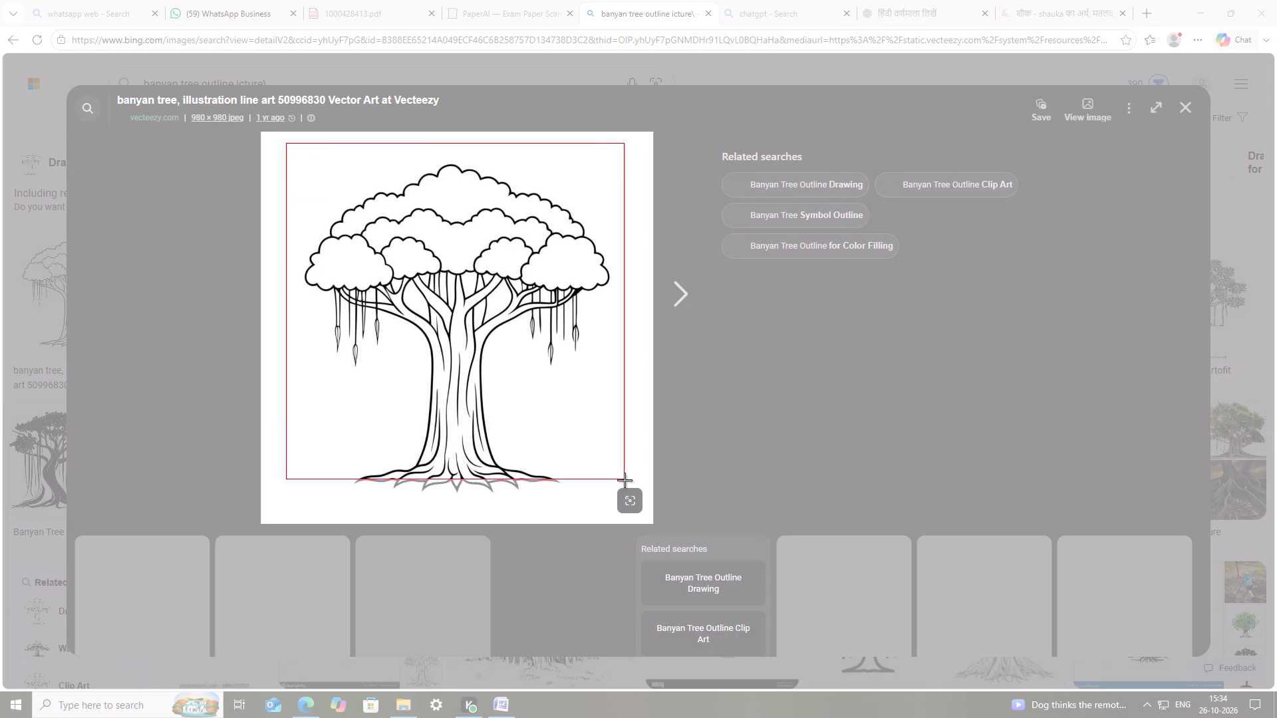
{"action": "left_click_drag", "start_coordinate": [625, 480], "coordinate": [613, 495]}
{"action": "left_click", "coordinate": [397, 66]}
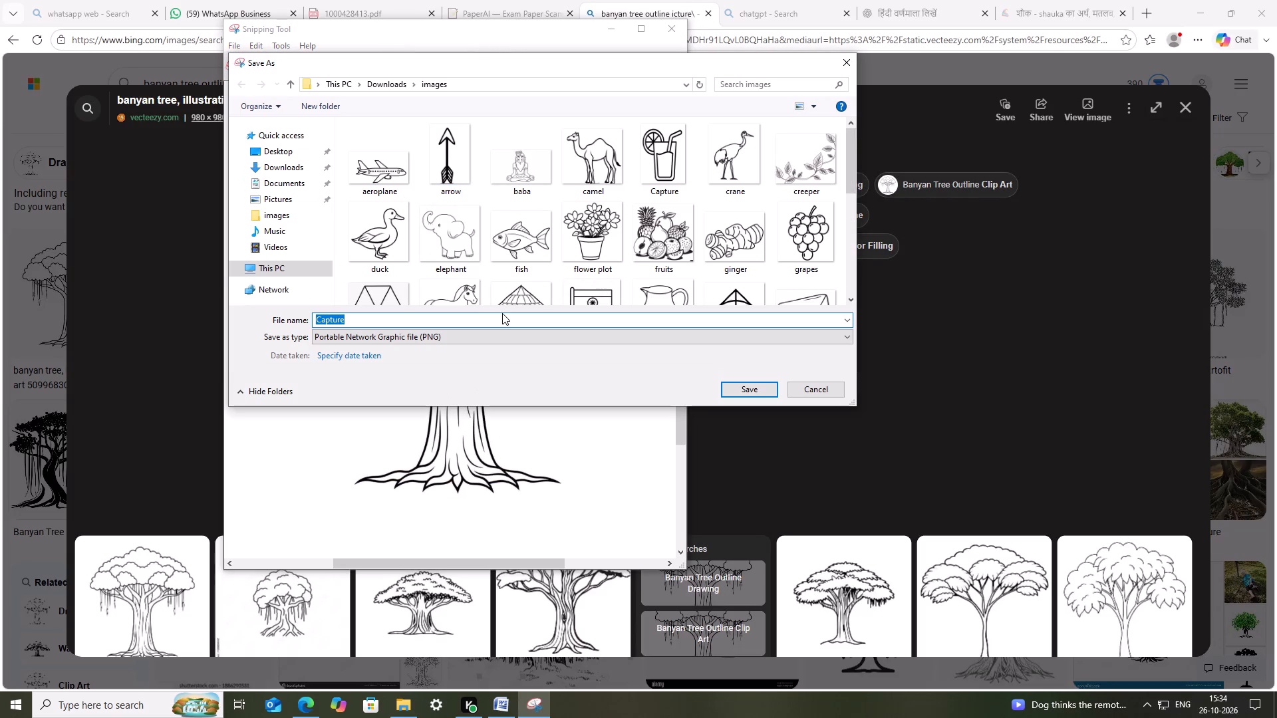
{"action": "type", "text": "ba"}
{"action": "key", "text": "n"}
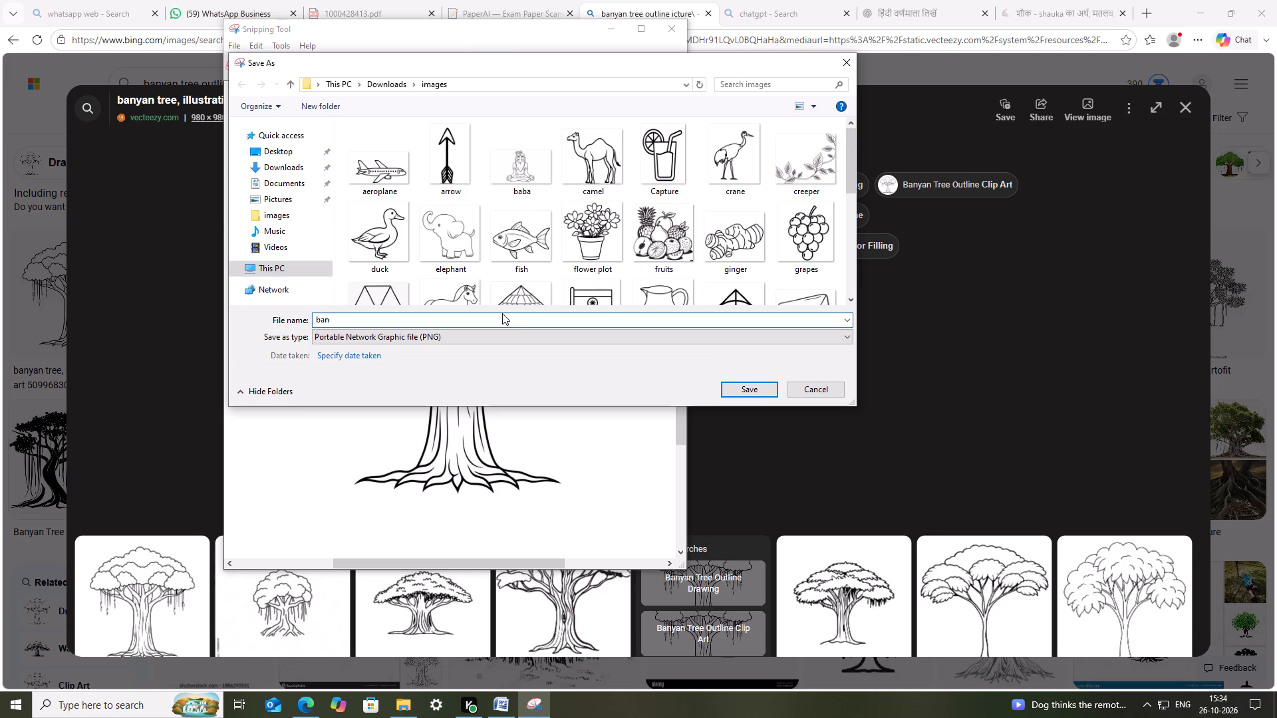
{"action": "type", "text": "yan tree"}
{"action": "key", "text": "Return"}
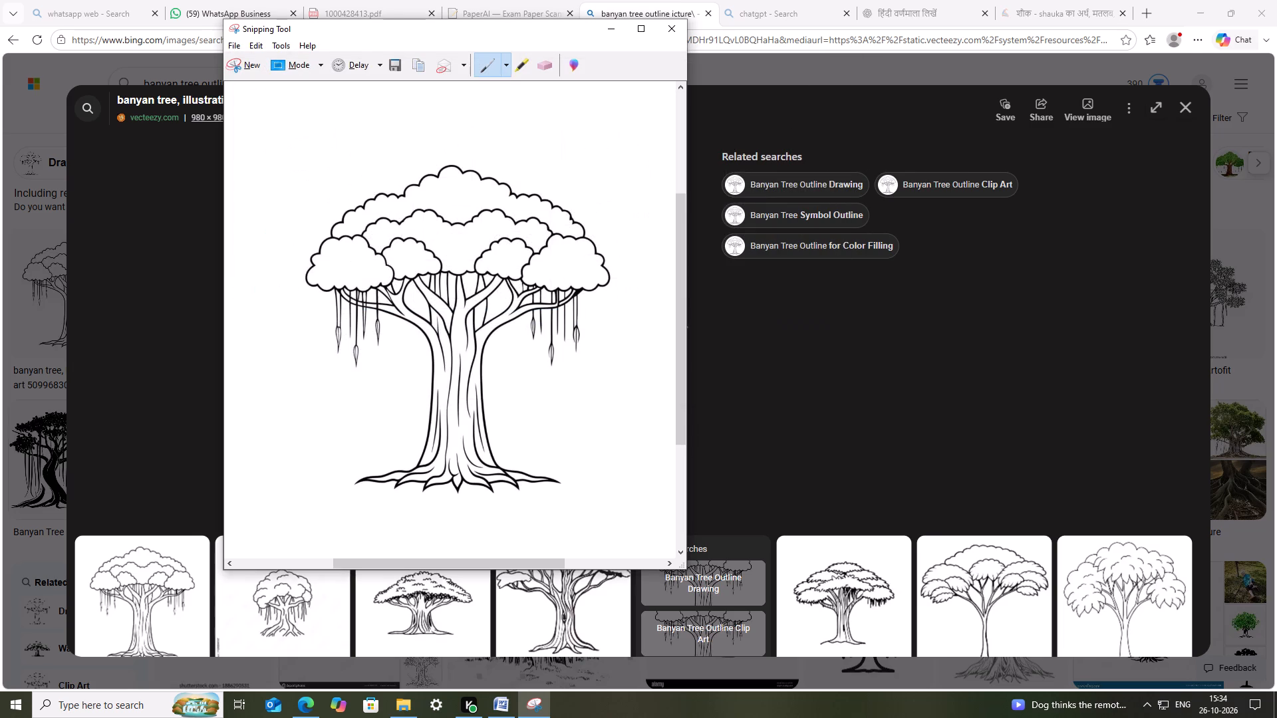
{"action": "left_click", "coordinate": [629, 18]}
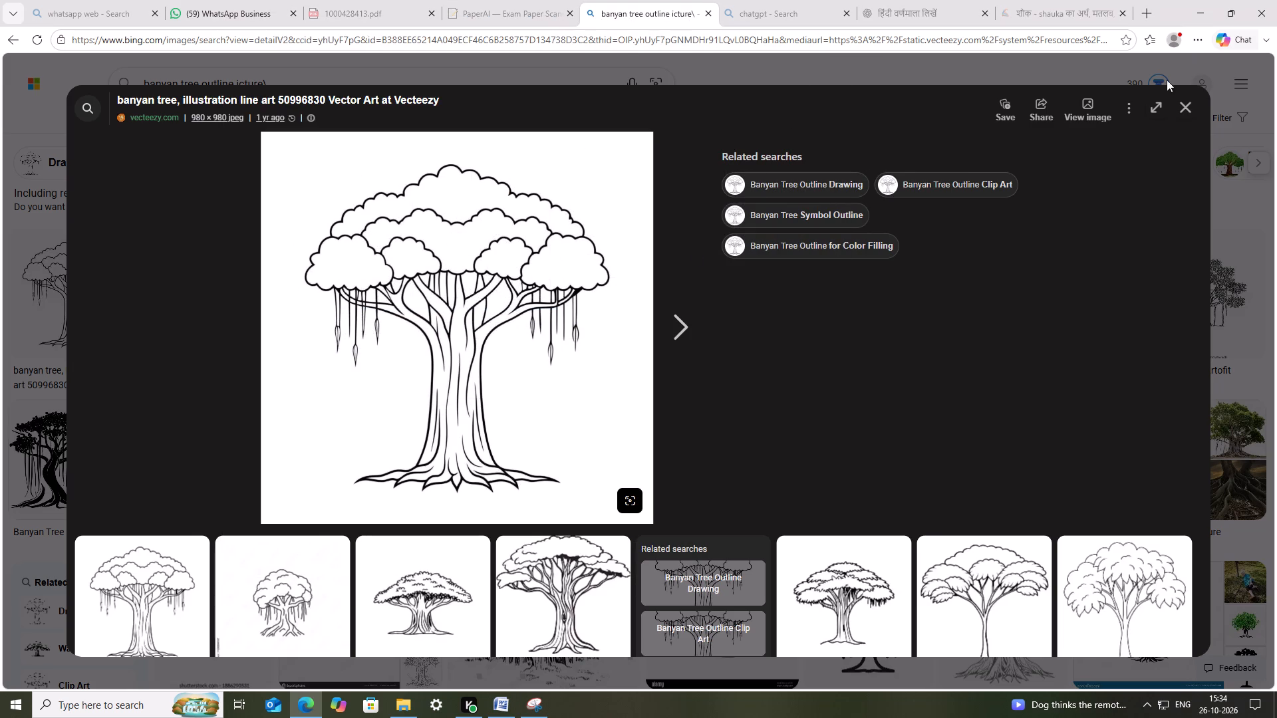
{"action": "left_click", "coordinate": [1207, 106]}
{"action": "left_click", "coordinate": [1192, 110]}
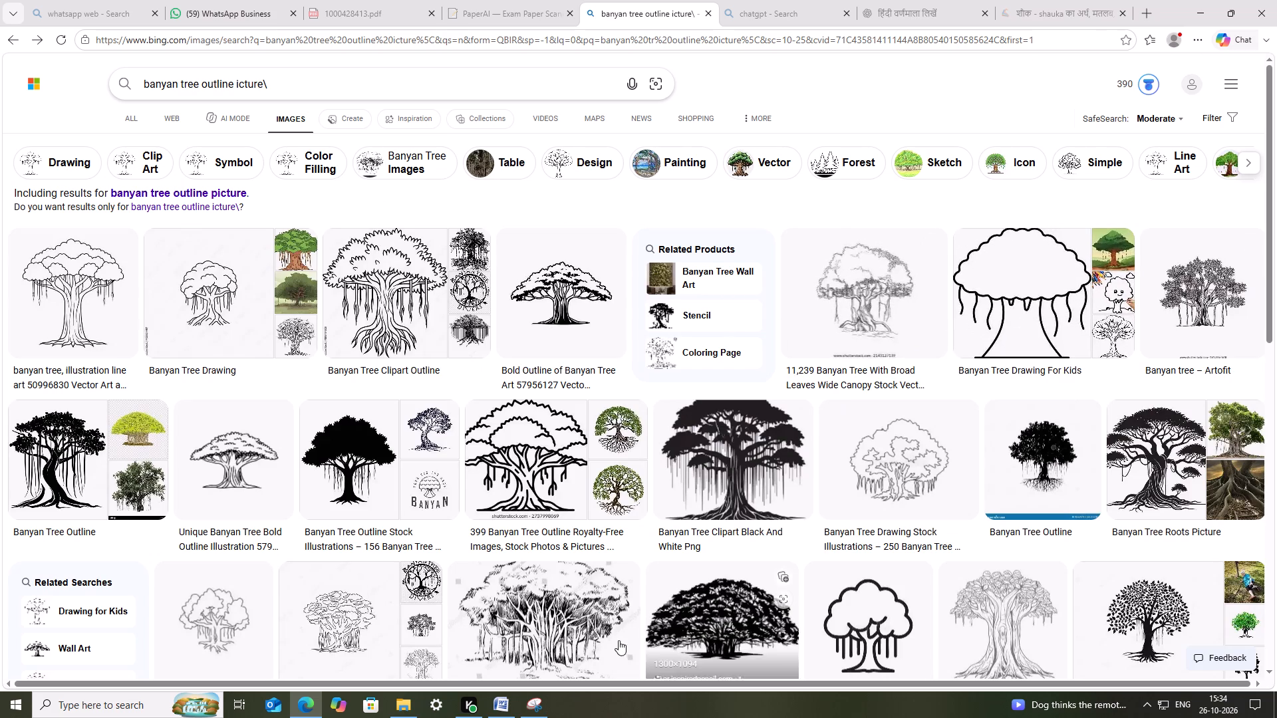
In Word, change the photo under 1. Banyan tree in section XII to the banyan tree picture from the images folder.
{"action": "left_click", "coordinate": [496, 710]}
{"action": "left_click", "coordinate": [375, 300]}
{"action": "right_click", "coordinate": [375, 300]}
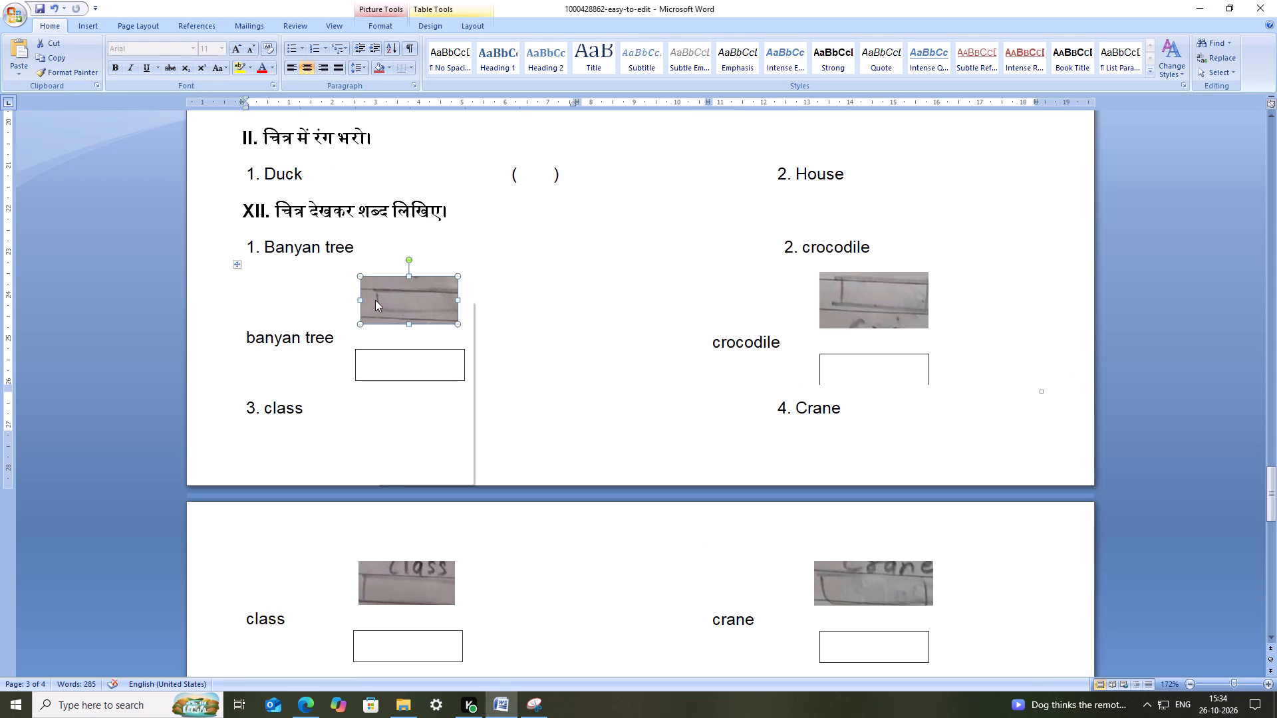
{"action": "left_click", "coordinate": [438, 374]}
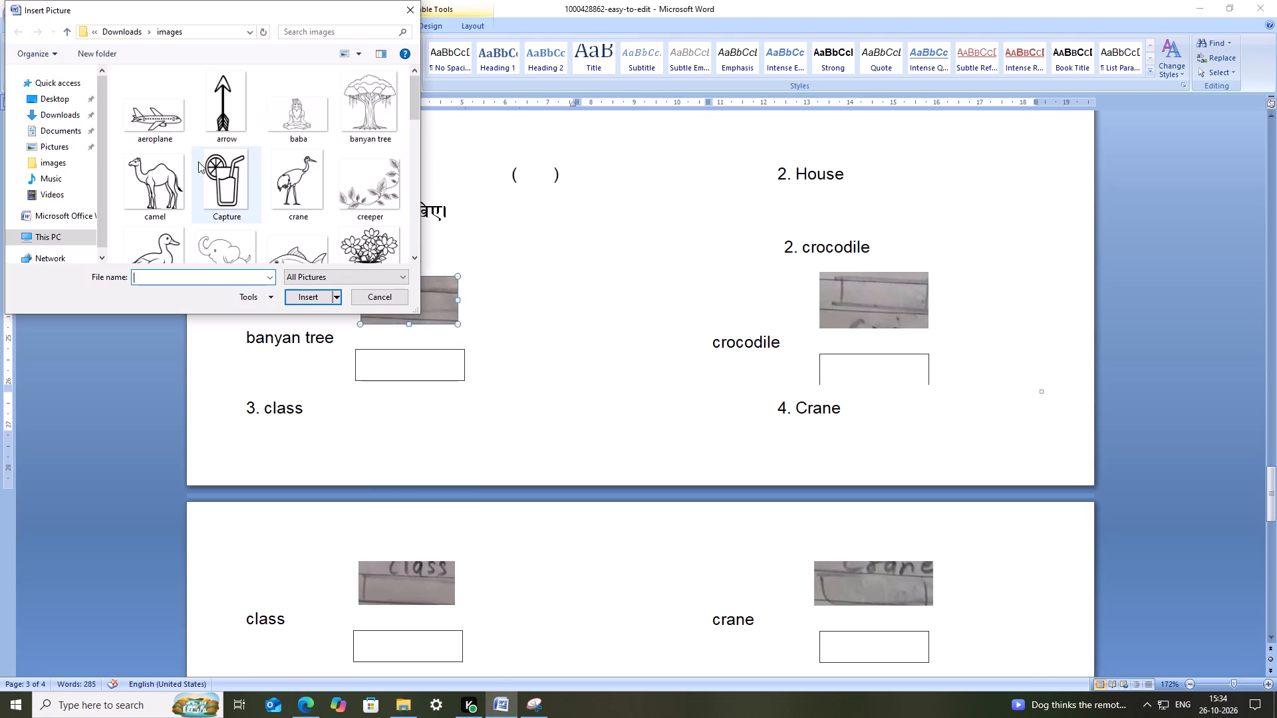
{"action": "scroll", "coordinate": [265, 162], "scroll_direction": "down", "scroll_amount": 2}
{"action": "scroll", "coordinate": [266, 164], "scroll_direction": "up", "scroll_amount": 3}
{"action": "left_click", "coordinate": [356, 106]}
{"action": "left_click", "coordinate": [300, 299]}
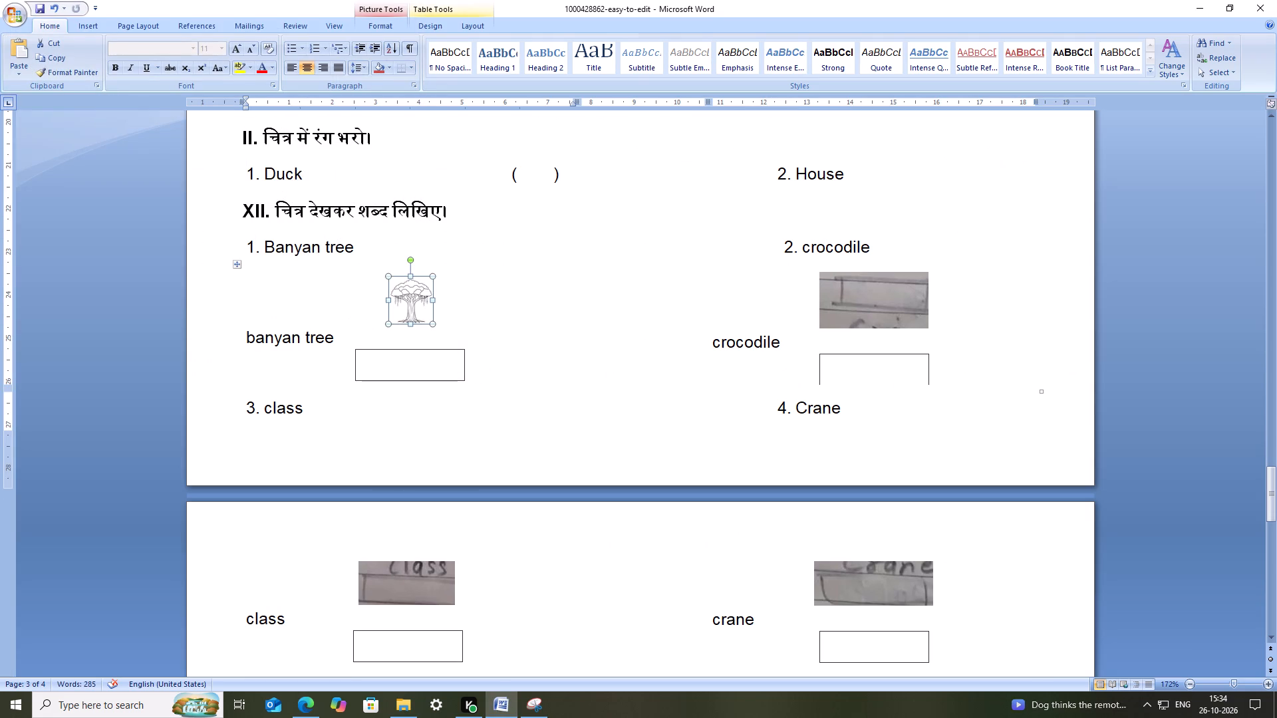
Delete the words Banyan tree after number 1 and the banyan tree caption below the picture.
{"action": "left_click_drag", "start_coordinate": [345, 339], "coordinate": [229, 345]}
{"action": "key", "text": "BackSpace"}
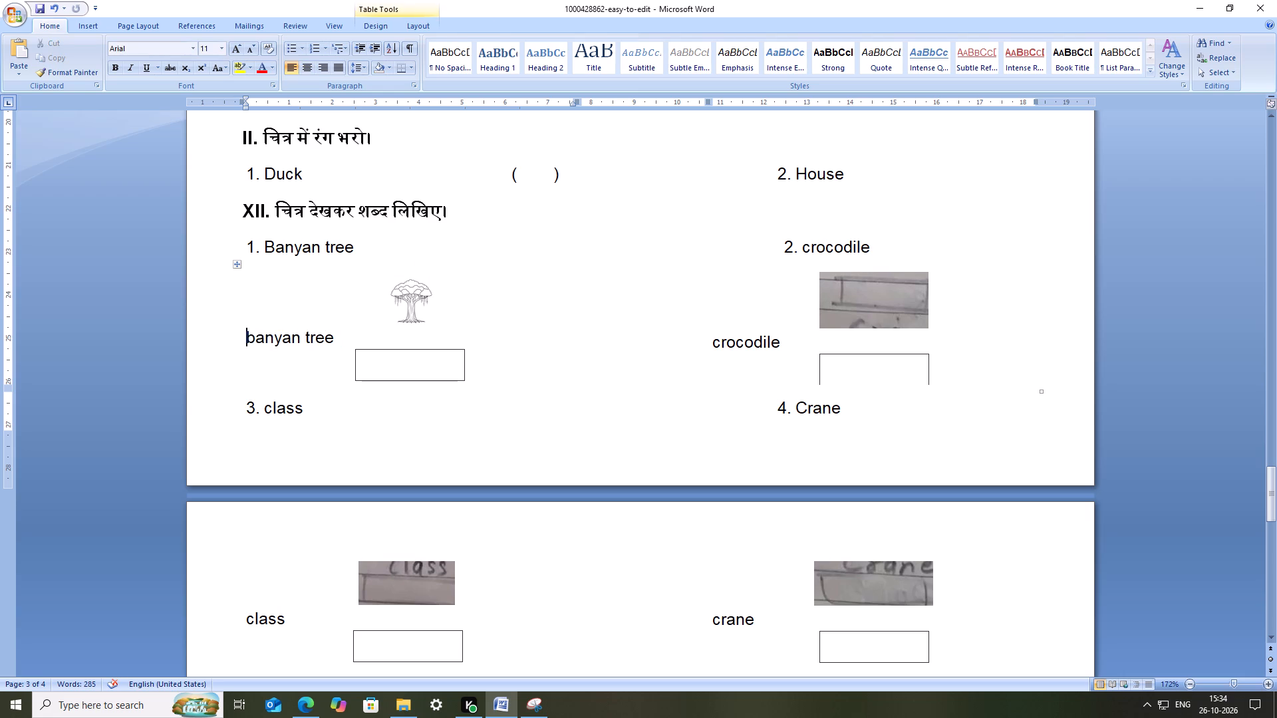
{"action": "left_click_drag", "start_coordinate": [364, 249], "coordinate": [269, 248]}
{"action": "key", "text": "BackSpace"}
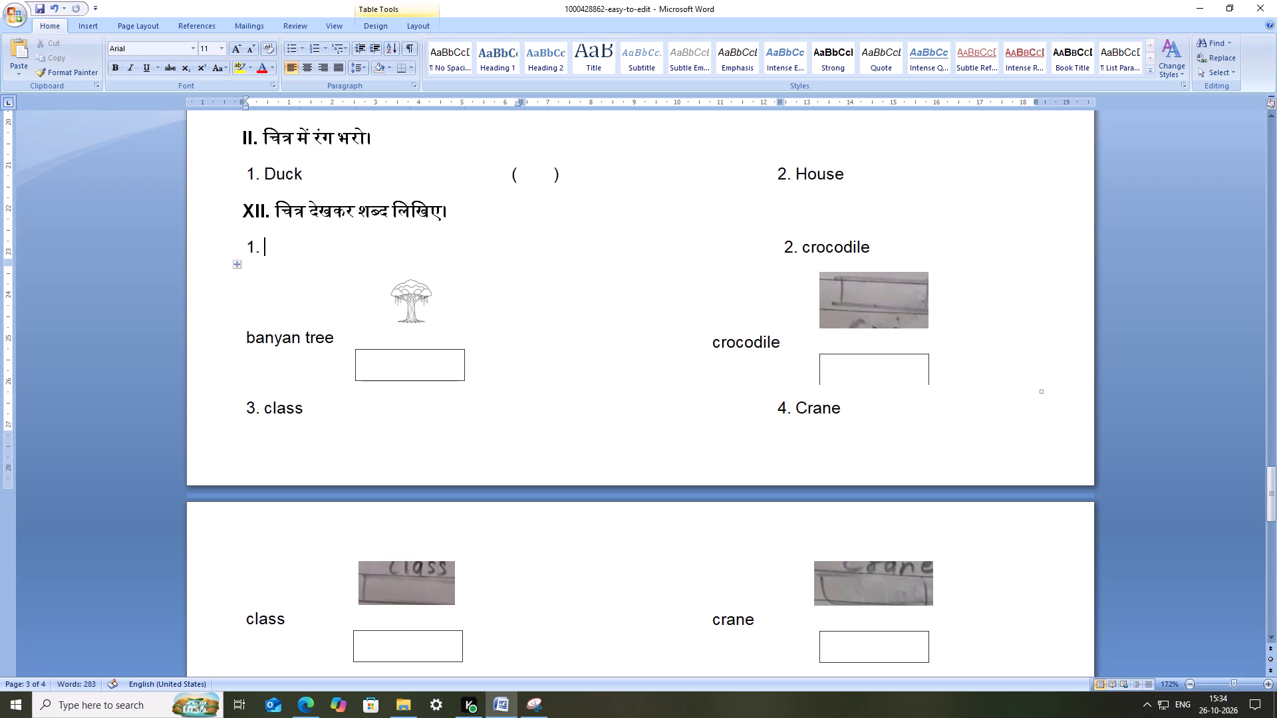
{"action": "left_click", "coordinate": [332, 329]}
{"action": "key", "text": "BackSpace"}
{"action": "key", "text": "BackSpace"}
{"action": "key", "text": "BackSpace"}
{"action": "key", "text": "BackSpace"}
{"action": "key", "text": "BackSpace"}
{"action": "key", "text": "BackSpace"}
{"action": "key", "text": "BackSpace"}
{"action": "key", "text": "BackSpace"}
{"action": "key", "text": "BackSpace"}
{"action": "key", "text": "BackSpace"}
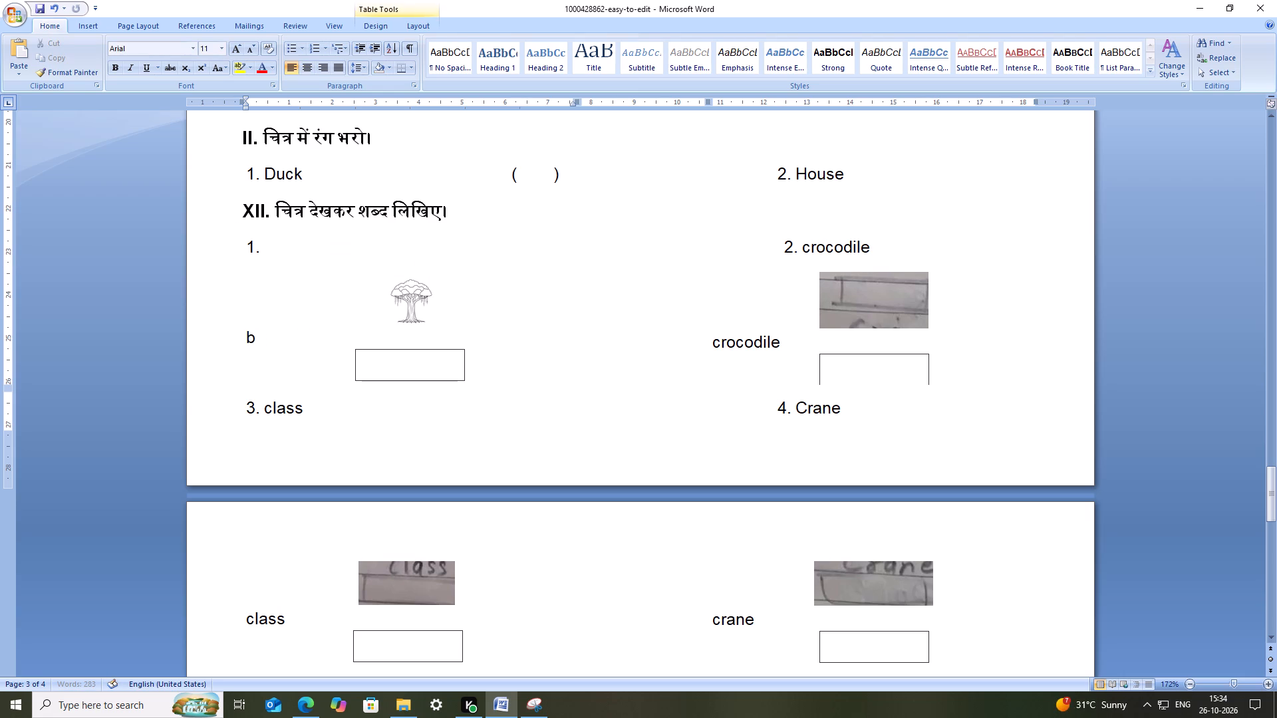
{"action": "key", "text": "BackSpace"}
Enlarge the banyan tree picture to about 3.1 cm wide and set its text wrapping to In Front of Text.
{"action": "left_click", "coordinate": [424, 293]}
{"action": "left_click_drag", "start_coordinate": [432, 327], "coordinate": [521, 387]}
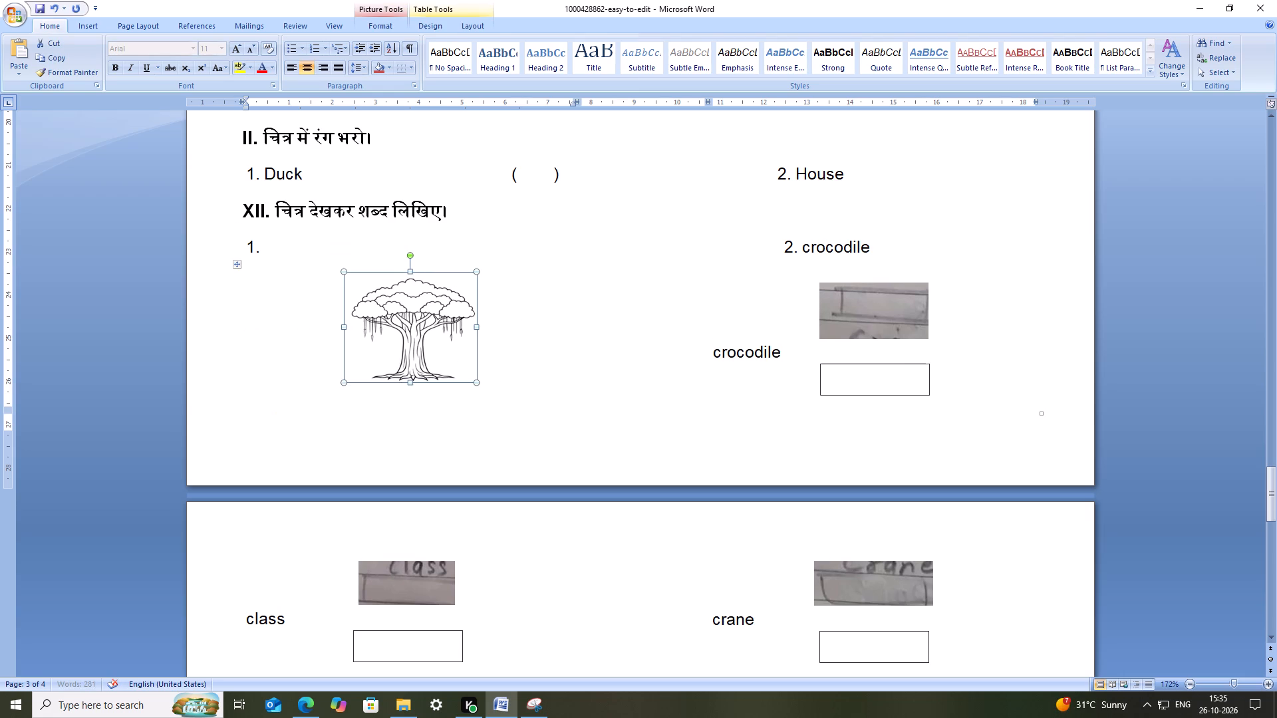
{"action": "left_click_drag", "start_coordinate": [436, 334], "coordinate": [359, 297]}
{"action": "right_click", "coordinate": [360, 287]}
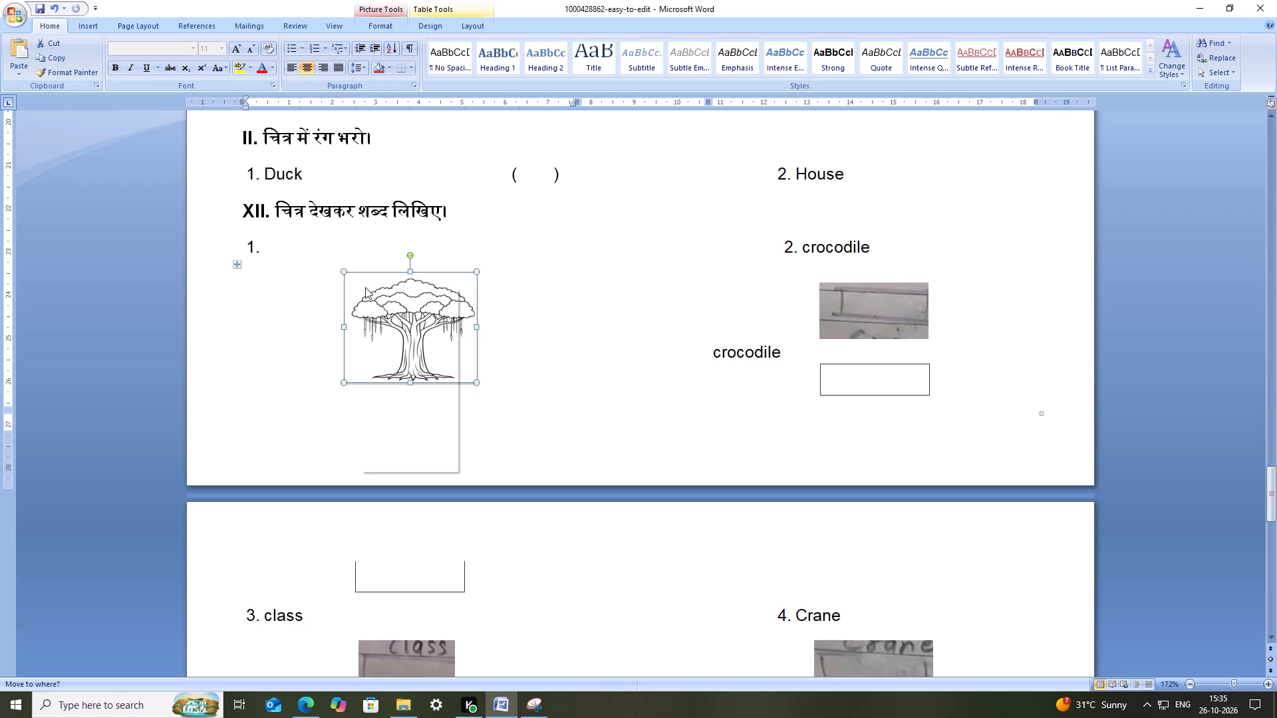
{"action": "left_click", "coordinate": [420, 433]}
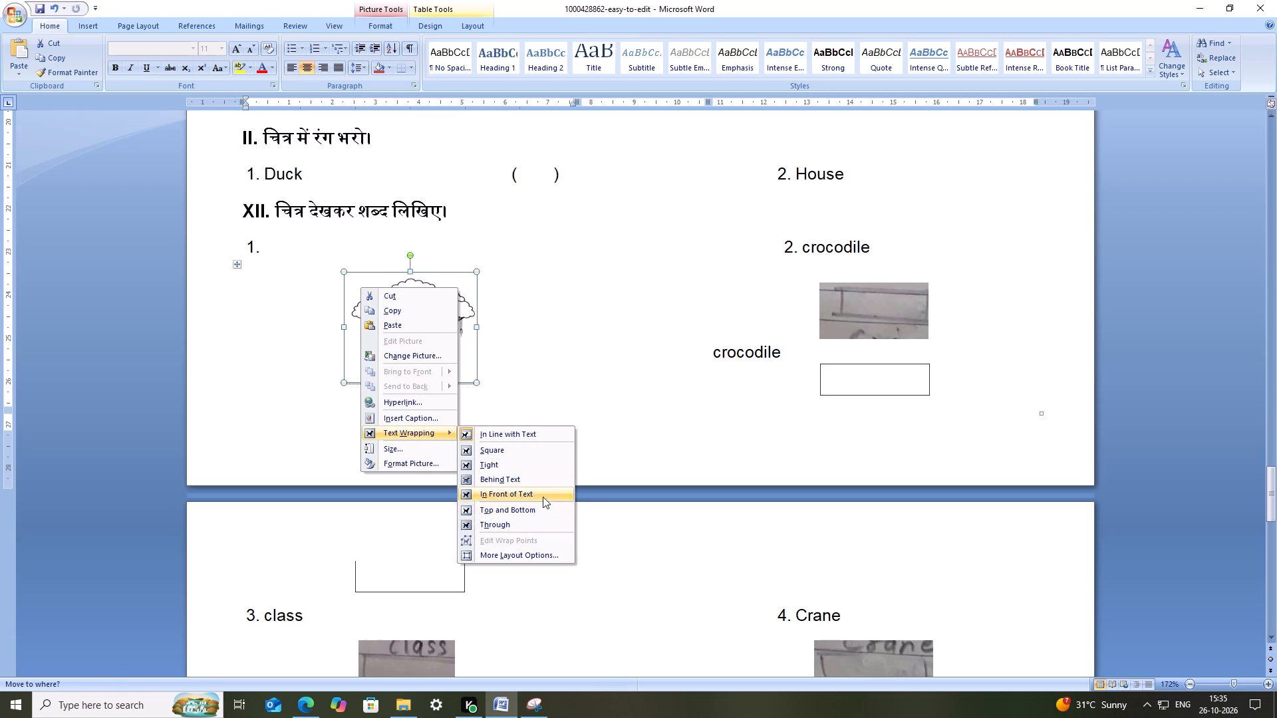
{"action": "left_click", "coordinate": [543, 497]}
Move the banyan tree picture up beside number 1 and enlarge it to about 3.7 cm wide.
{"action": "left_click_drag", "start_coordinate": [406, 332], "coordinate": [327, 283]}
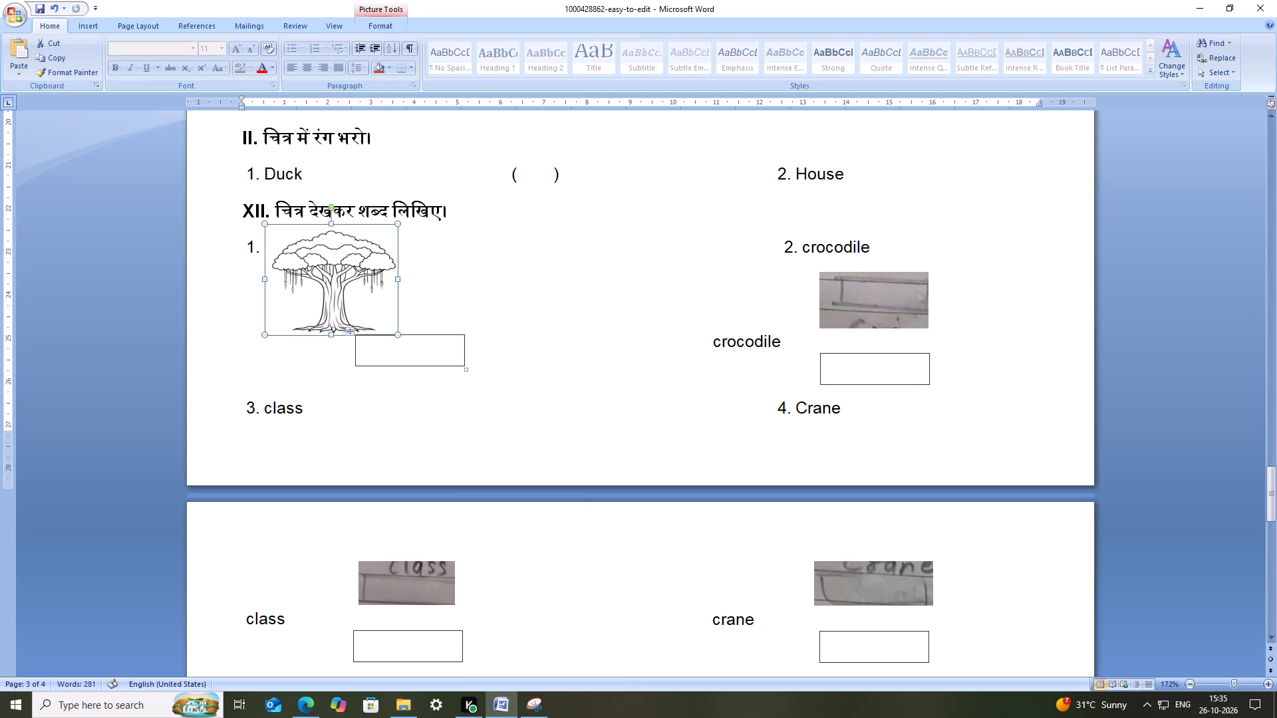
{"action": "left_click_drag", "start_coordinate": [398, 338], "coordinate": [424, 354]}
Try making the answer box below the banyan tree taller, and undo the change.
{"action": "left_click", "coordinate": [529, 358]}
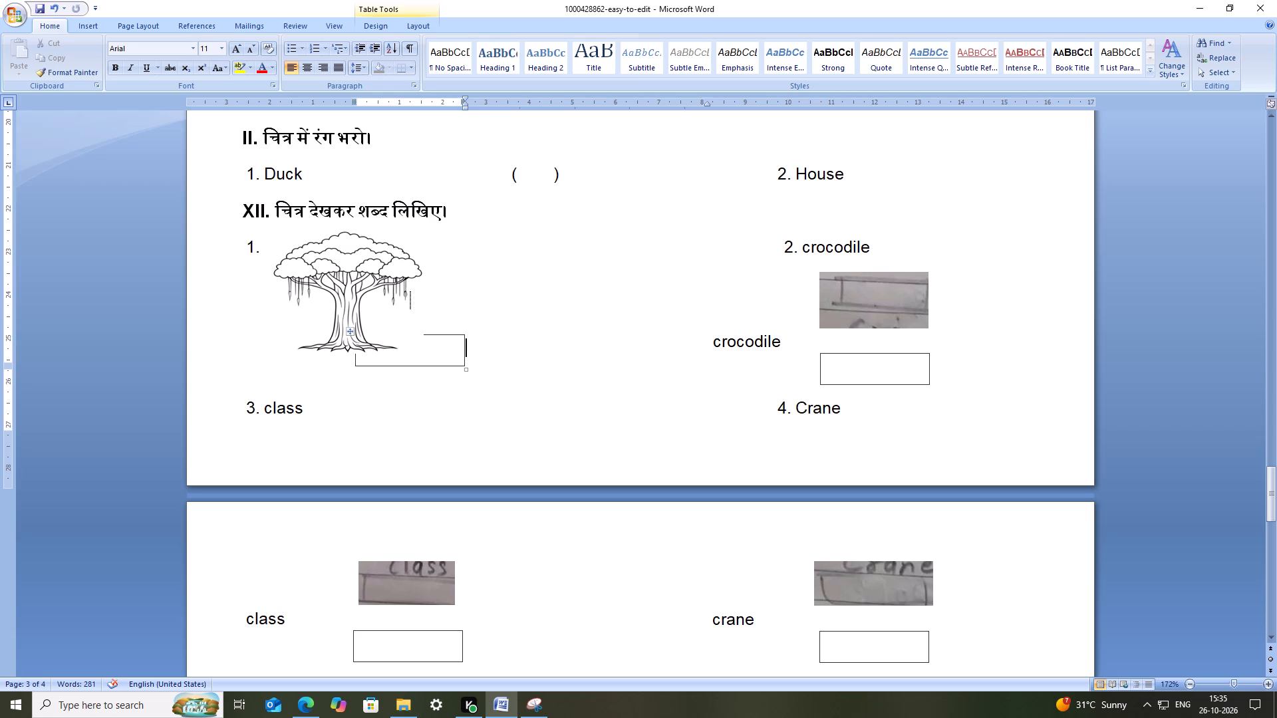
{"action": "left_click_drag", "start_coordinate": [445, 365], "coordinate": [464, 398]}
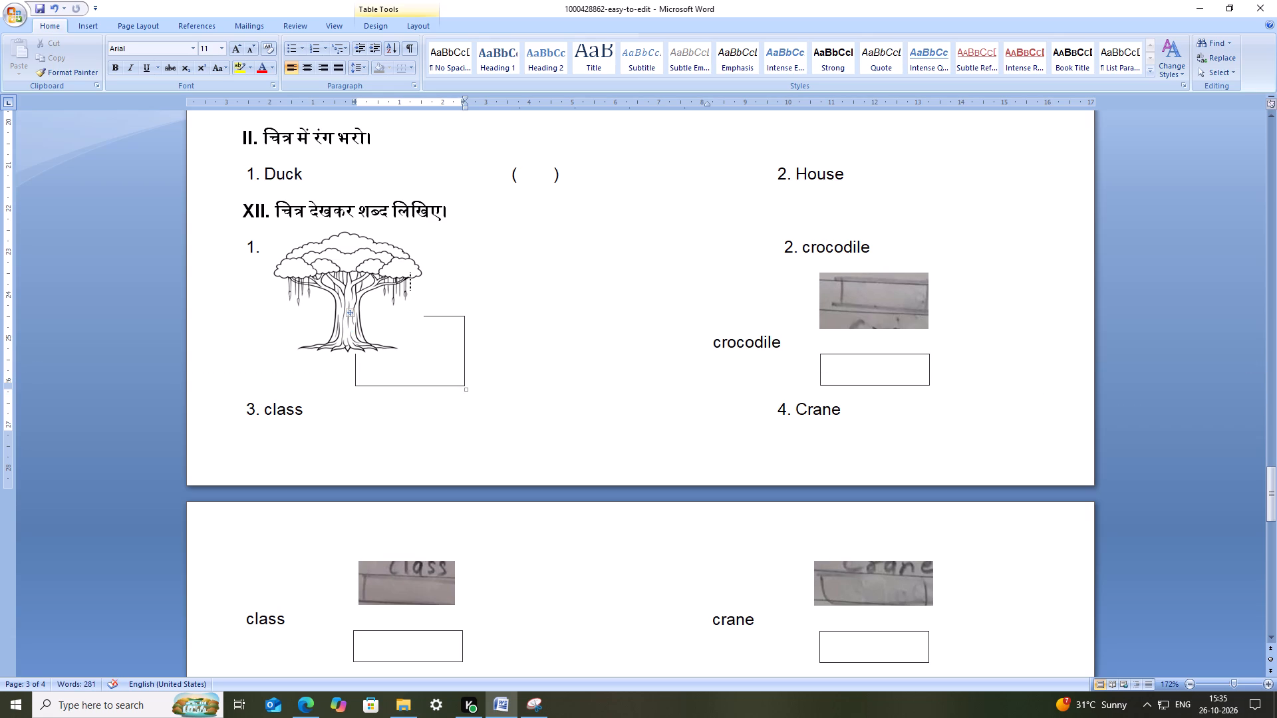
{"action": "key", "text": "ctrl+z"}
Shift the answer box about 1.2 cm left and move the banyan tree picture aside to the right of it.
{"action": "left_click_drag", "start_coordinate": [349, 332], "coordinate": [317, 369]}
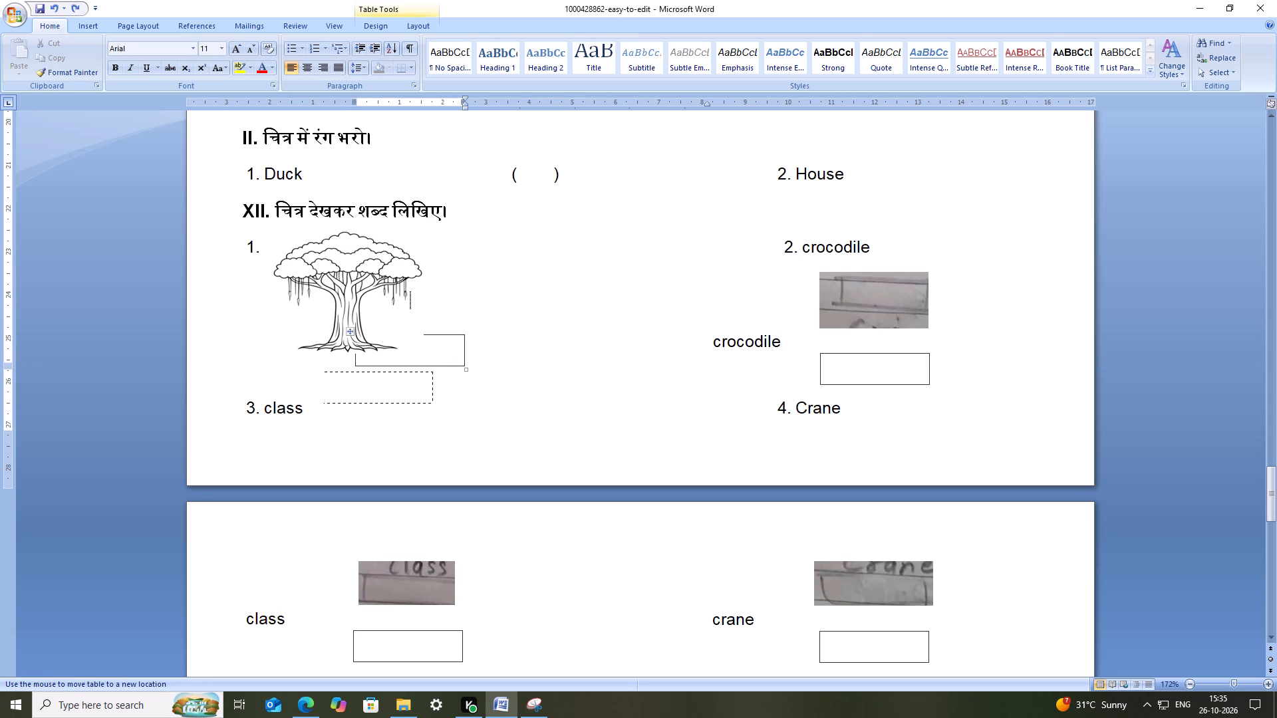
{"action": "left_click_drag", "start_coordinate": [317, 369], "coordinate": [297, 364]}
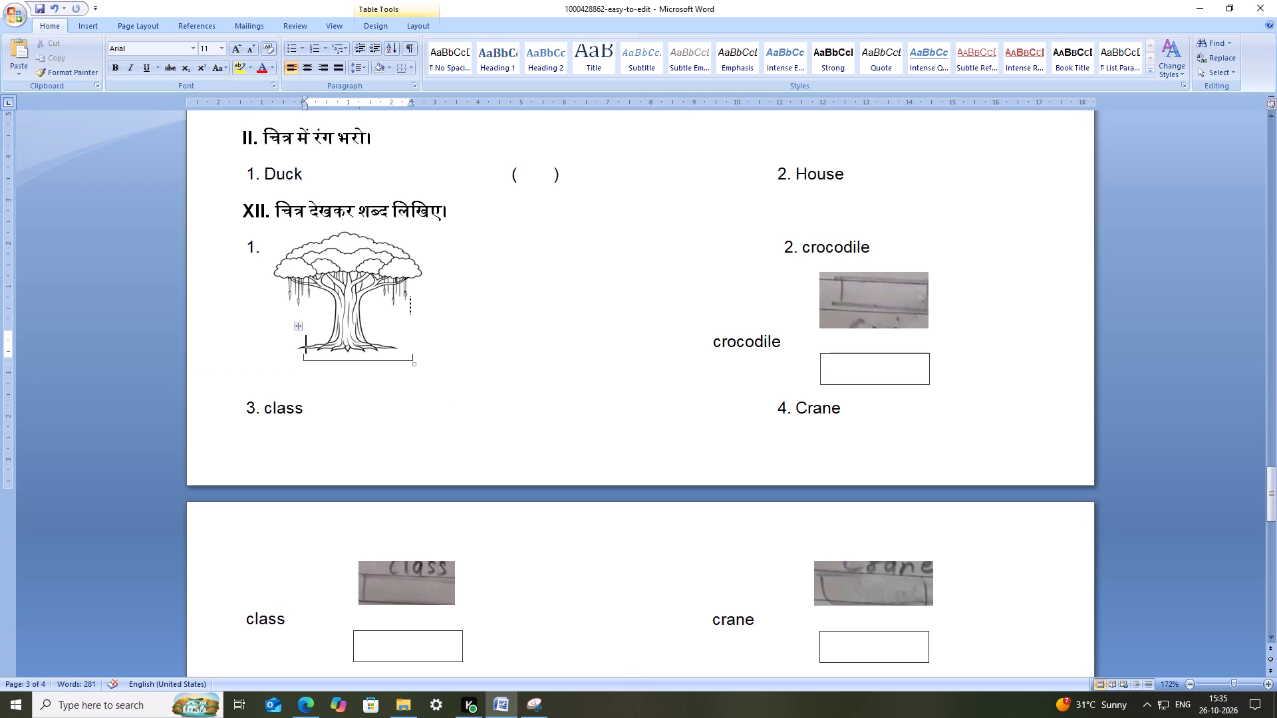
{"action": "left_click", "coordinate": [280, 323]}
{"action": "left_click_drag", "start_coordinate": [366, 301], "coordinate": [498, 295]}
Insert a line break before 3. class in section XII.
{"action": "left_click", "coordinate": [301, 318]}
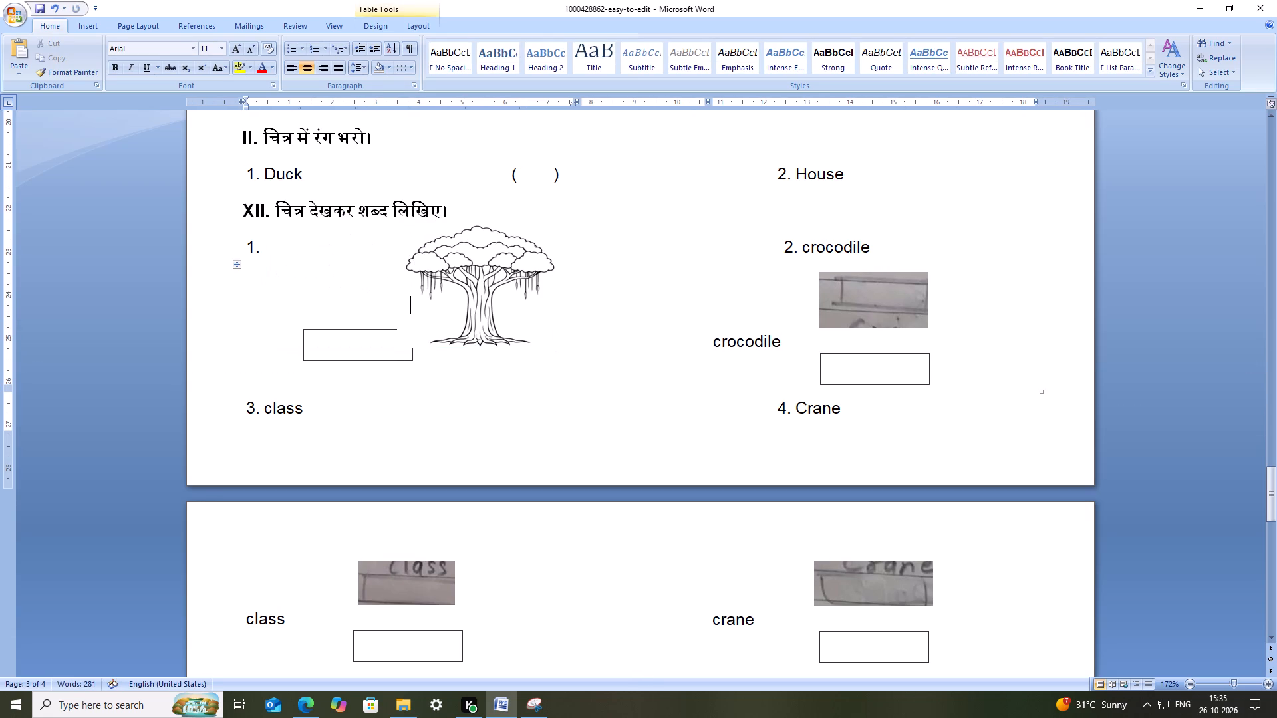
{"action": "left_click", "coordinate": [327, 304]}
{"action": "left_click", "coordinate": [299, 330]}
{"action": "left_click", "coordinate": [273, 386]}
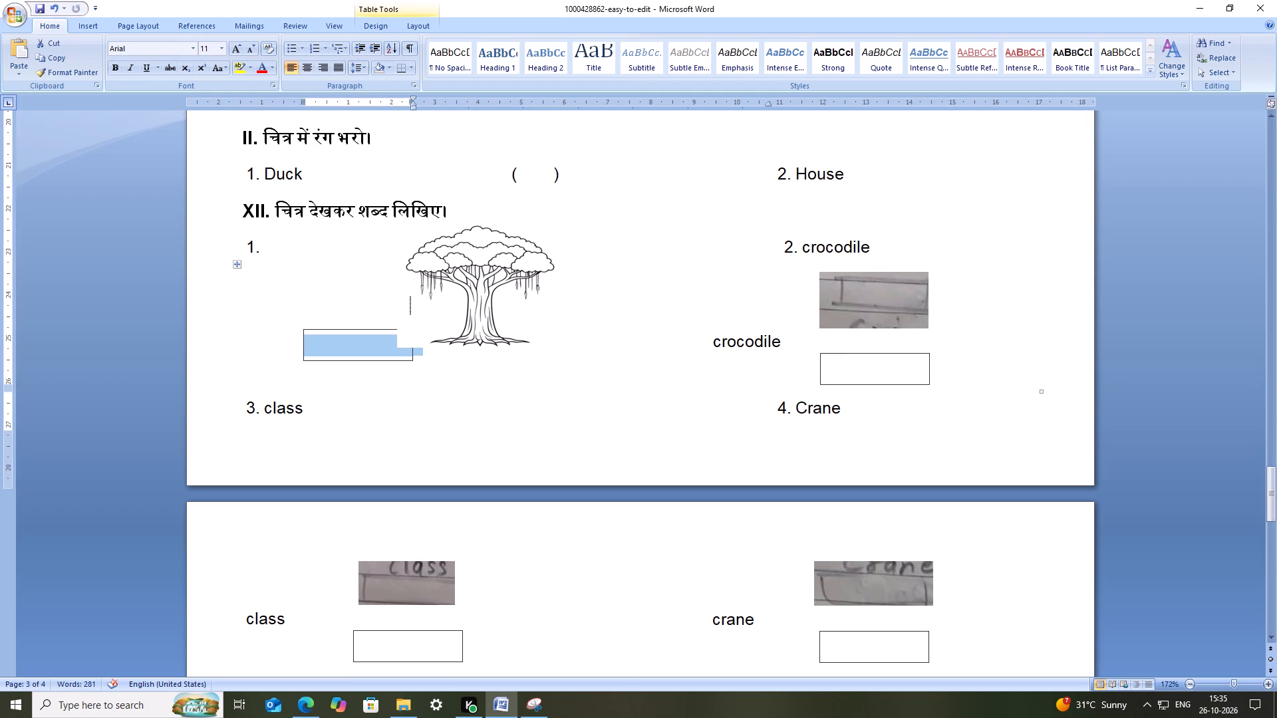
{"action": "left_click_drag", "start_coordinate": [261, 395], "coordinate": [254, 396]}
{"action": "left_click", "coordinate": [242, 409]}
{"action": "left_click", "coordinate": [247, 410]}
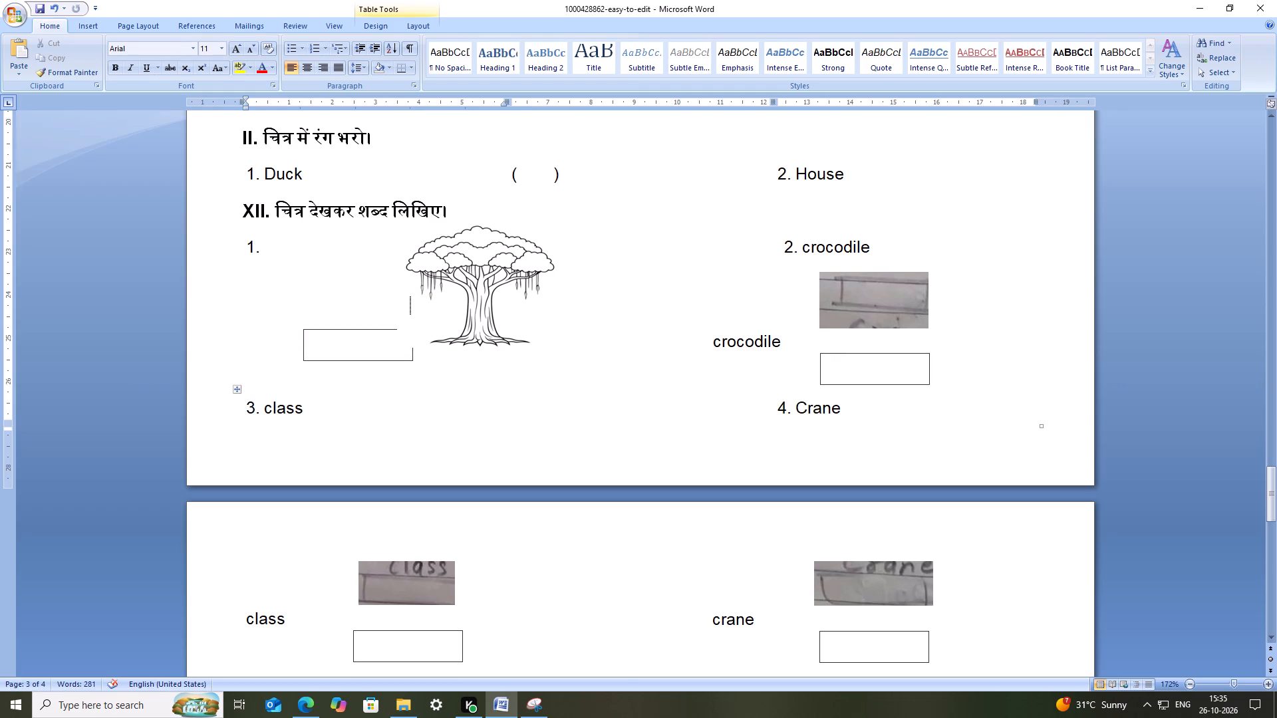
{"action": "key", "text": "Return"}
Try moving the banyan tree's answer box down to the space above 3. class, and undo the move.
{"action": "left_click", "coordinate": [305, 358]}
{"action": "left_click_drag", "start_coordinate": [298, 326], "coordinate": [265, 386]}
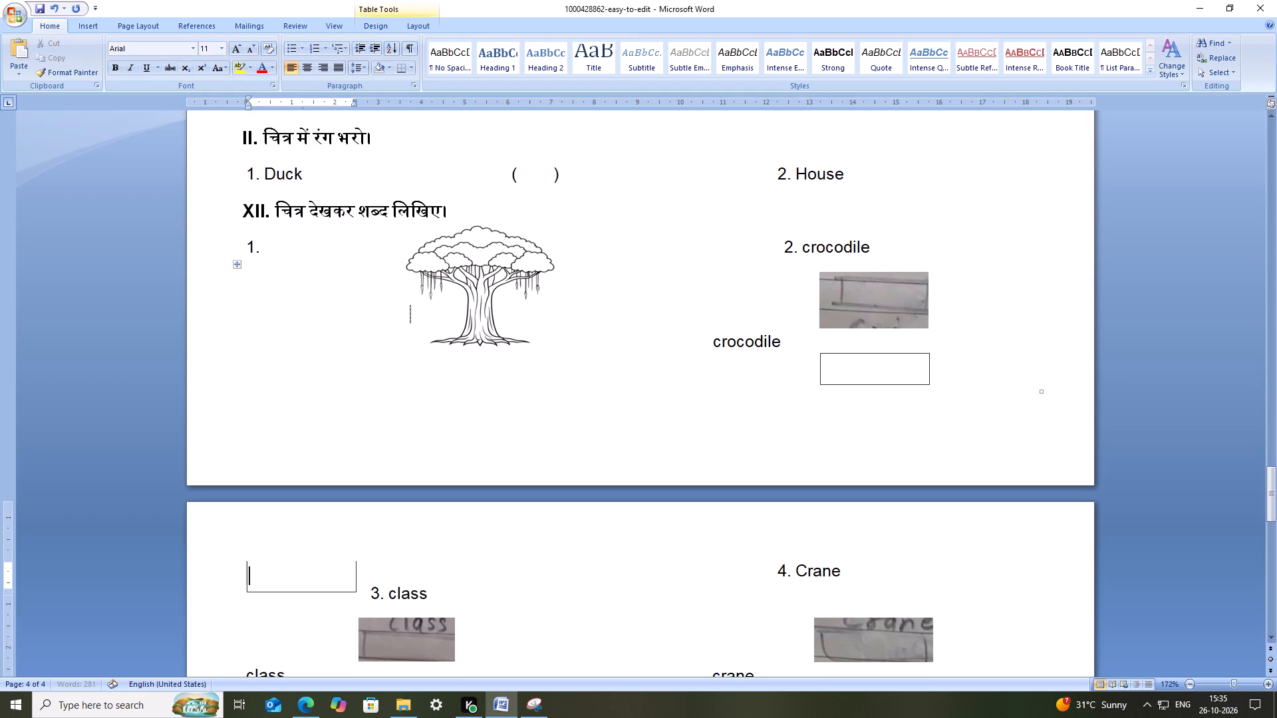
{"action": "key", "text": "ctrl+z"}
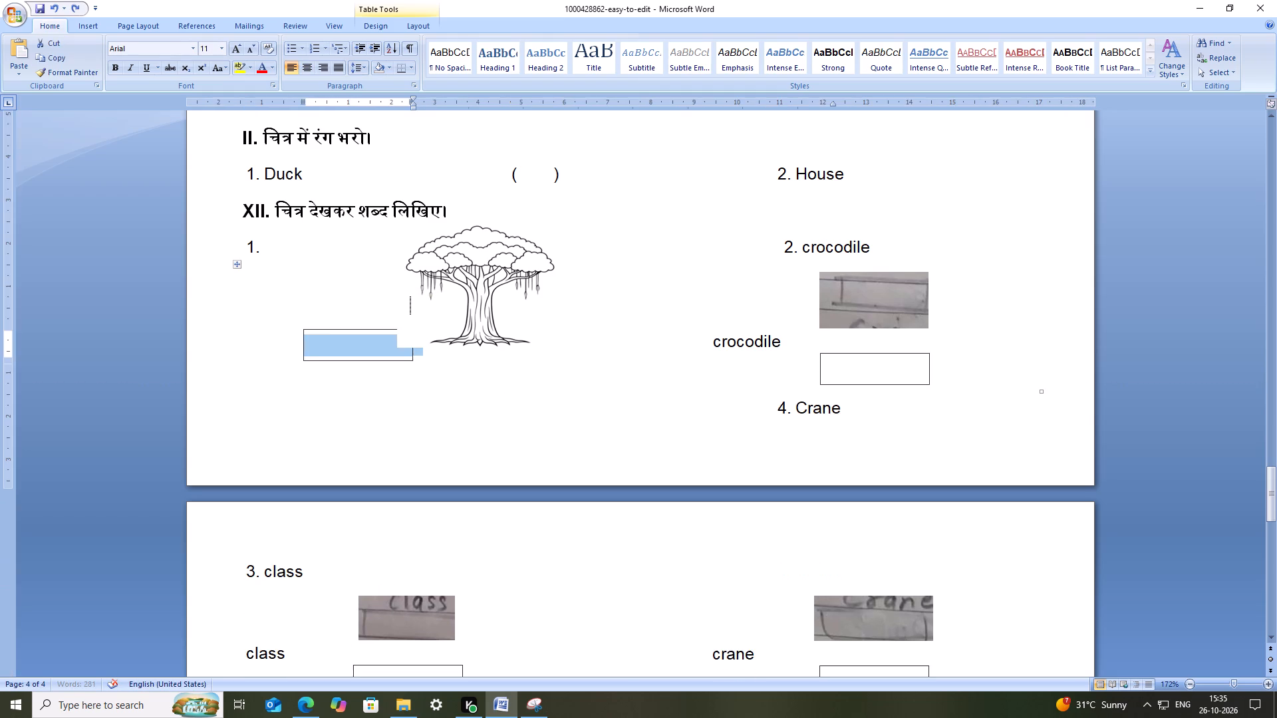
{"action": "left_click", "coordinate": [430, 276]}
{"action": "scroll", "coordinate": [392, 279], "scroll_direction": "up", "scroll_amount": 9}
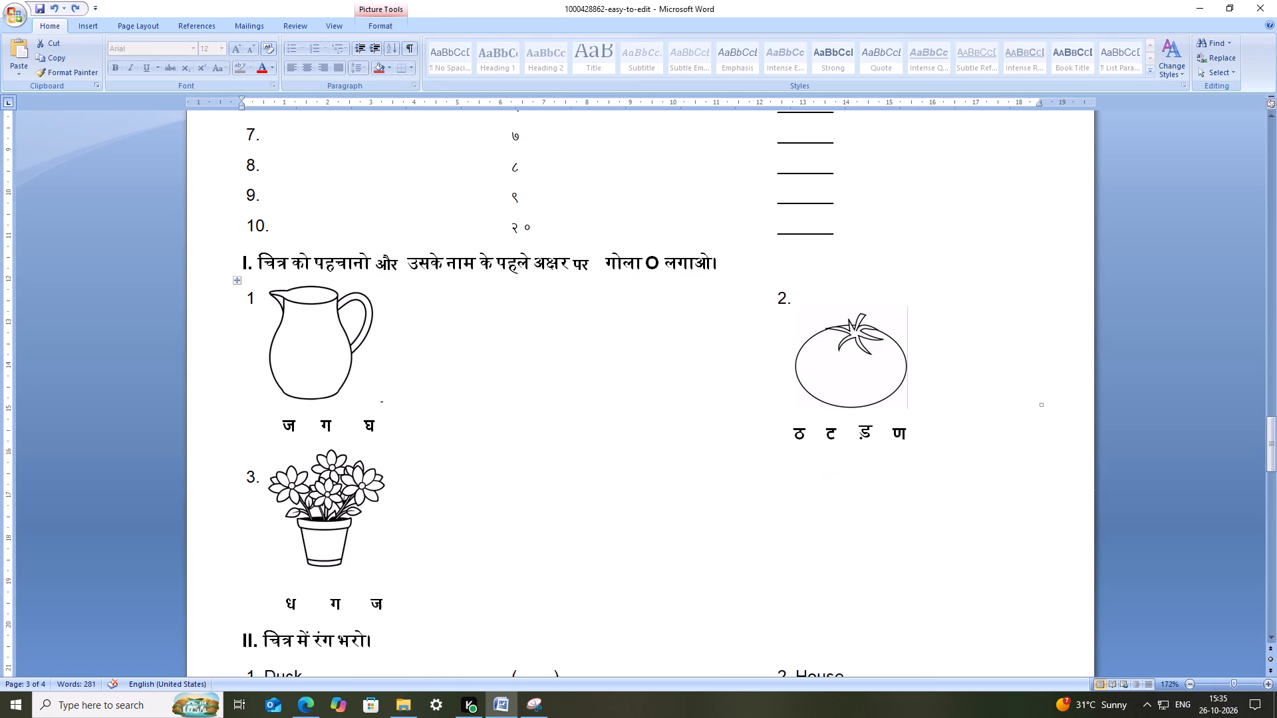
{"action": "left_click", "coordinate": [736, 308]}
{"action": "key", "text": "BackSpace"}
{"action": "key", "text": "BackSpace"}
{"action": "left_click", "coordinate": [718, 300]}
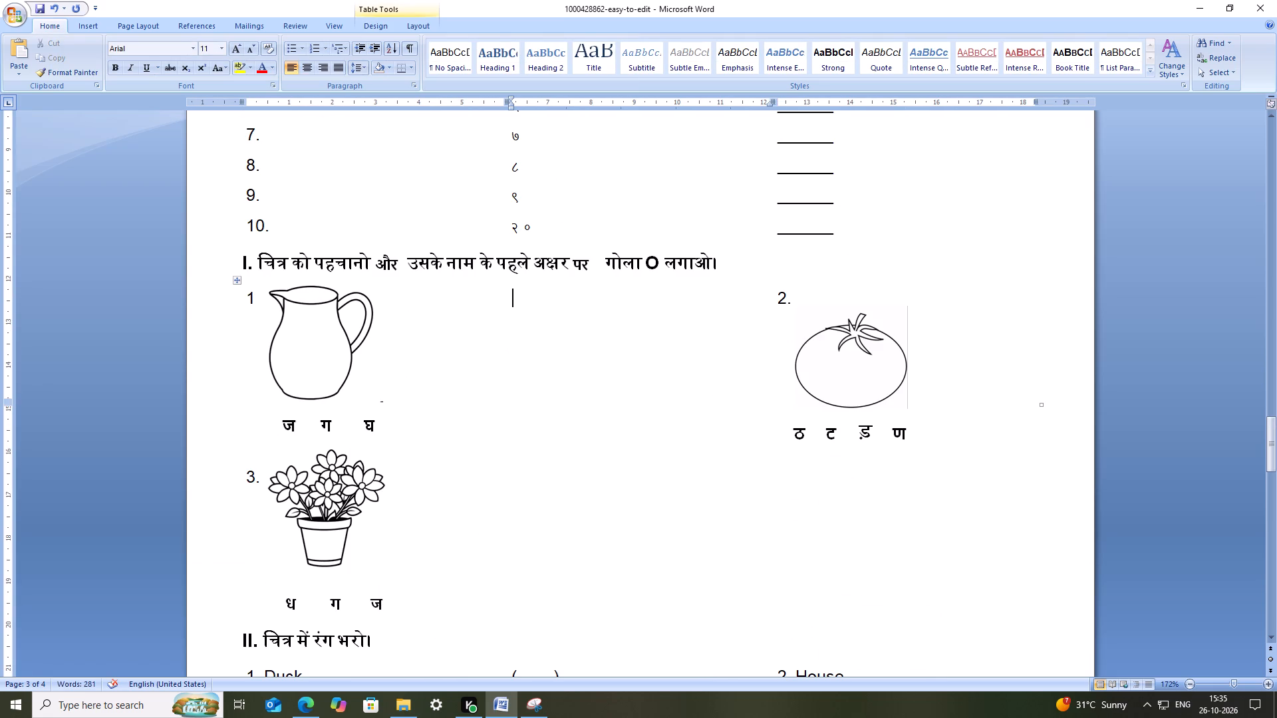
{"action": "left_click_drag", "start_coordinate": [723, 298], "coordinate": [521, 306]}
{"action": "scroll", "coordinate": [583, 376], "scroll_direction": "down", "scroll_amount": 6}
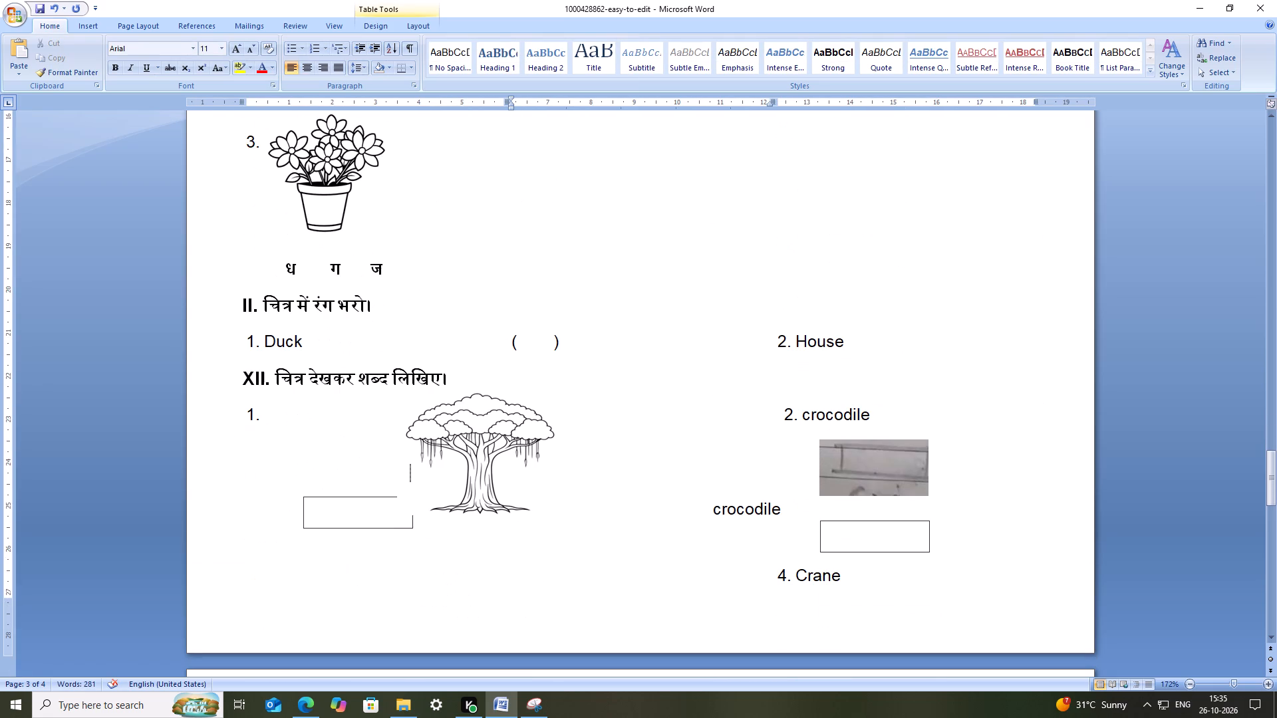
Shrink the banyan tree picture, place it directly above its answer box in section XII item 1, and save the document.
{"action": "left_click", "coordinate": [398, 491]}
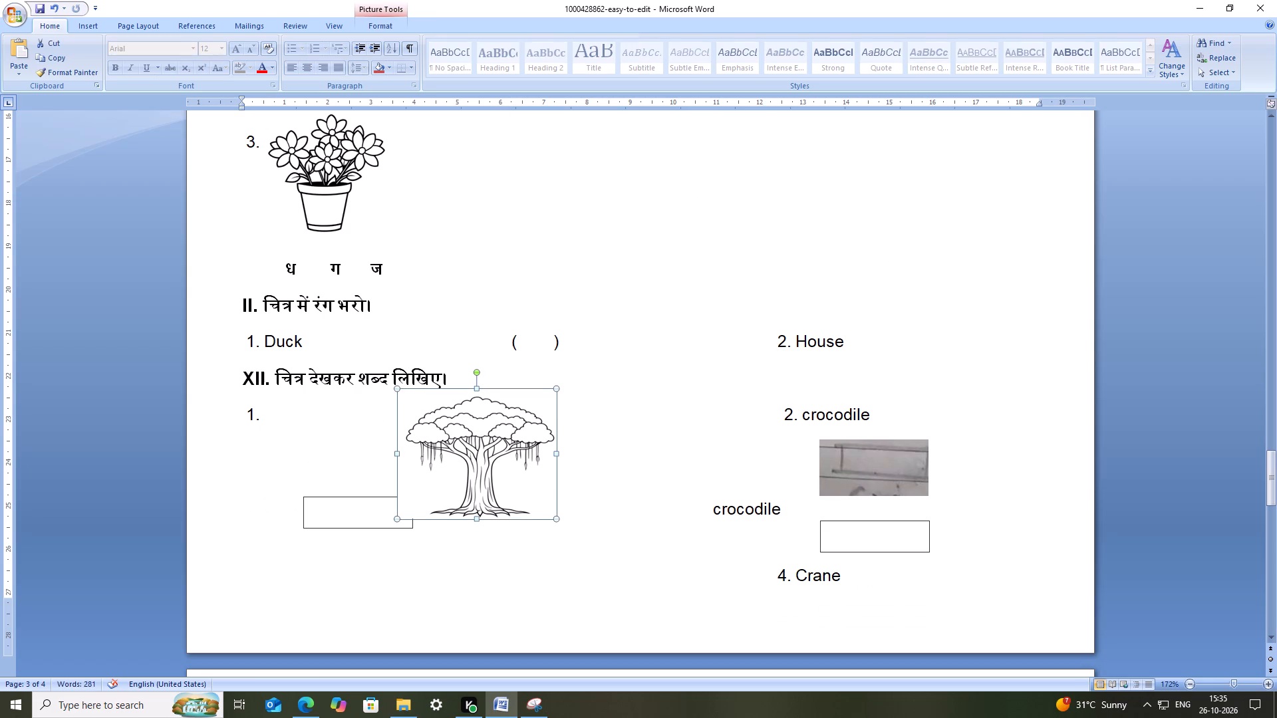
{"action": "left_click_drag", "start_coordinate": [555, 518], "coordinate": [511, 489]}
{"action": "left_click_drag", "start_coordinate": [469, 436], "coordinate": [397, 435]}
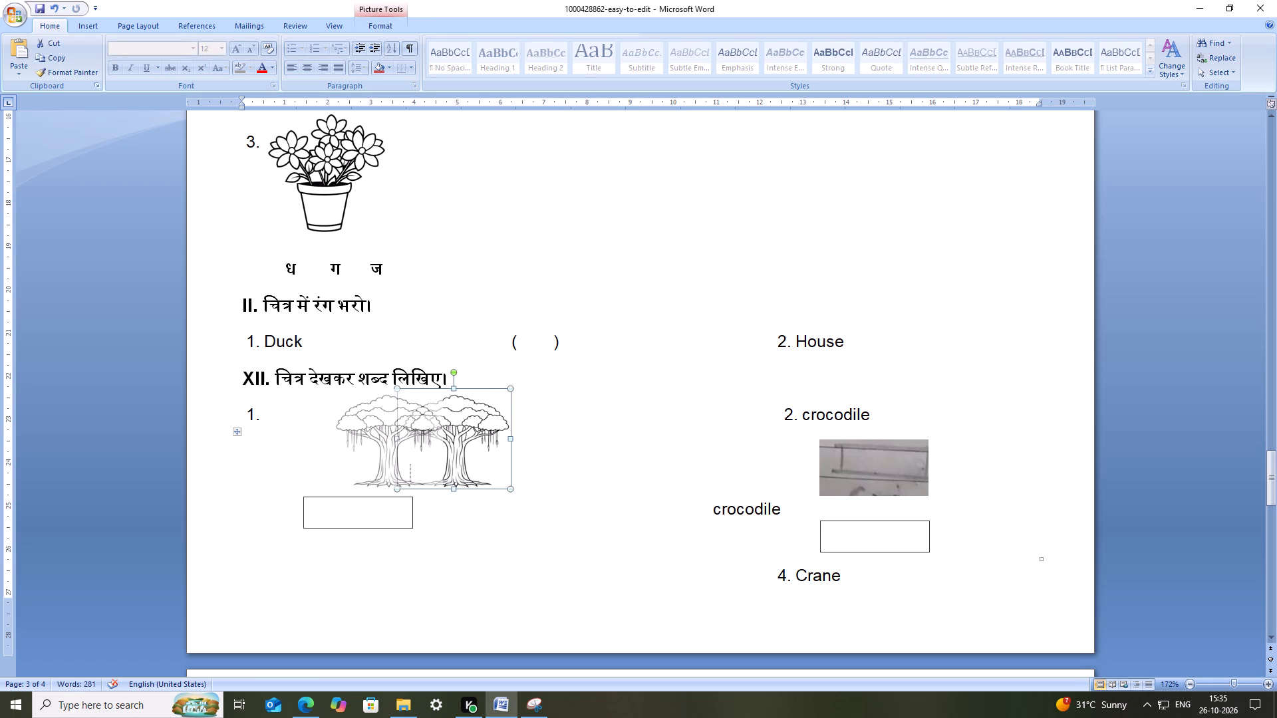
{"action": "left_click_drag", "start_coordinate": [397, 435], "coordinate": [360, 435]}
{"action": "left_click", "coordinate": [529, 487]}
{"action": "left_click_drag", "start_coordinate": [362, 429], "coordinate": [375, 429]}
{"action": "left_click", "coordinate": [533, 448]}
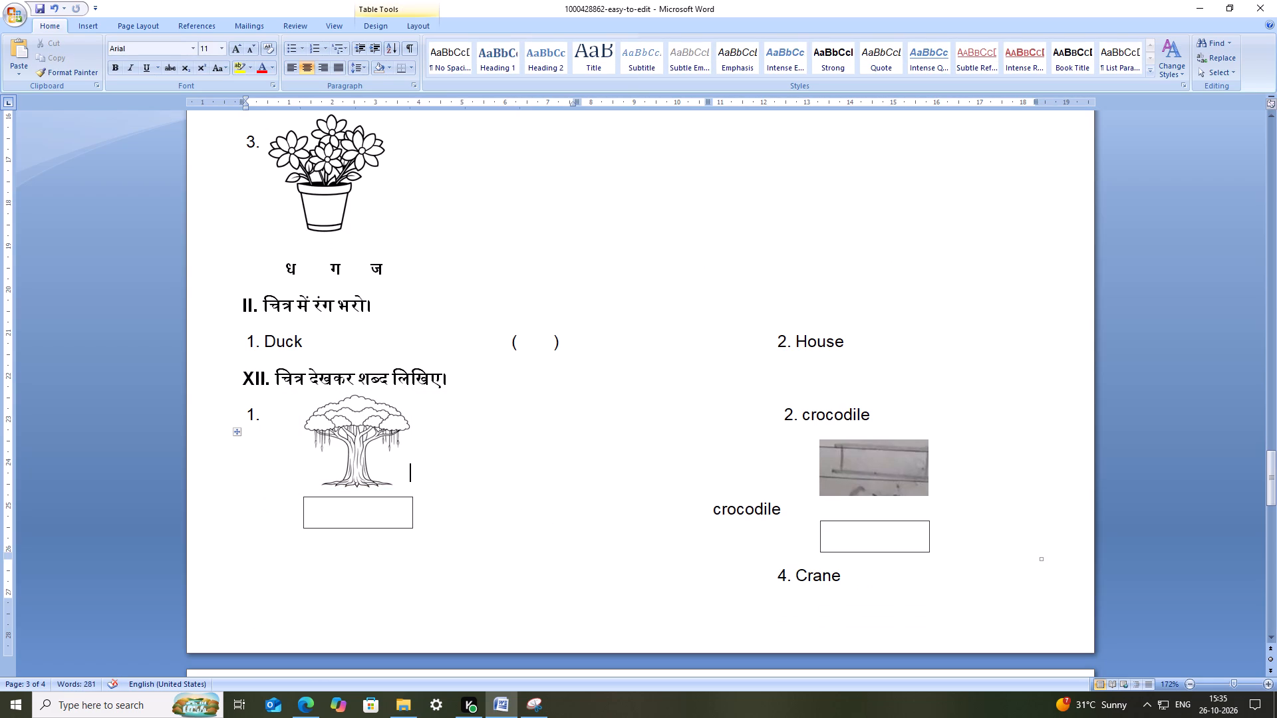
{"action": "key", "text": "ctrl+s"}
{"action": "key", "text": "ctrl+s"}
Delete both crocodile words from item 2 of section XII and save the document.
{"action": "left_click_drag", "start_coordinate": [792, 507], "coordinate": [748, 517]}
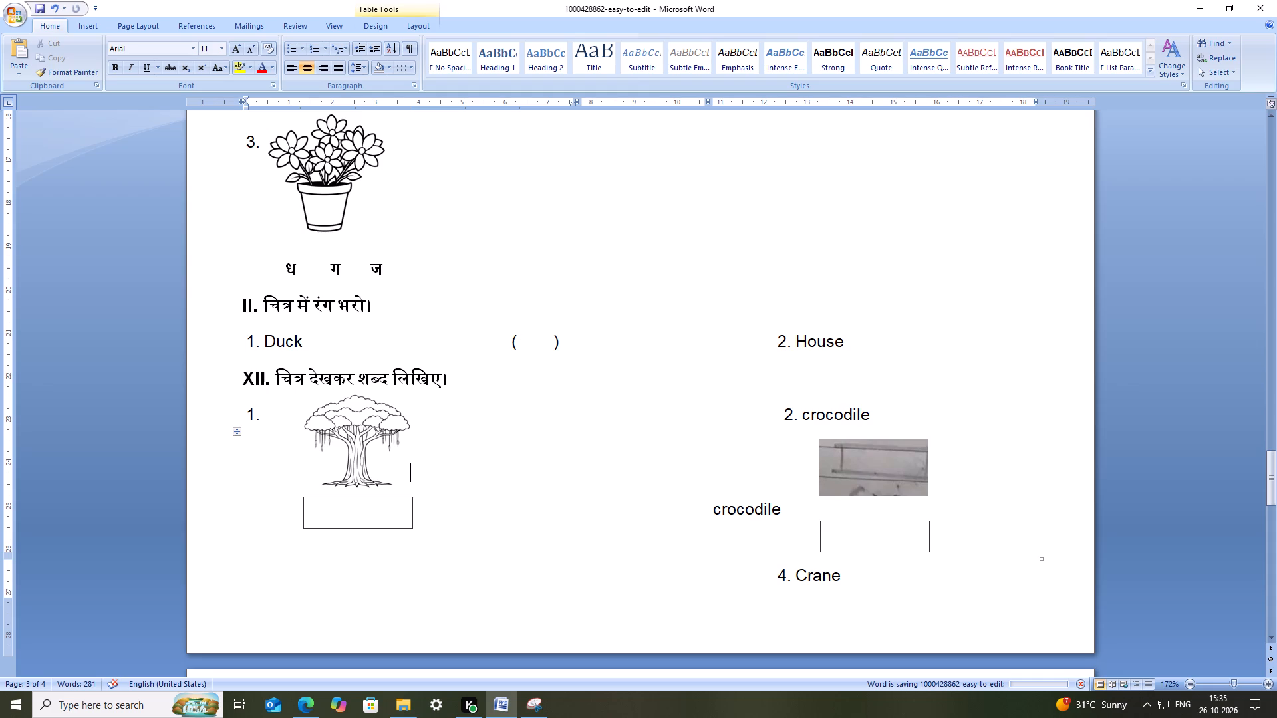
{"action": "left_click_drag", "start_coordinate": [748, 517], "coordinate": [736, 516]}
{"action": "left_click", "coordinate": [791, 505]}
{"action": "left_click_drag", "start_coordinate": [786, 508], "coordinate": [728, 508]}
{"action": "key", "text": "BackSpace"}
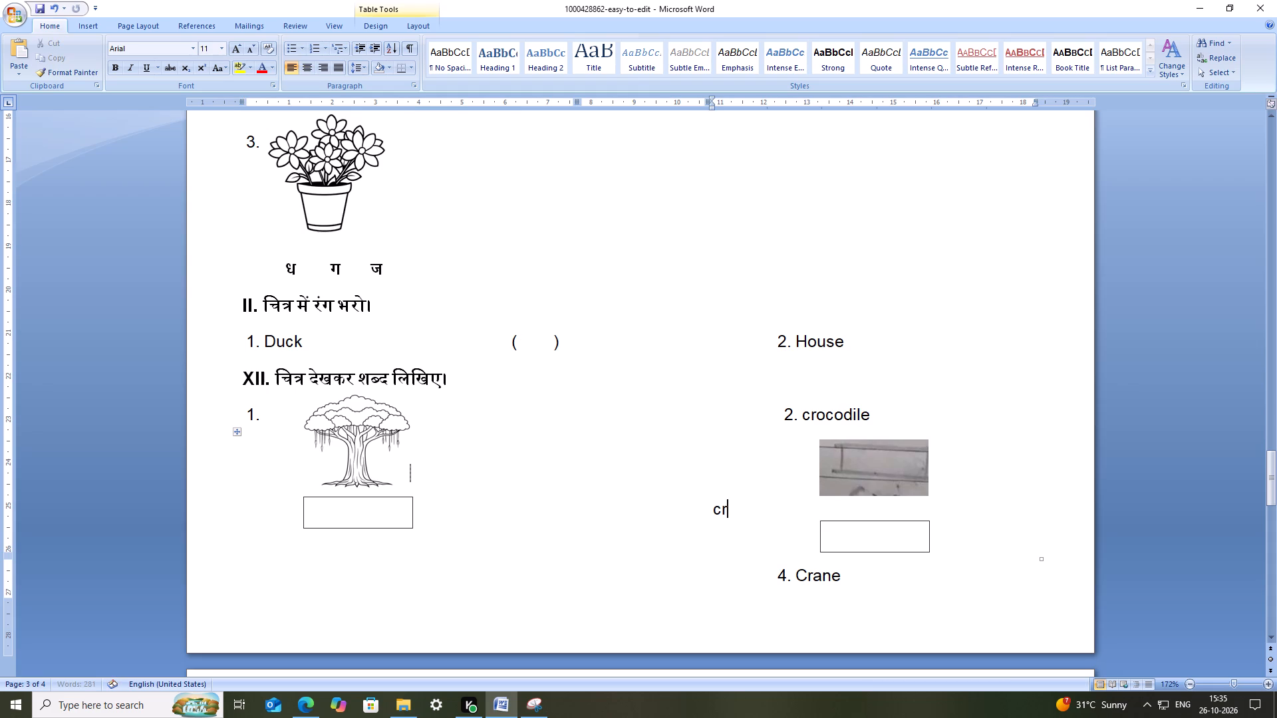
{"action": "key", "text": "BackSpace"}
{"action": "key", "text": "BackSpace"}
{"action": "left_click_drag", "start_coordinate": [897, 412], "coordinate": [810, 423]}
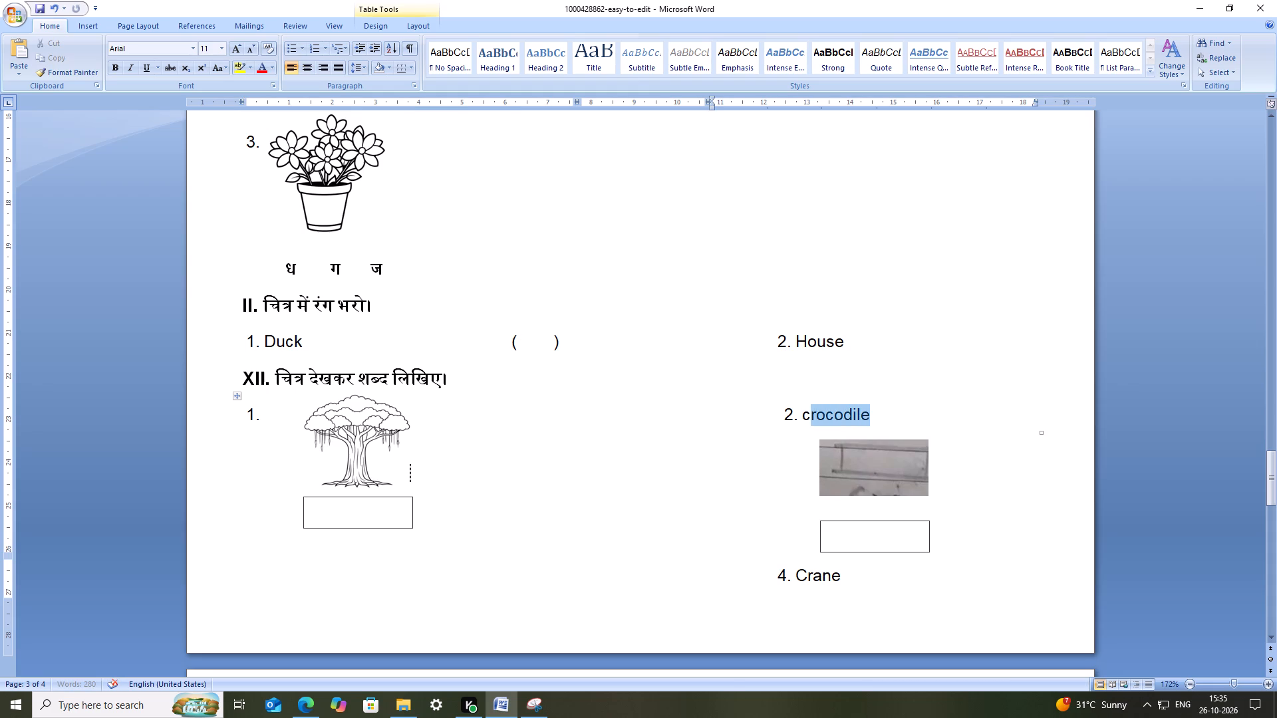
{"action": "left_click_drag", "start_coordinate": [810, 423], "coordinate": [803, 424]}
{"action": "key", "text": "BackSpace"}
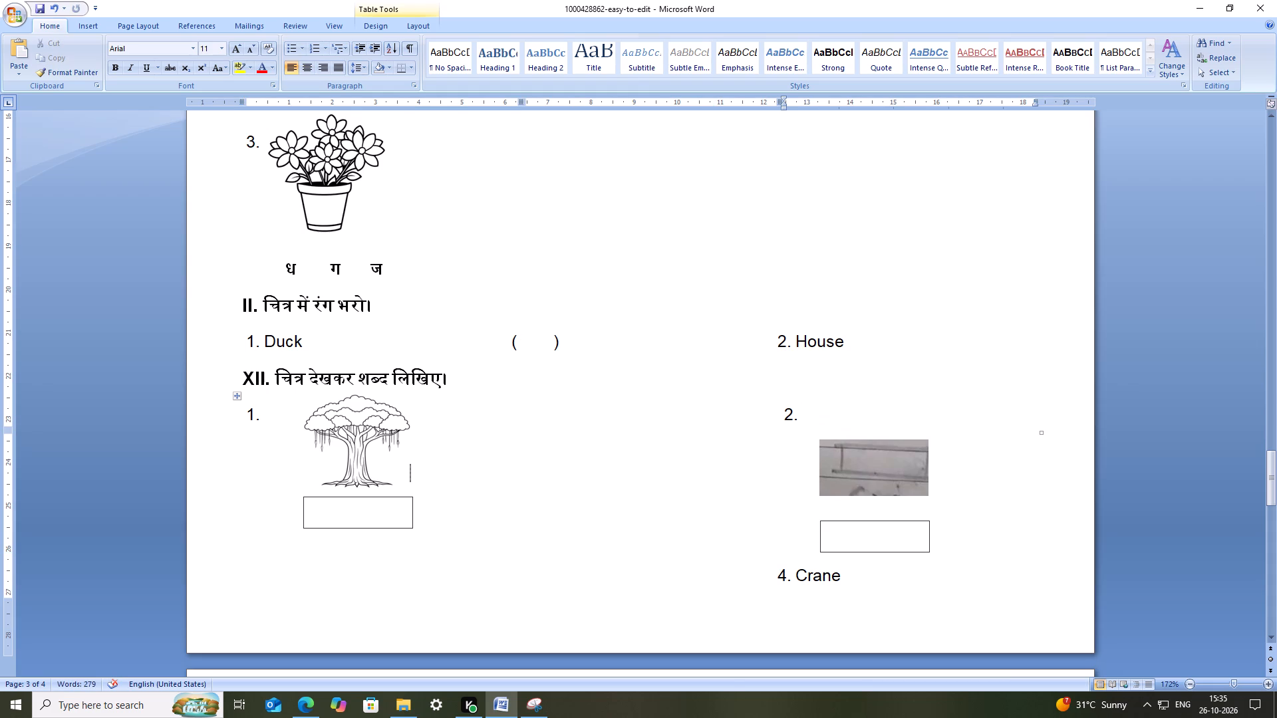
{"action": "key", "text": "ctrl+s"}
{"action": "key", "text": "ctrl+s"}
{"action": "key", "text": "ctrl+s"}
{"action": "key", "text": "ctrl+s"}
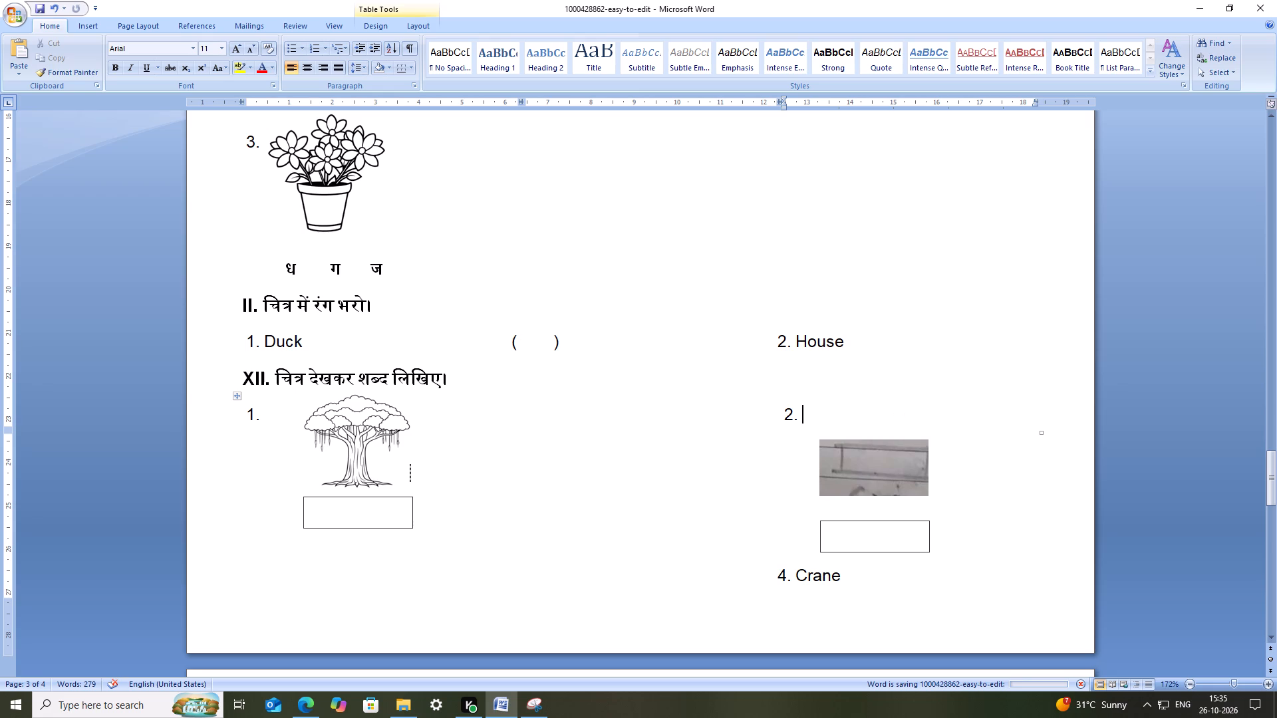
Insert a line break before 4. Crane in section XII.
{"action": "left_click", "coordinate": [771, 580]}
{"action": "left_click", "coordinate": [780, 576]}
{"action": "key", "text": "Return"}
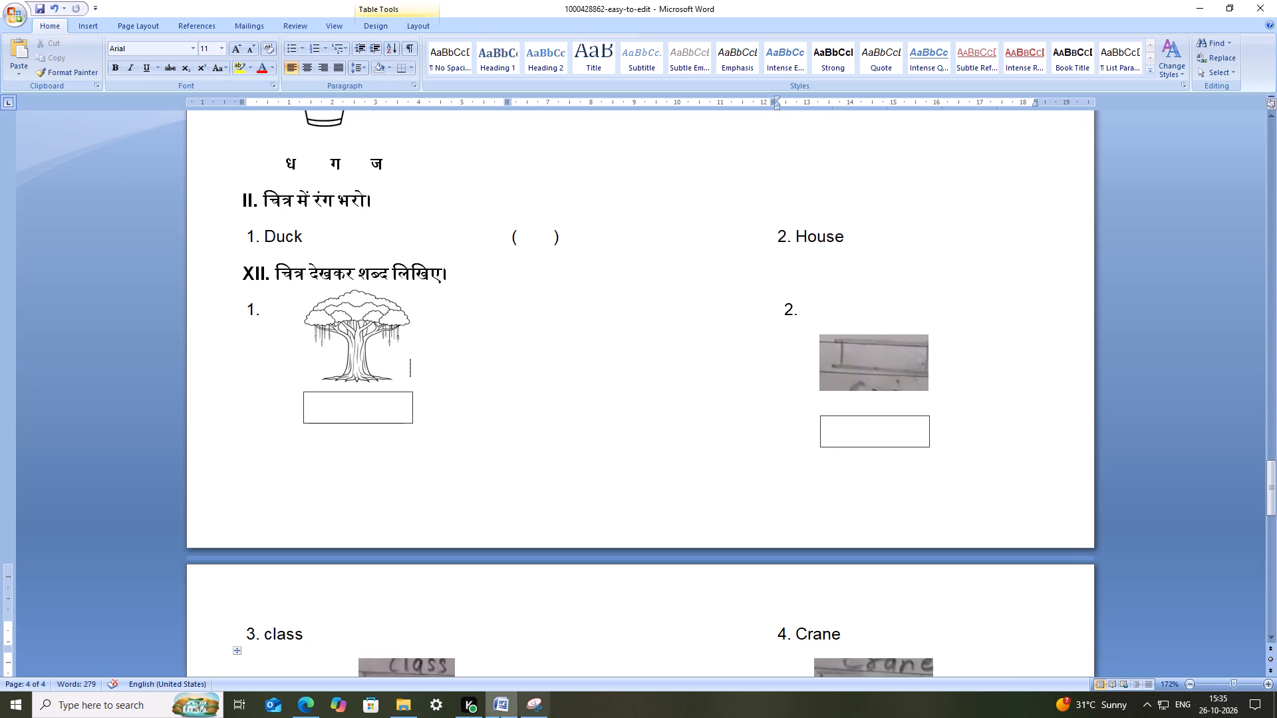
Switch to the browser, search images for a crocodile outline, and open a full-body crocodile line drawing.
{"action": "left_click", "coordinate": [309, 712]}
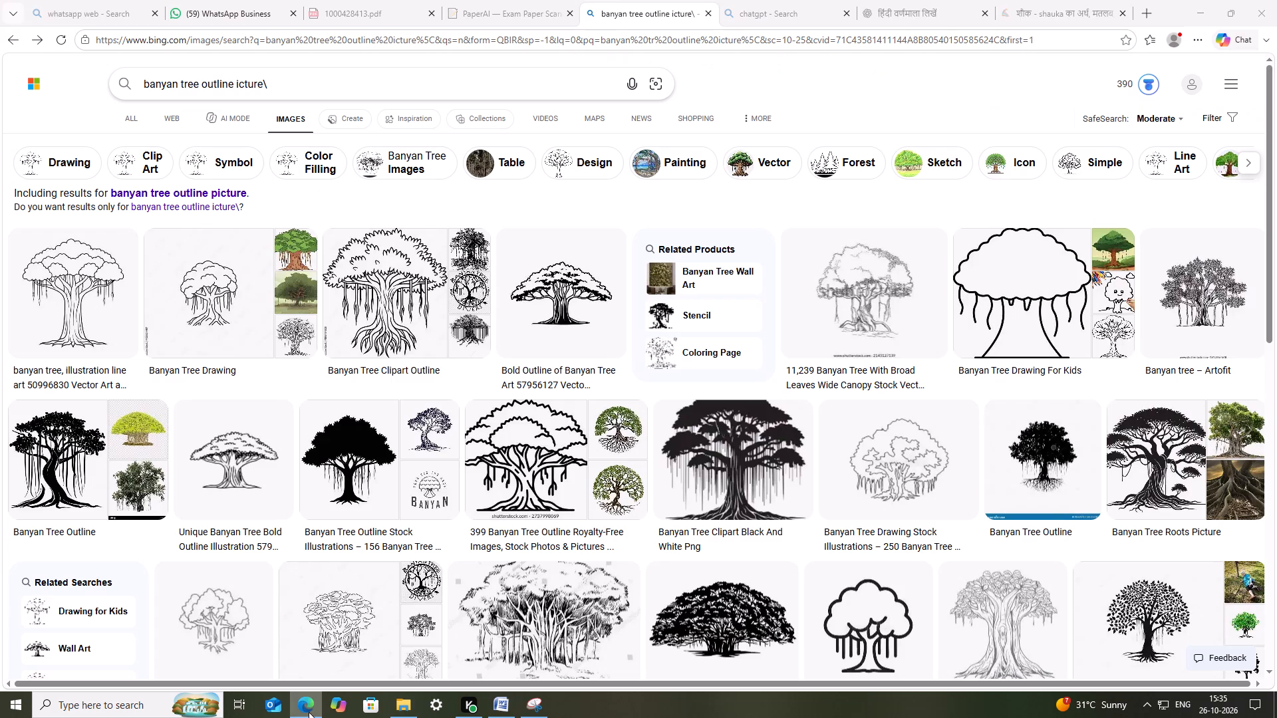
{"action": "left_click_drag", "start_coordinate": [178, 80], "coordinate": [96, 98]}
{"action": "type", "text": "crp"}
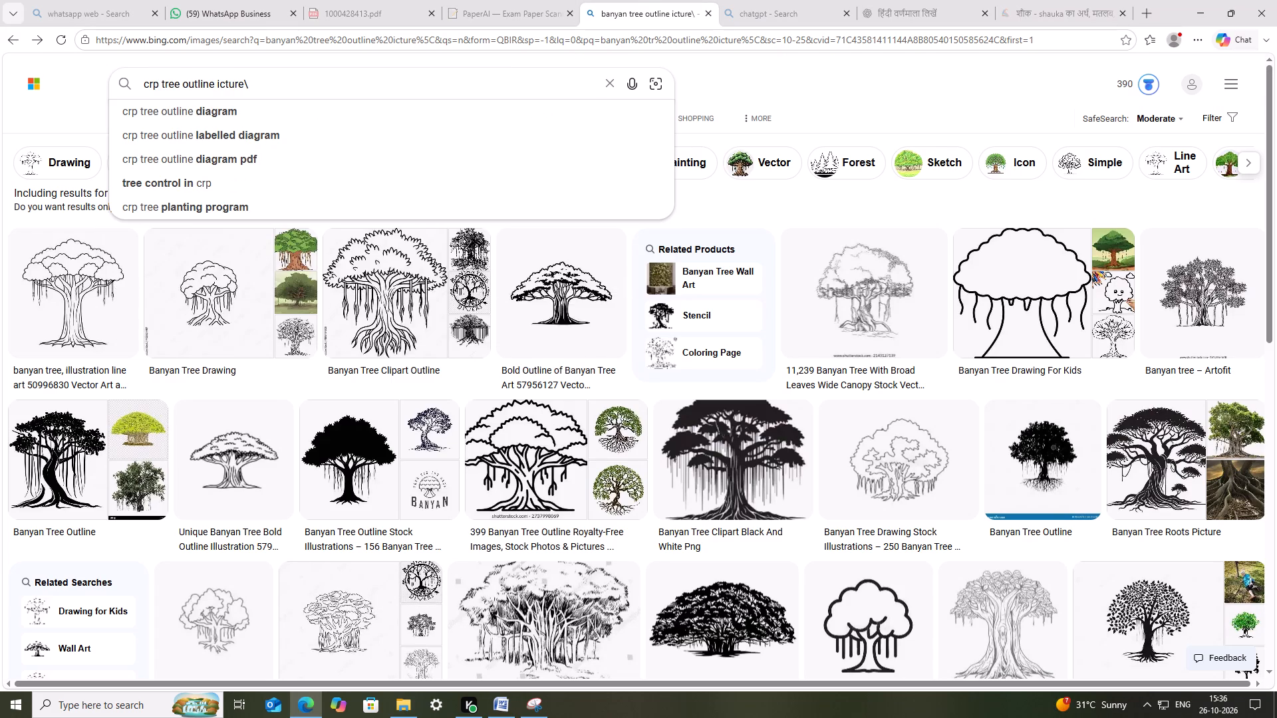
{"action": "type", "text": "ocodile"}
{"action": "key", "text": "Return"}
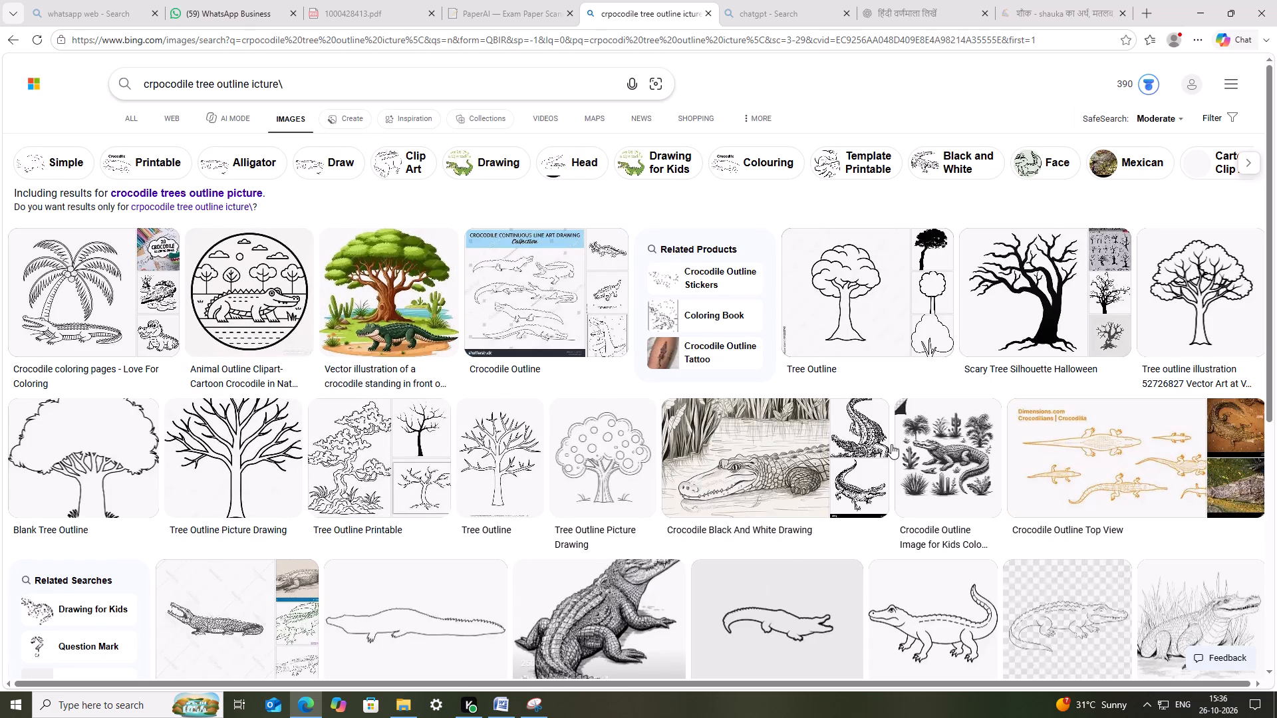
{"action": "scroll", "coordinate": [612, 550], "scroll_direction": "down", "scroll_amount": 2}
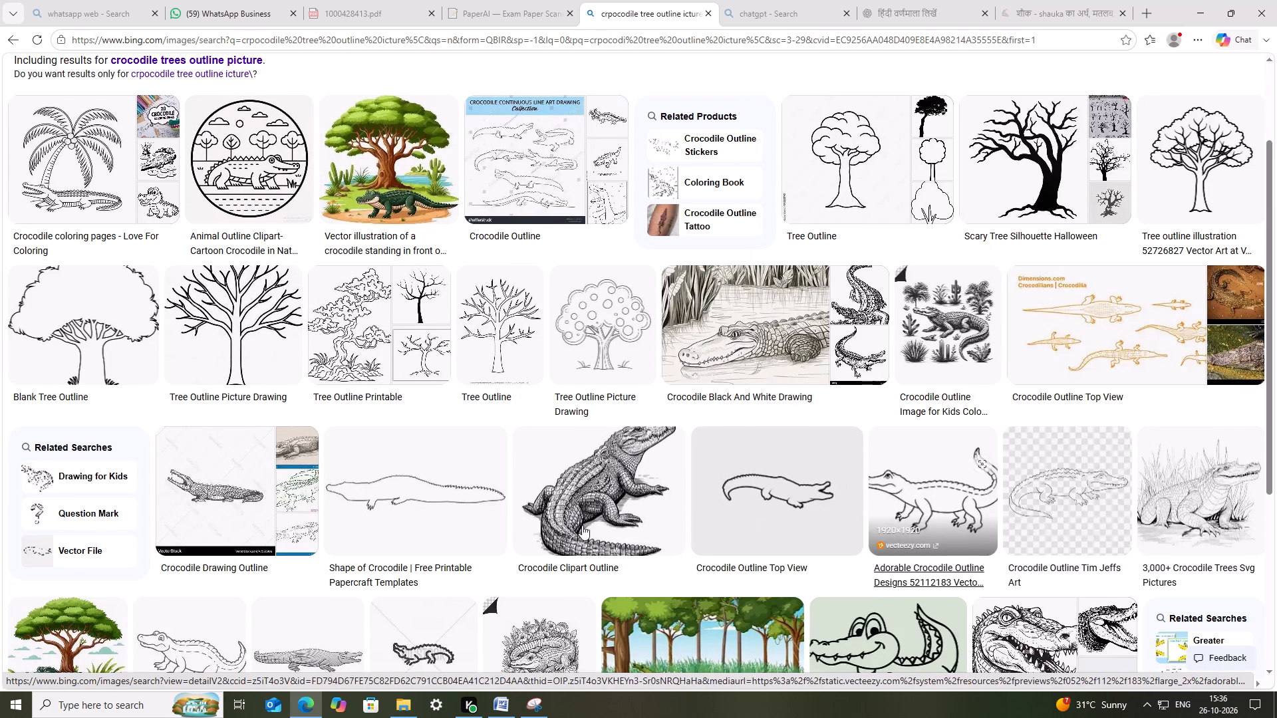
{"action": "scroll", "coordinate": [298, 524], "scroll_direction": "down", "scroll_amount": 3}
{"action": "left_click", "coordinate": [188, 474]}
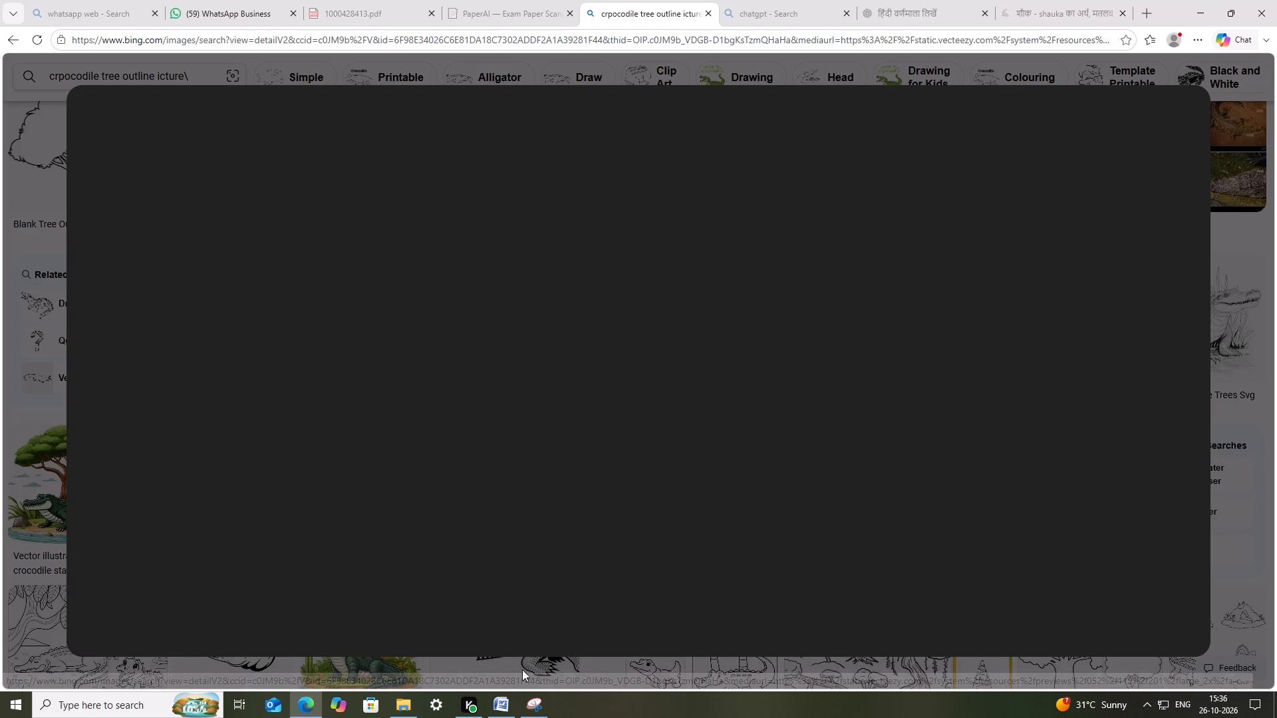
Capture the crocodile drawing with Snipping Tool and save the snip as crocodile.
{"action": "left_click", "coordinate": [533, 713]}
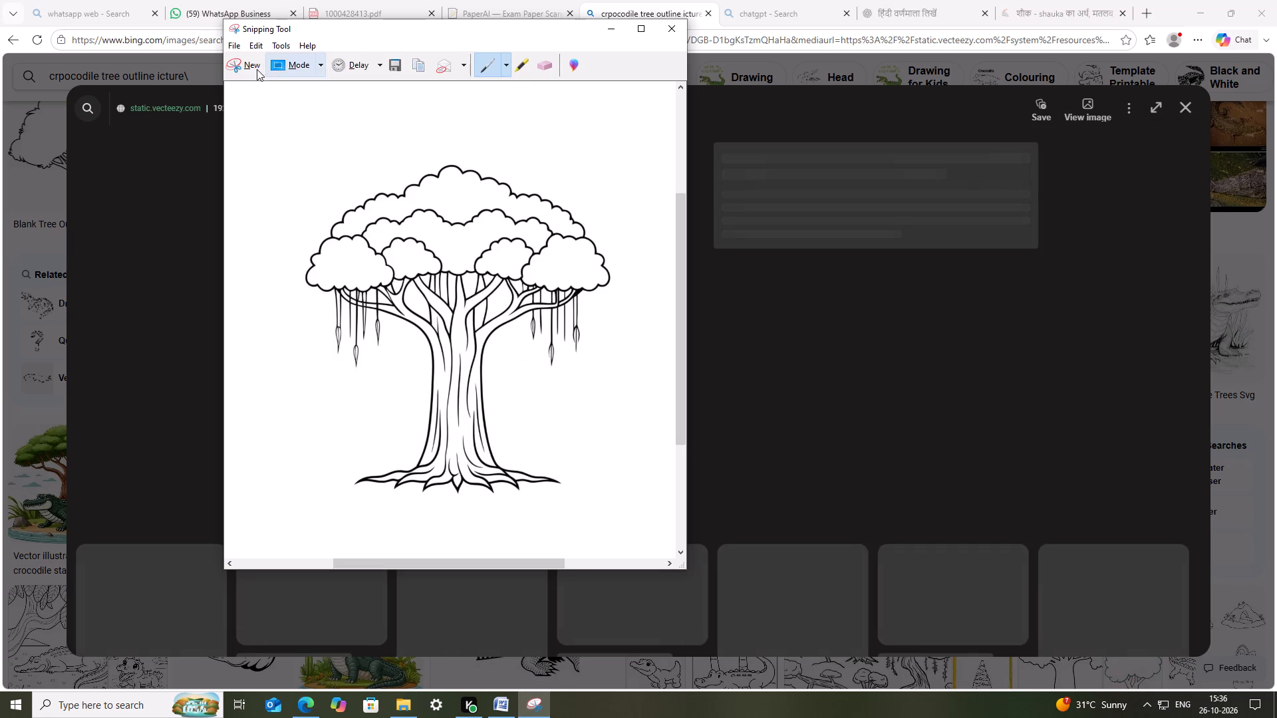
{"action": "left_click", "coordinate": [236, 60]}
{"action": "left_click_drag", "start_coordinate": [278, 194], "coordinate": [290, 196]}
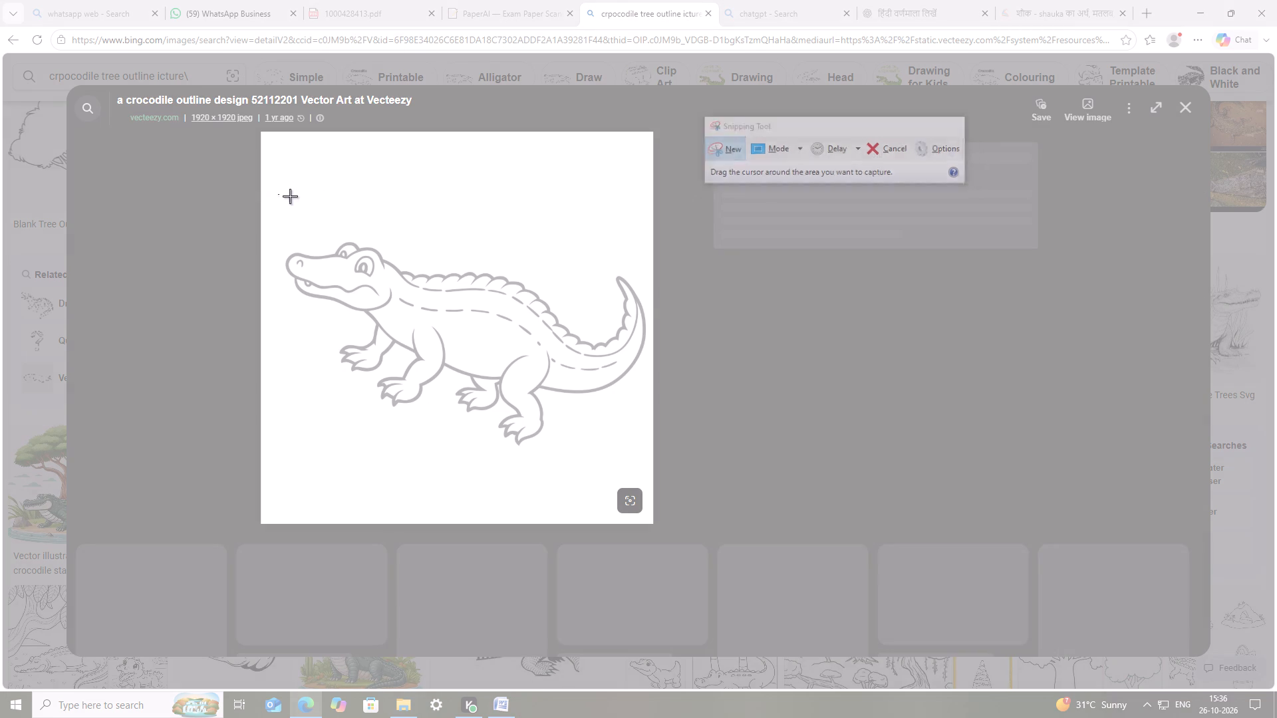
{"action": "left_click_drag", "start_coordinate": [290, 196], "coordinate": [650, 463]}
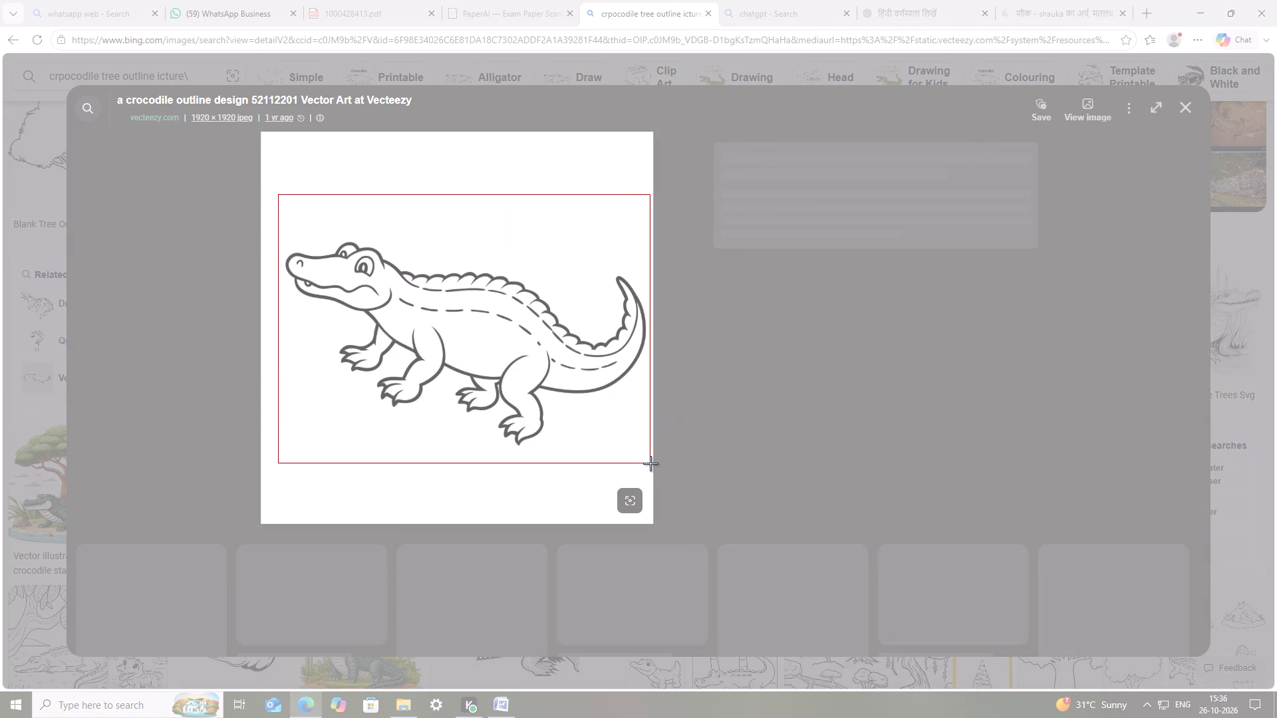
{"action": "left_click_drag", "start_coordinate": [650, 463], "coordinate": [650, 463]}
{"action": "left_click", "coordinate": [382, 114]}
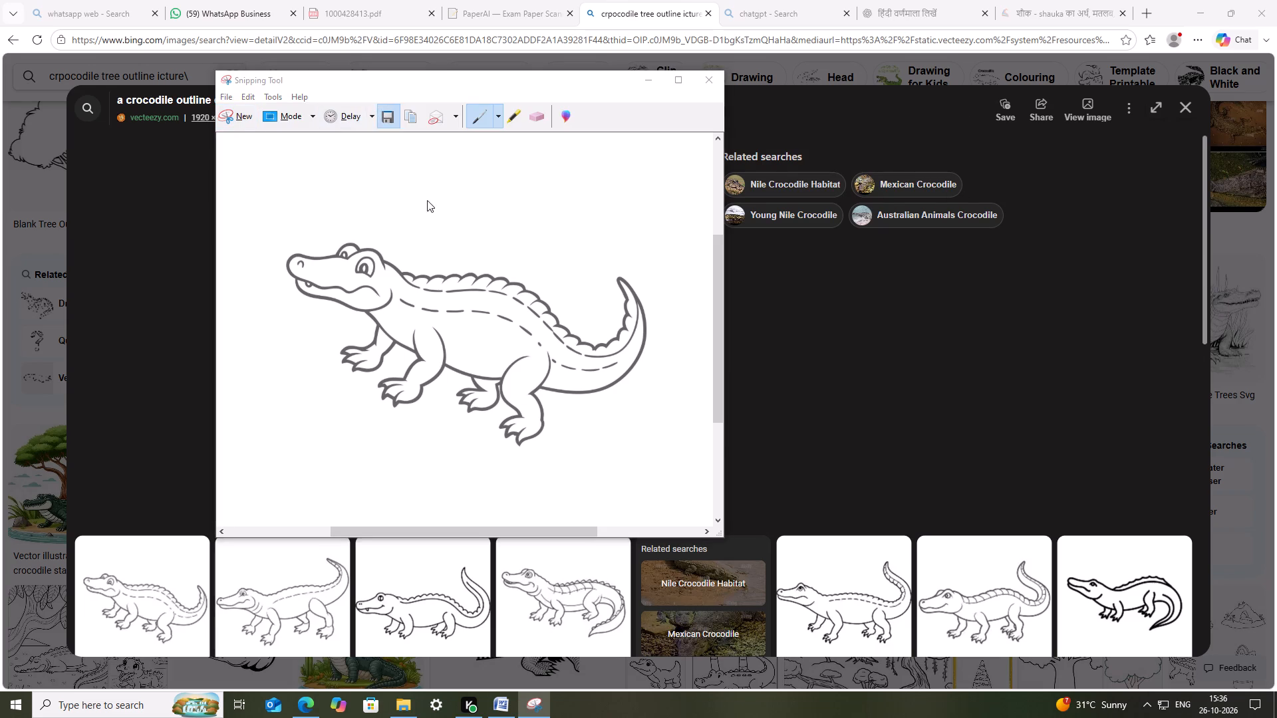
{"action": "type", "text": "crocodile"}
{"action": "key", "text": "Return"}
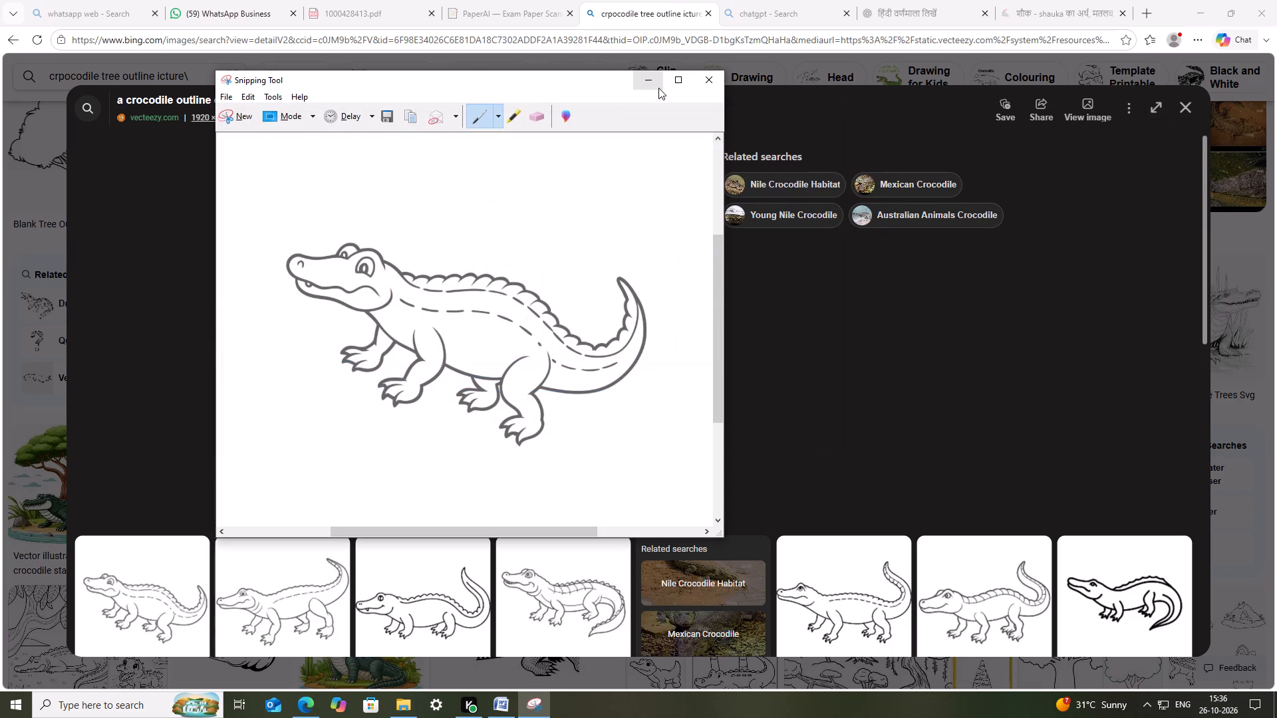
{"action": "left_click", "coordinate": [658, 89]}
Switch to the Word document and replace the photo under item 2 of section XII with the saved crocodile image.
{"action": "left_click", "coordinate": [516, 710]}
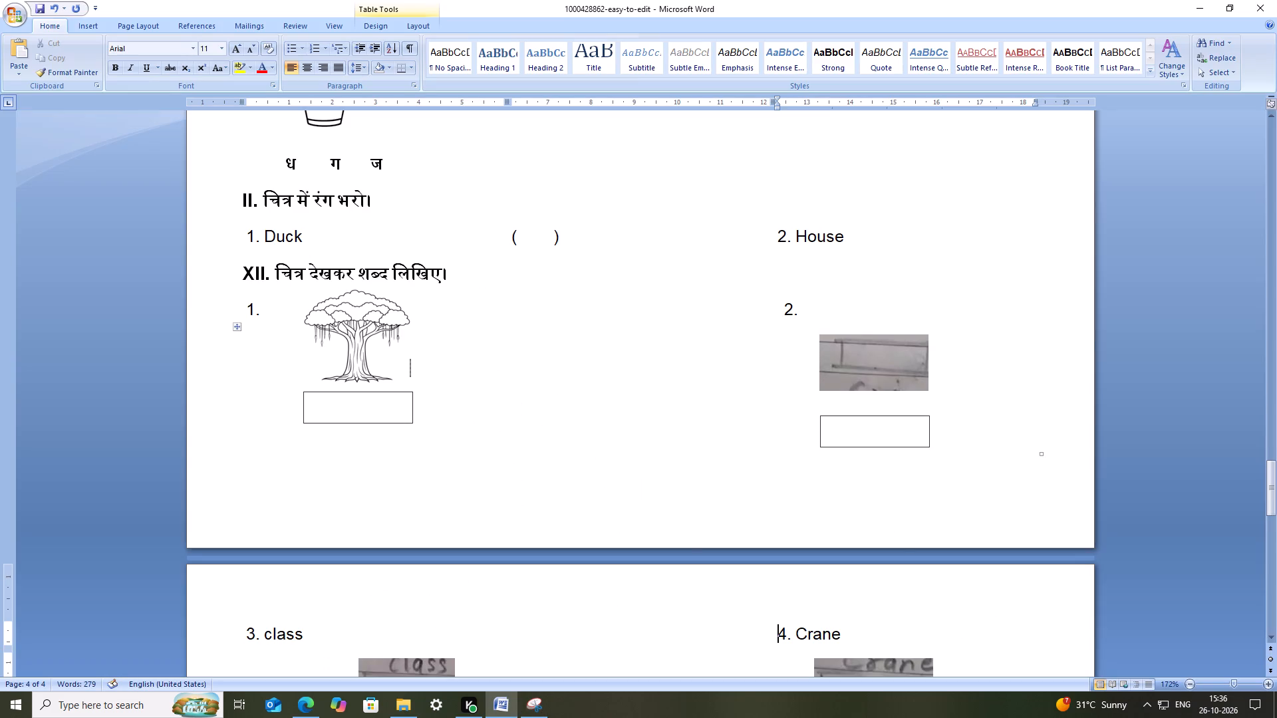
{"action": "scroll", "coordinate": [482, 590], "scroll_direction": "down", "scroll_amount": 4}
{"action": "scroll", "coordinate": [915, 372], "scroll_direction": "up", "scroll_amount": 4}
{"action": "left_click", "coordinate": [881, 342]}
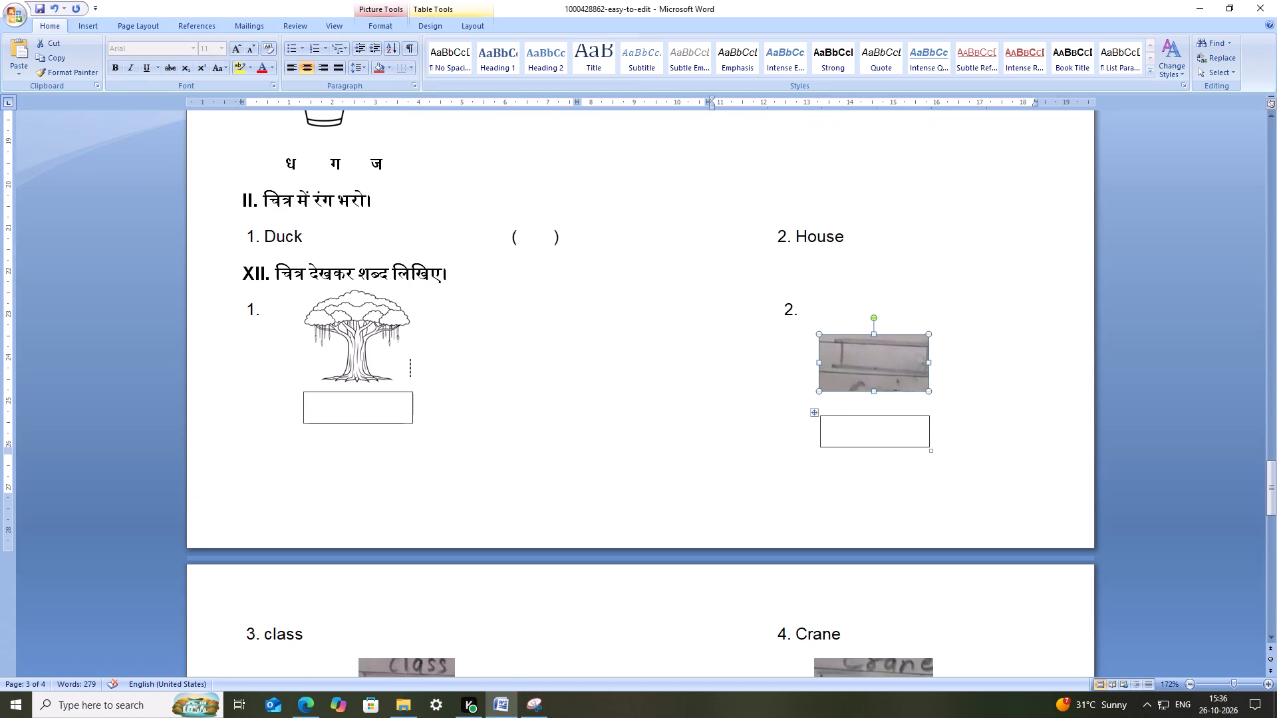
{"action": "right_click", "coordinate": [874, 352]}
{"action": "left_click", "coordinate": [922, 423]}
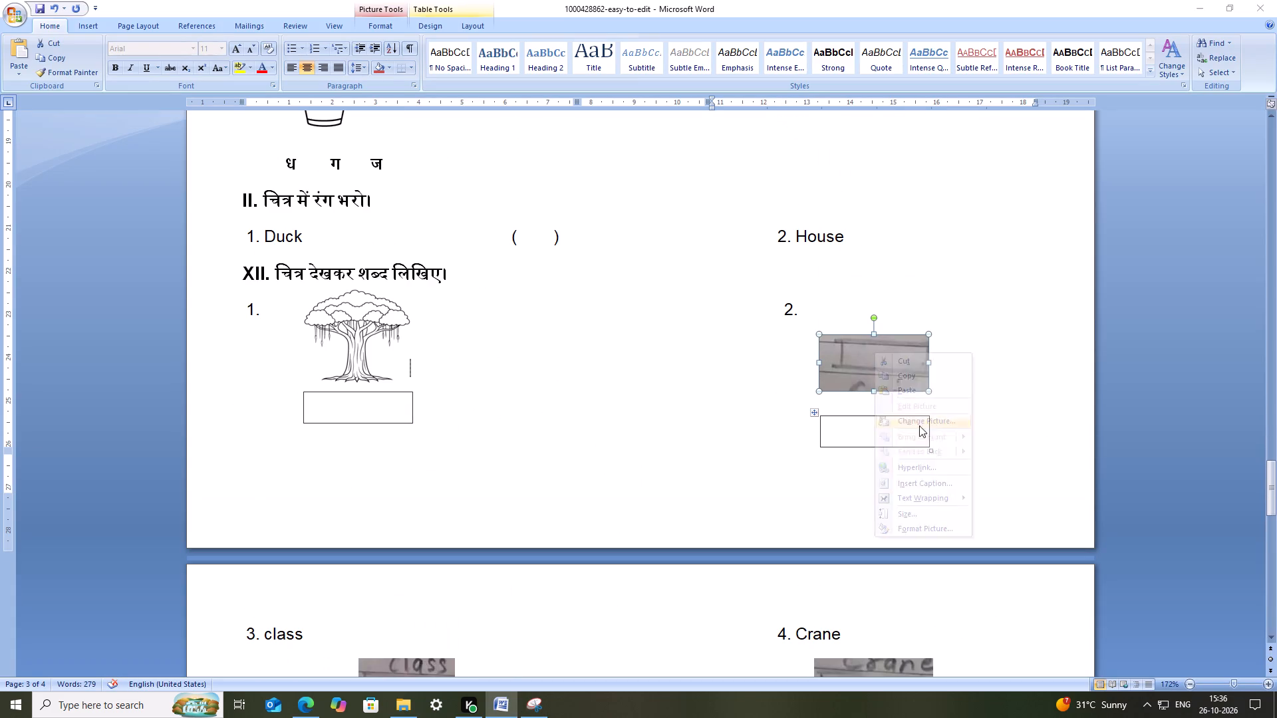
{"action": "scroll", "coordinate": [319, 193], "scroll_direction": "down", "scroll_amount": 1}
{"action": "left_click", "coordinate": [194, 227]}
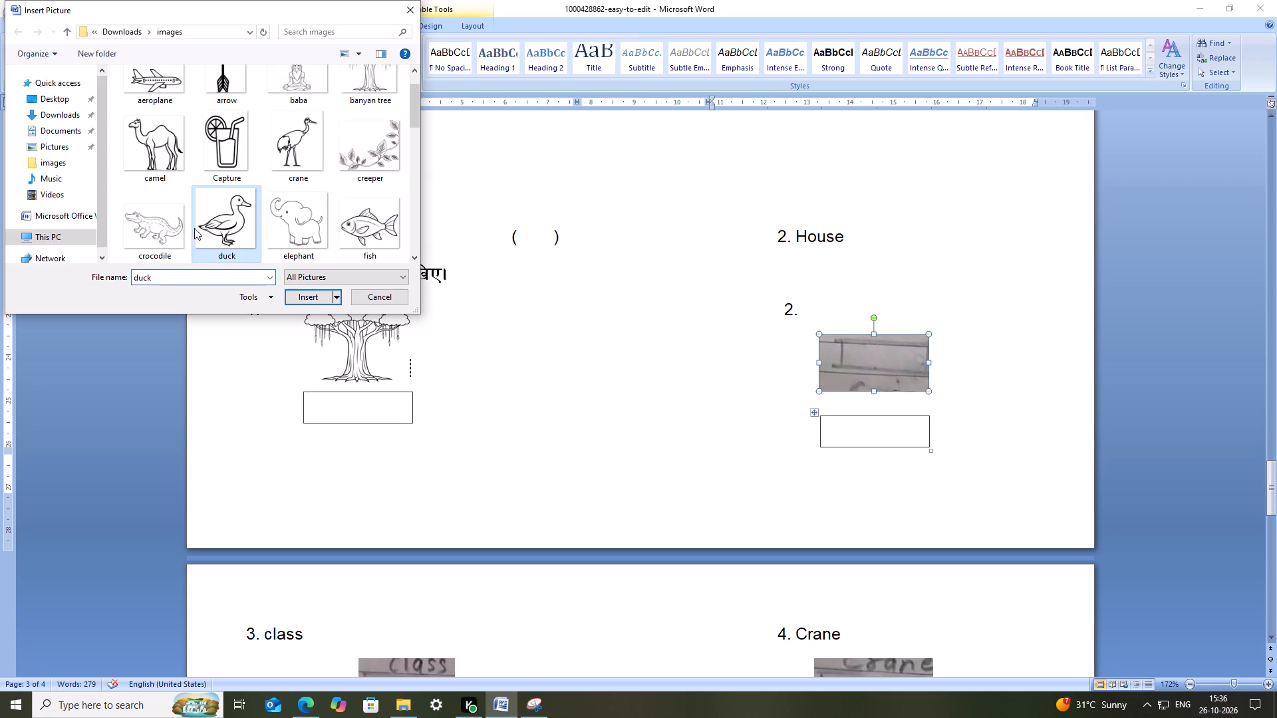
{"action": "left_click", "coordinate": [163, 234]}
{"action": "left_click", "coordinate": [307, 297]}
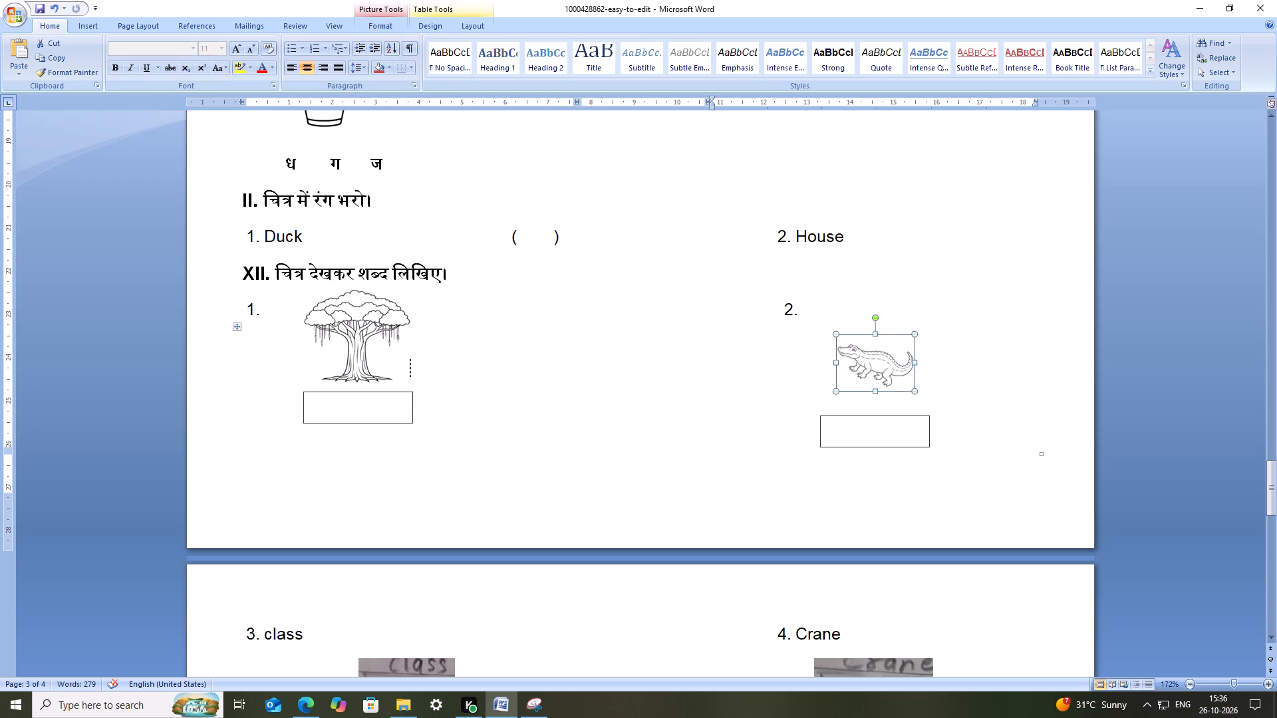
Set the crocodile picture's wrapping to In Front of Text, enlarge it to about 3.4 cm wide, and move it beside number 2.
{"action": "right_click", "coordinate": [887, 331]}
{"action": "right_click", "coordinate": [835, 370]}
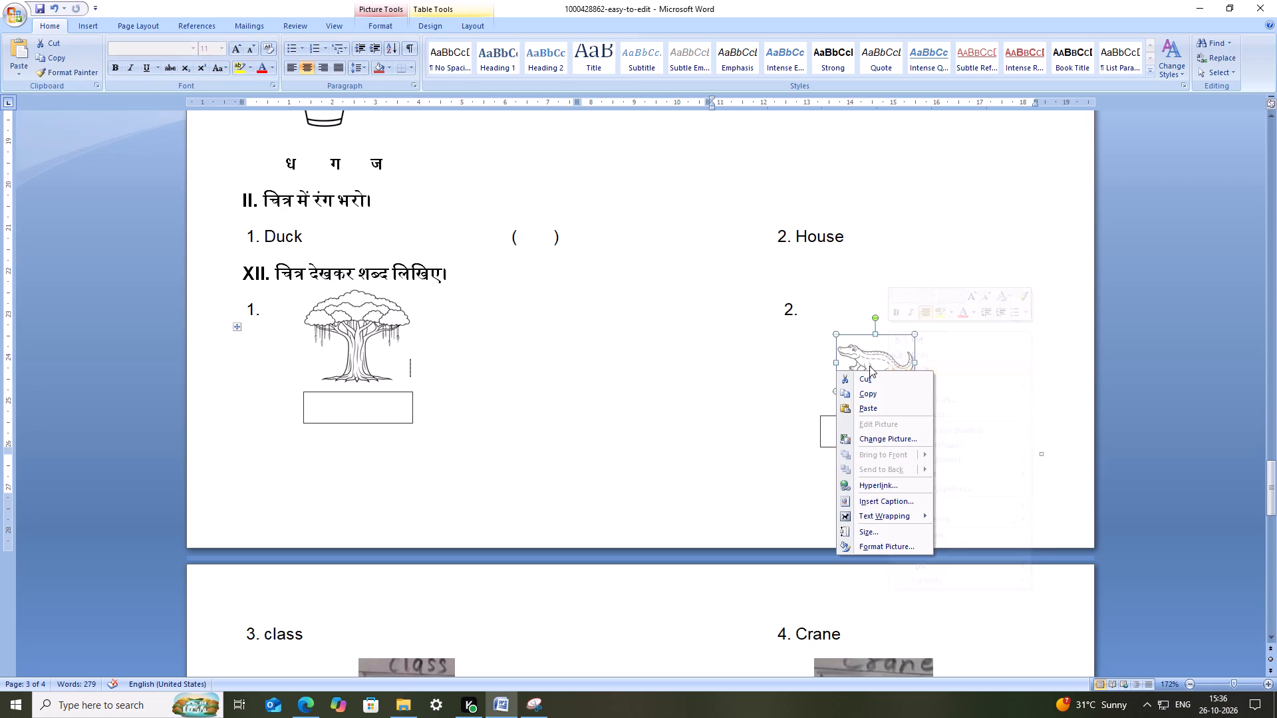
{"action": "left_click", "coordinate": [889, 517]}
{"action": "left_click", "coordinate": [972, 574]}
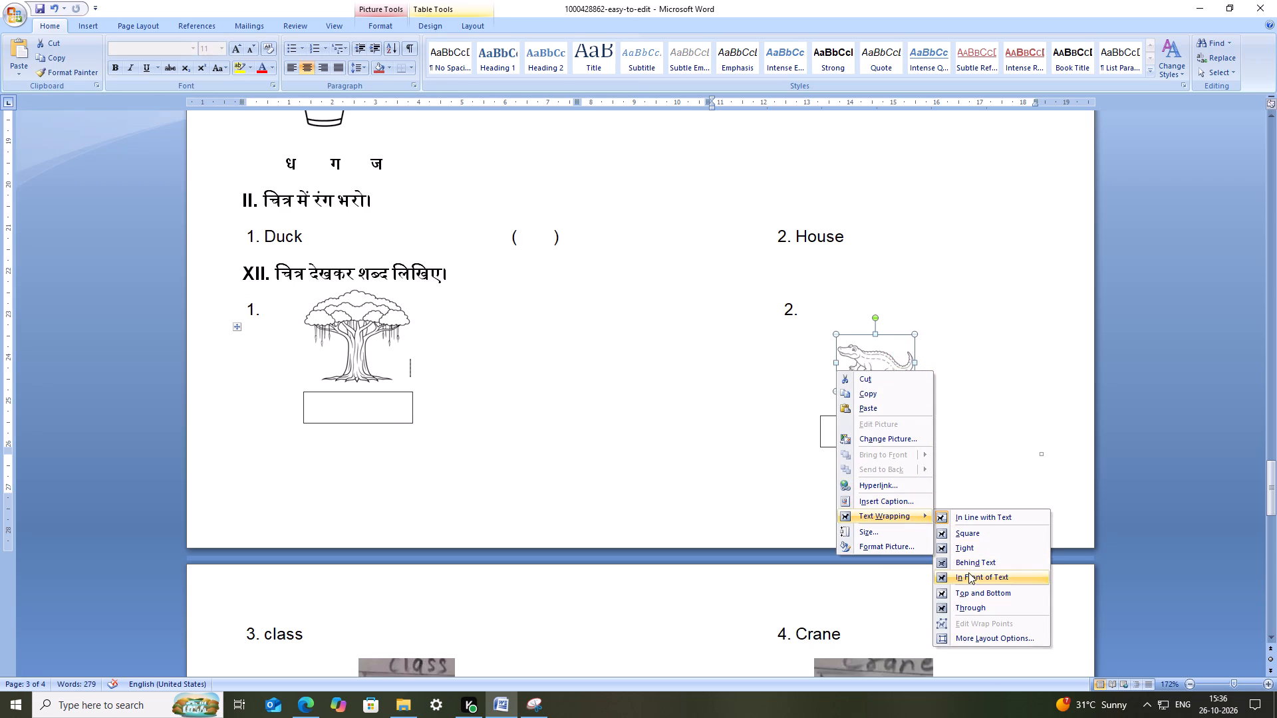
{"action": "left_click_drag", "start_coordinate": [915, 390], "coordinate": [983, 435]}
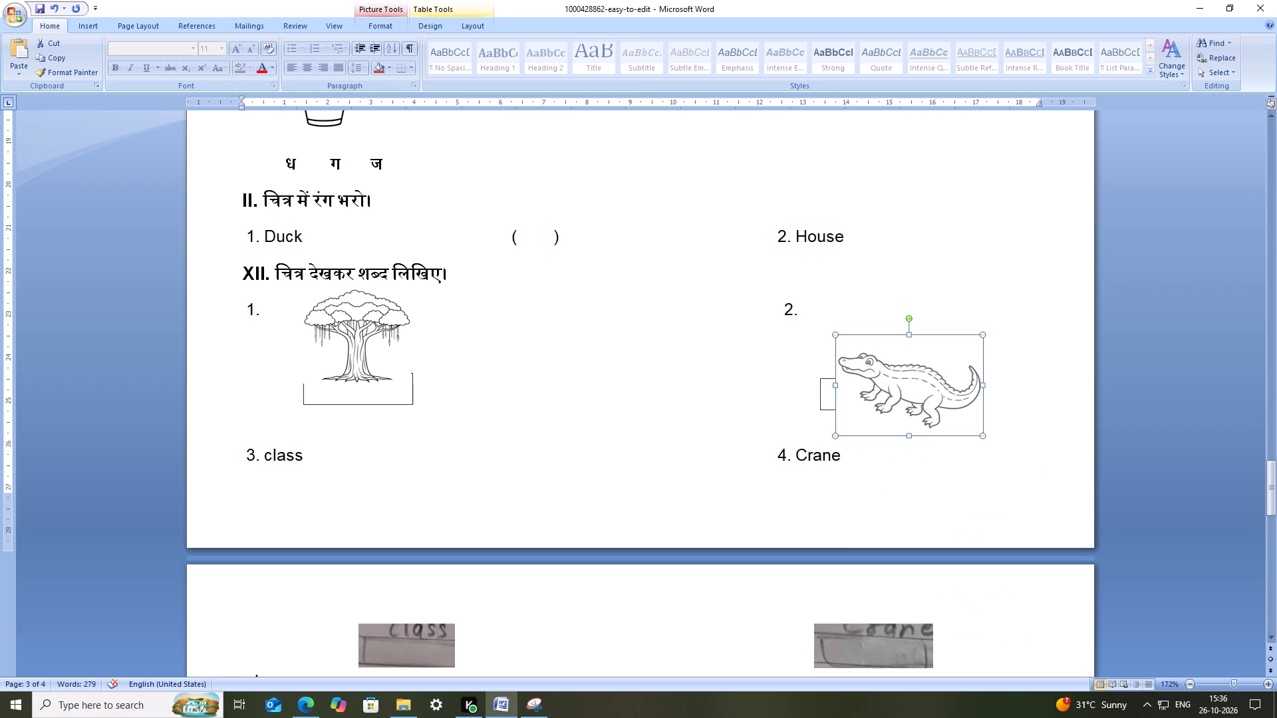
{"action": "left_click_drag", "start_coordinate": [905, 396], "coordinate": [867, 338]}
{"action": "left_click", "coordinate": [883, 400]}
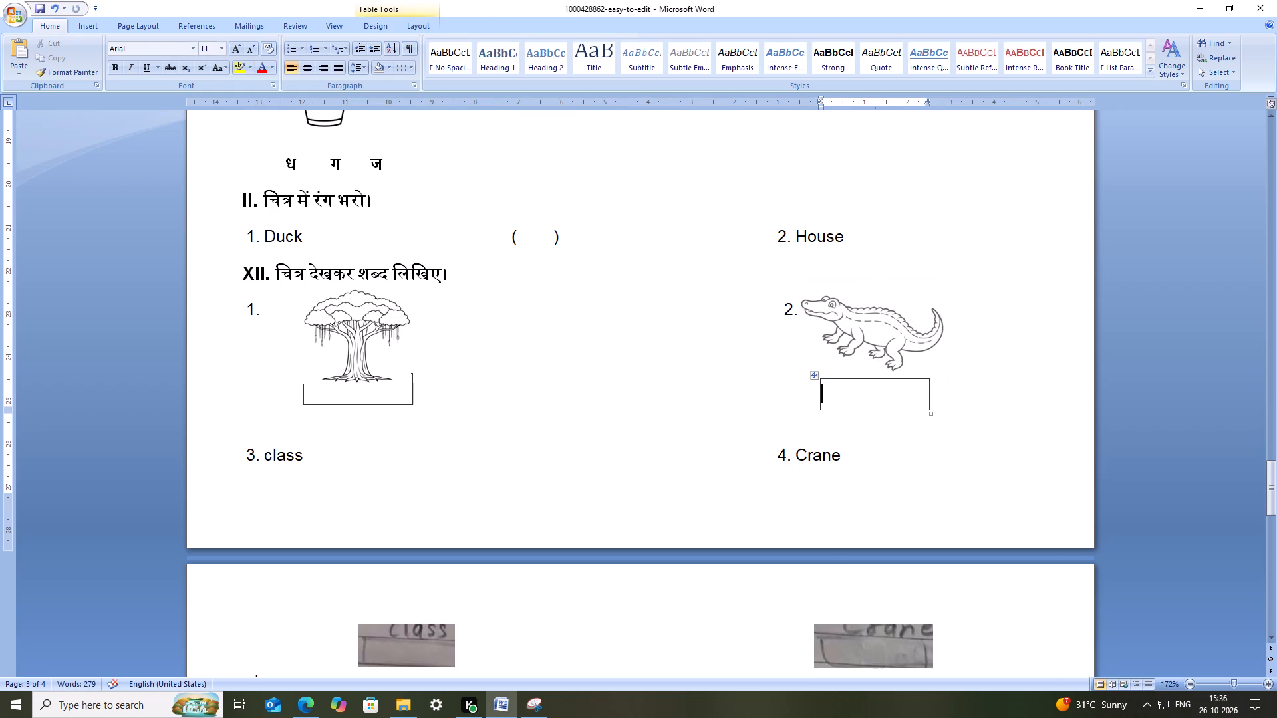
Try moving the crocodile's answer box down to clear the picture above it.
{"action": "left_click_drag", "start_coordinate": [811, 376], "coordinate": [817, 394]}
{"action": "left_click_drag", "start_coordinate": [816, 372], "coordinate": [807, 401]}
{"action": "left_click", "coordinate": [934, 422]}
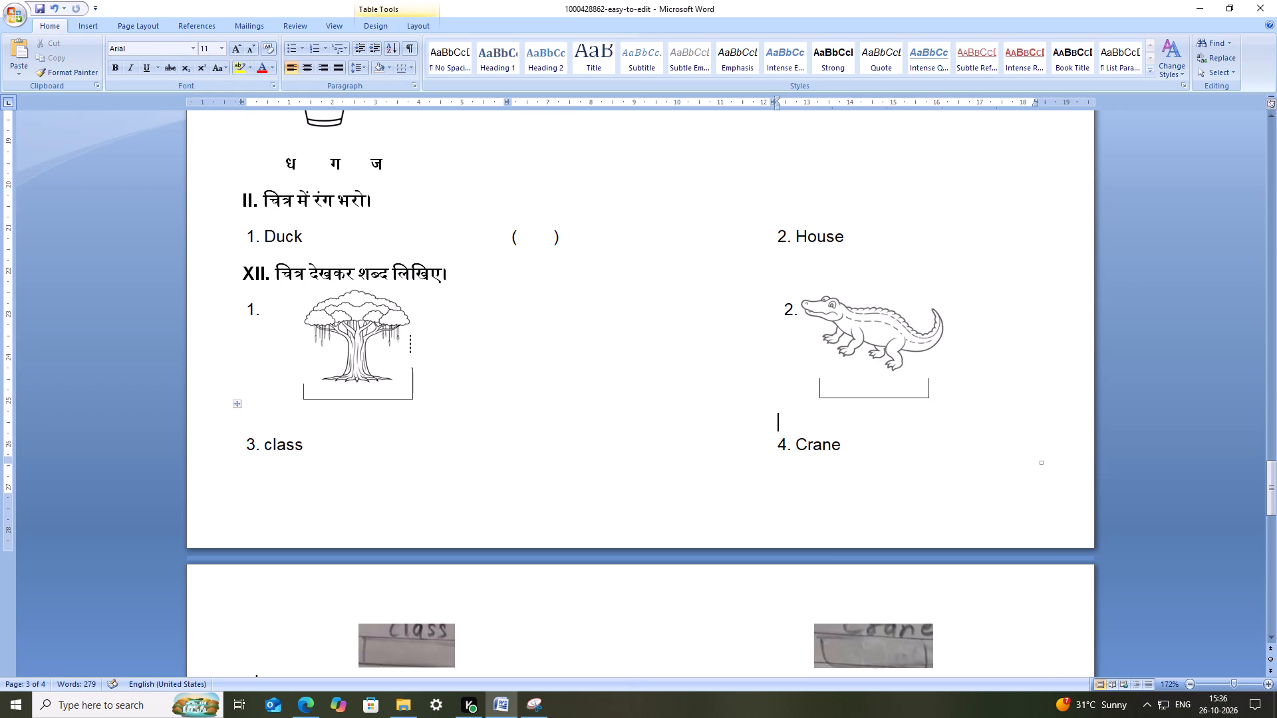
Insert a line break beside the banyan tree to push its answer box below the picture.
{"action": "left_click", "coordinate": [519, 348]}
{"action": "key", "text": "Return"}
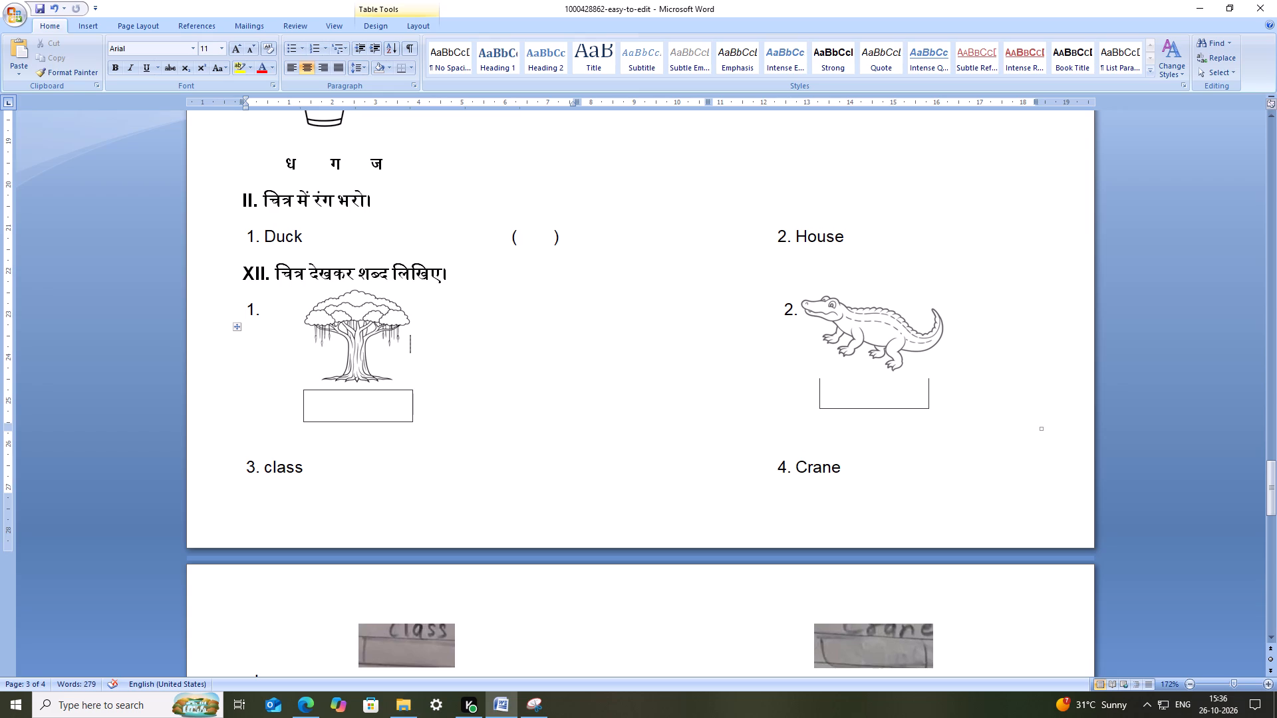
Insert a blank line above the section XII heading.
{"action": "left_click", "coordinate": [861, 339]}
{"action": "key", "text": "Return"}
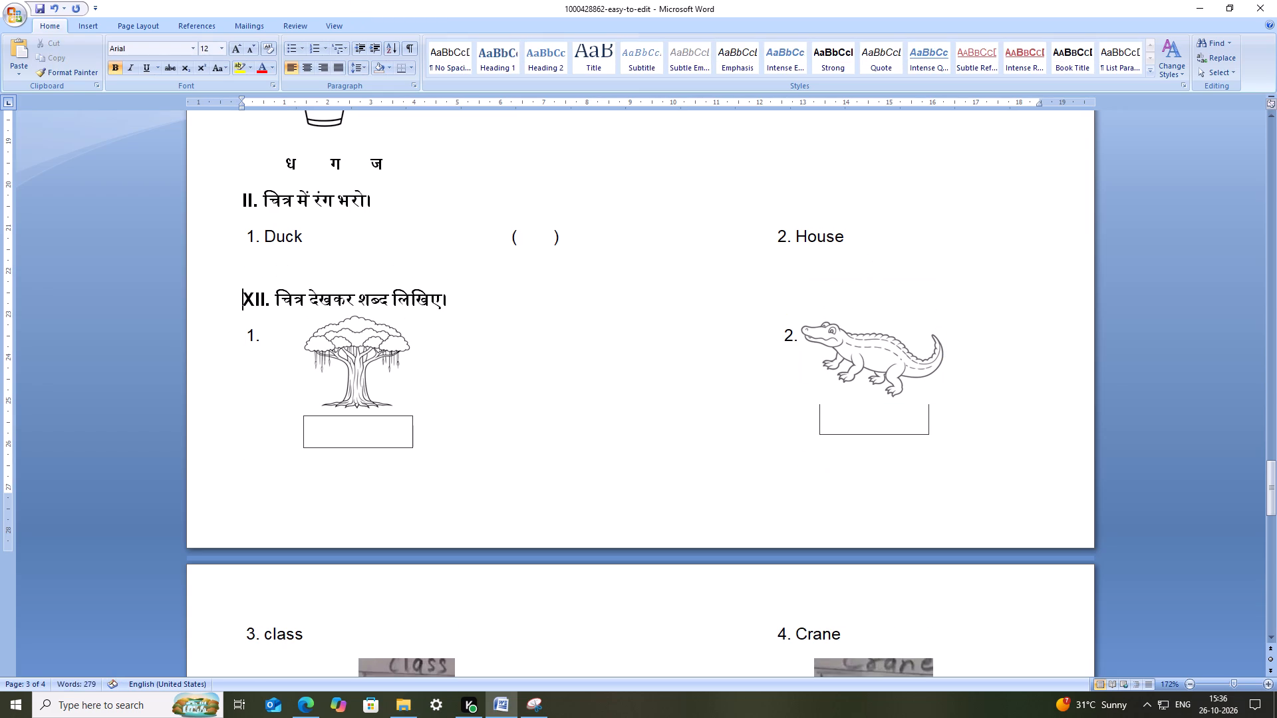
Move the crocodile picture slightly up and to the right so it sits clear of number 2 and its answer box.
{"action": "left_click_drag", "start_coordinate": [900, 357], "coordinate": [887, 345]}
{"action": "left_click_drag", "start_coordinate": [887, 350], "coordinate": [910, 353]}
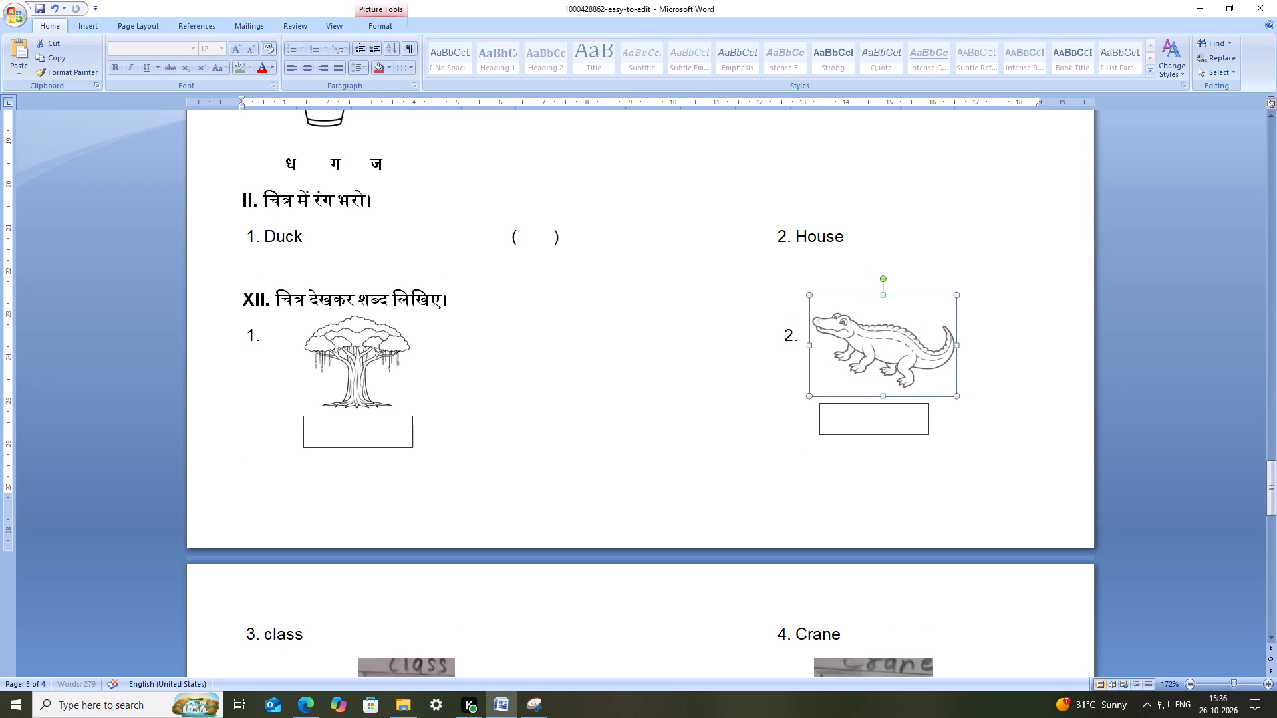
{"action": "left_click", "coordinate": [1008, 463]}
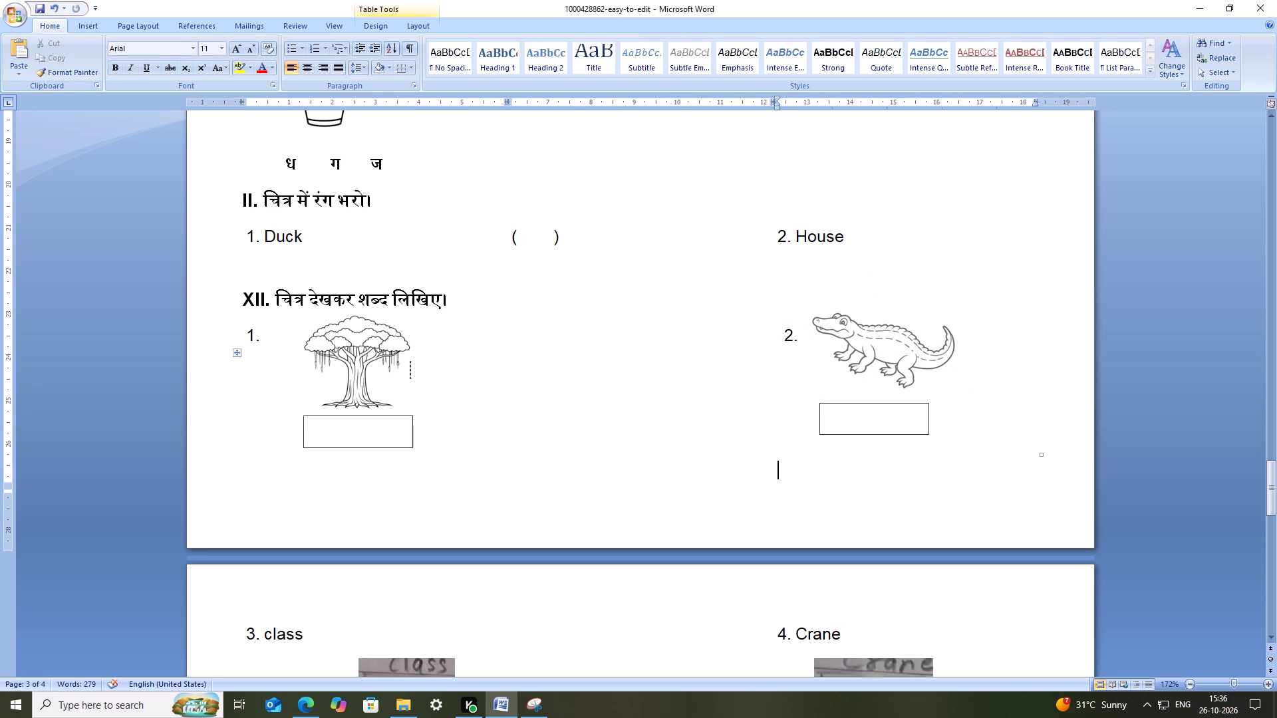
{"action": "scroll", "coordinate": [611, 457], "scroll_direction": "down", "scroll_amount": 6}
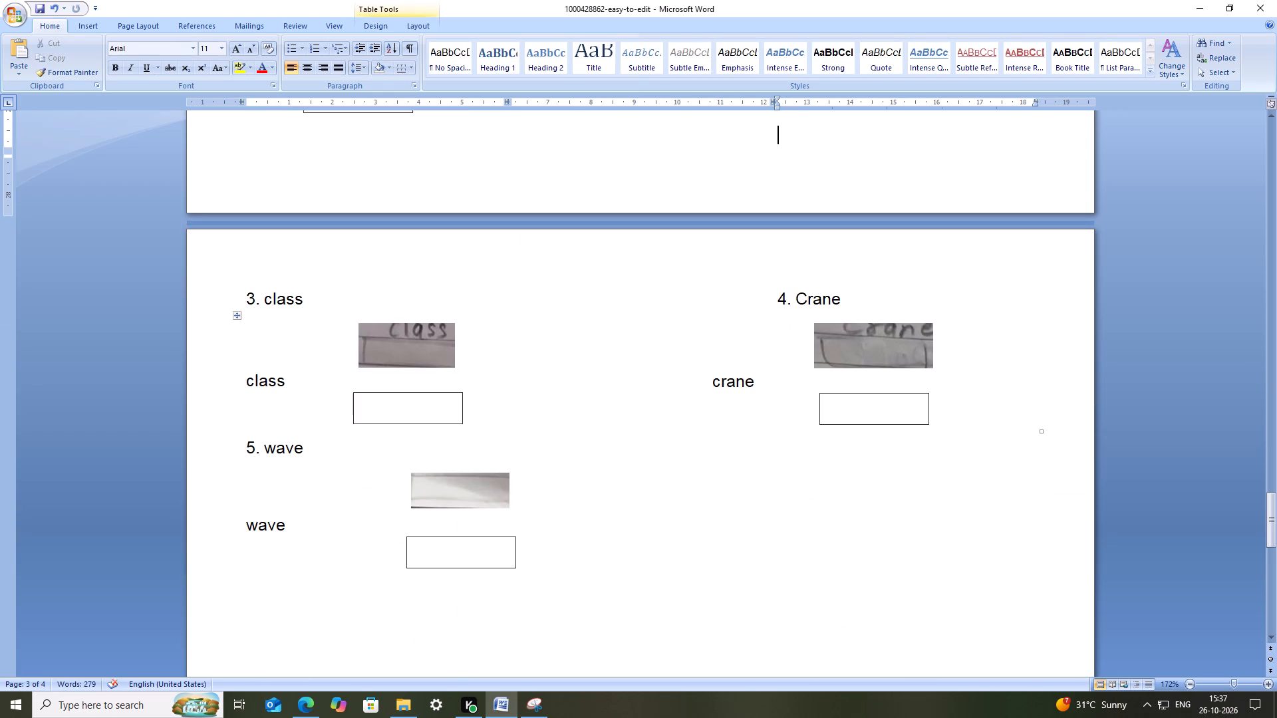
Save the question paper.
{"action": "key", "text": "ctrl+s"}
{"action": "key", "text": "ctrl+s"}
Delete the duplicate words "crane" and "class" beside the answer boxes of items 4 and 3, and save the document.
{"action": "left_click", "coordinate": [771, 382]}
{"action": "key", "text": "BackSpace"}
{"action": "key", "text": "BackSpace"}
{"action": "key", "text": "BackSpace"}
{"action": "key", "text": "BackSpace"}
{"action": "key", "text": "BackSpace"}
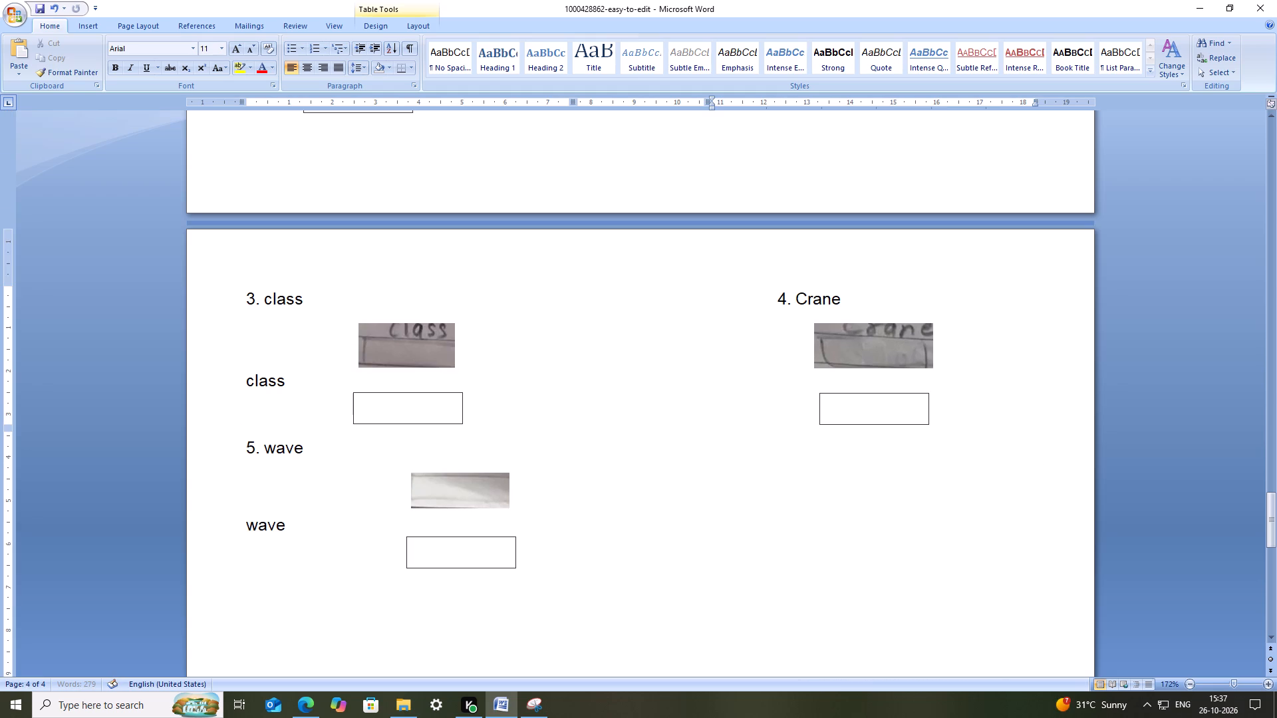
{"action": "left_click", "coordinate": [285, 377]}
{"action": "key", "text": "BackSpace"}
{"action": "key", "text": "BackSpace"}
{"action": "key", "text": "BackSpace"}
{"action": "key", "text": "BackSpace"}
{"action": "key", "text": "BackSpace"}
{"action": "key", "text": "ctrl+s"}
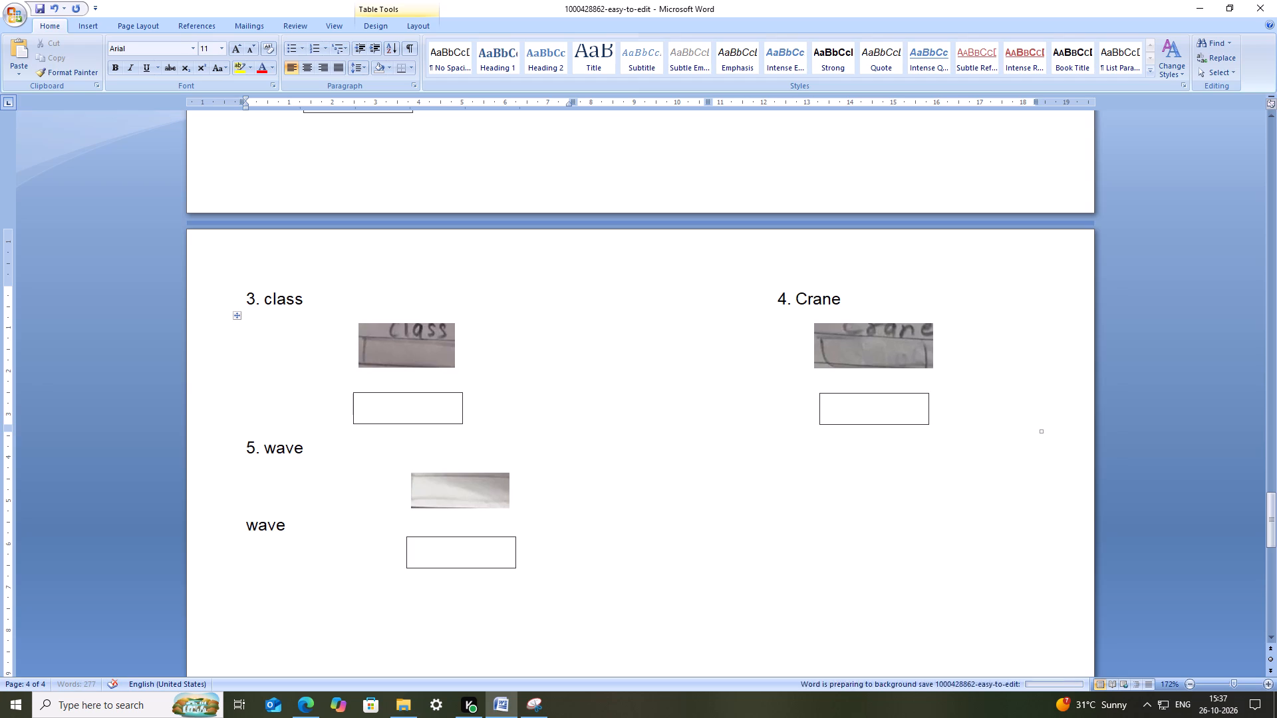
{"action": "key", "text": "ctrl+s"}
Delete the word "class" after number 3, leaving only the number.
{"action": "left_click", "coordinate": [305, 299]}
{"action": "key", "text": "BackSpace"}
{"action": "key", "text": "BackSpace"}
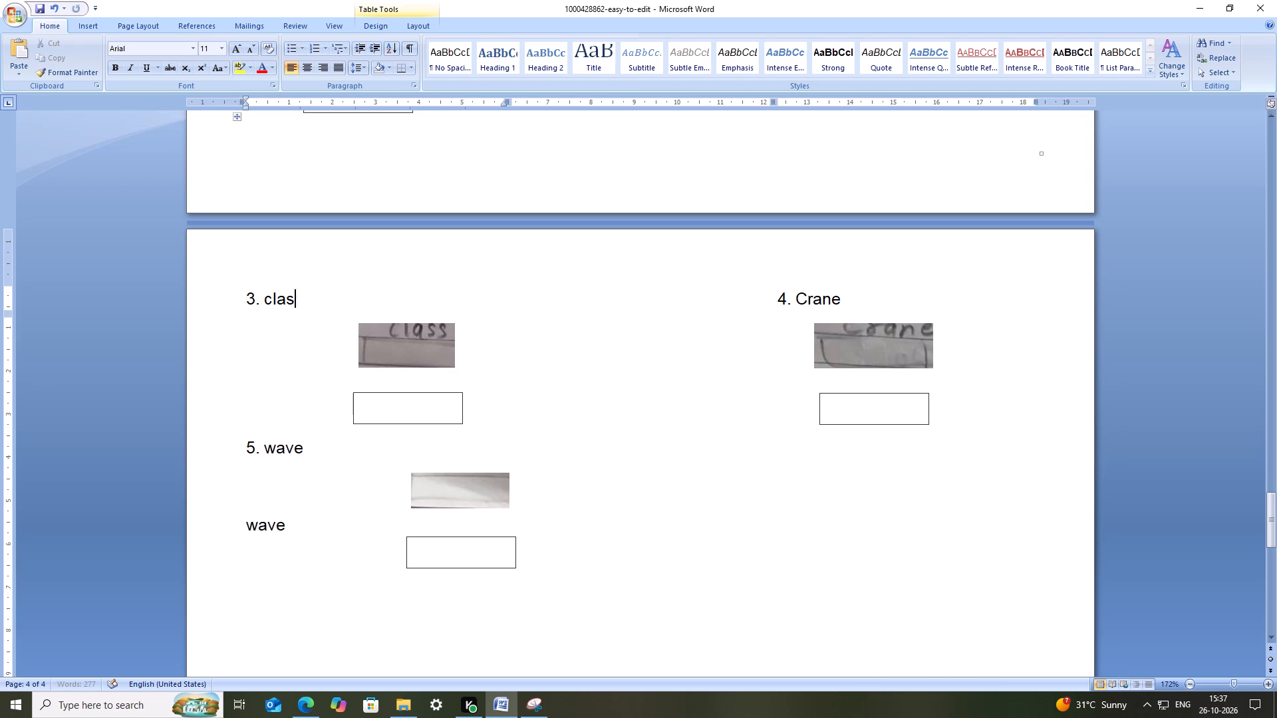
{"action": "key", "text": "BackSpace"}
{"action": "key", "text": "BackSpace"}
{"action": "key", "text": "BackSpace"}
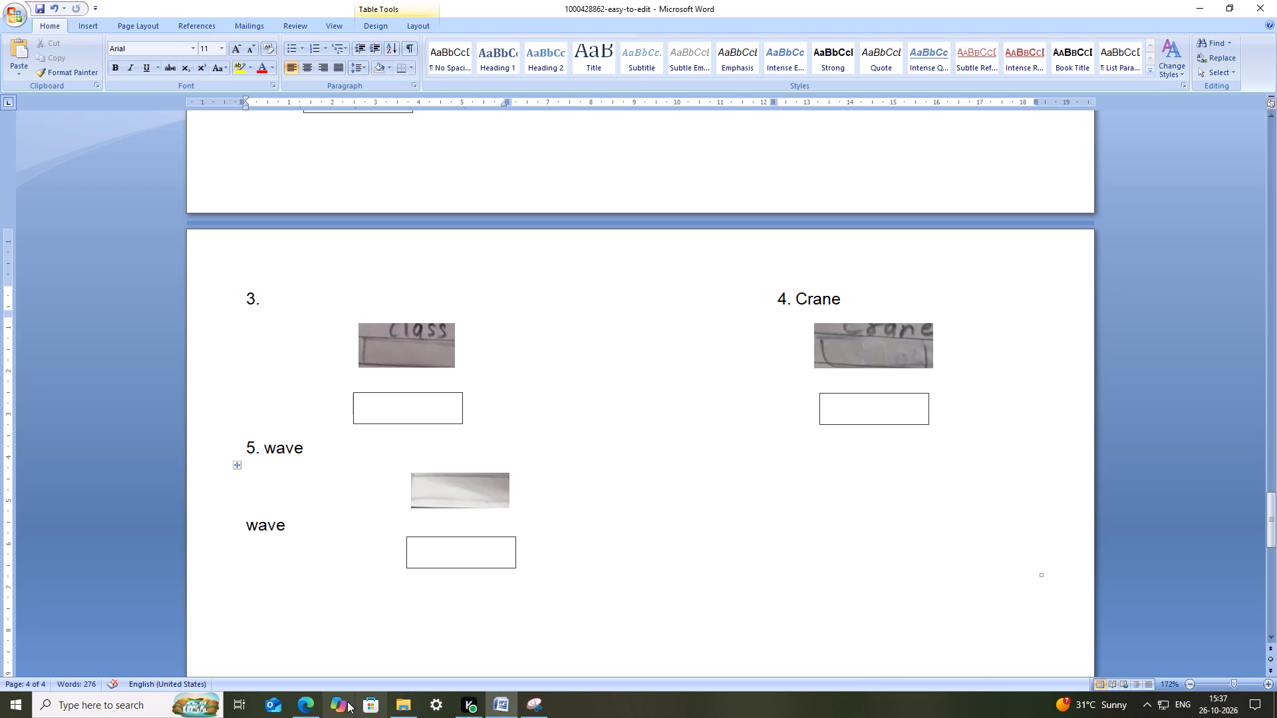
Switch to Edge and run an image search for a class room outline picture, without "tree" in the query.
{"action": "left_click", "coordinate": [301, 705]}
{"action": "left_click", "coordinate": [1190, 110]}
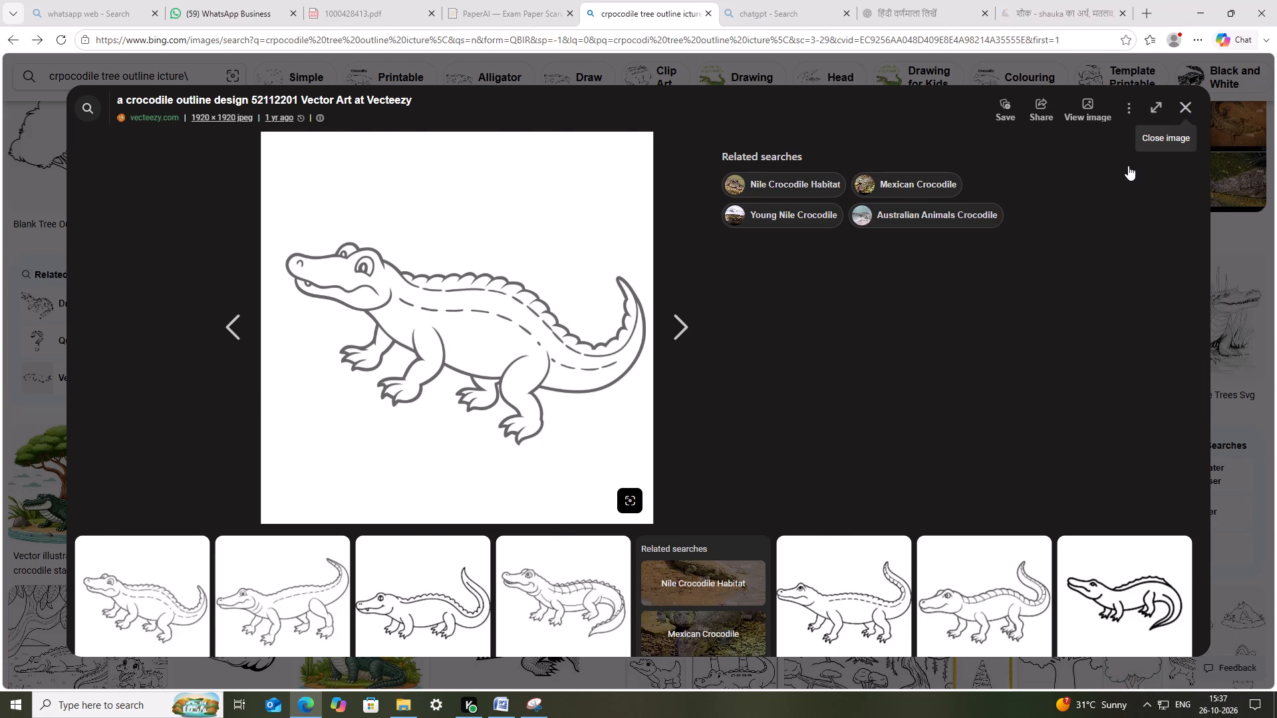
{"action": "left_click_drag", "start_coordinate": [98, 77], "coordinate": [0, 109]}
{"action": "type", "text": "class room"}
{"action": "key", "text": "Return"}
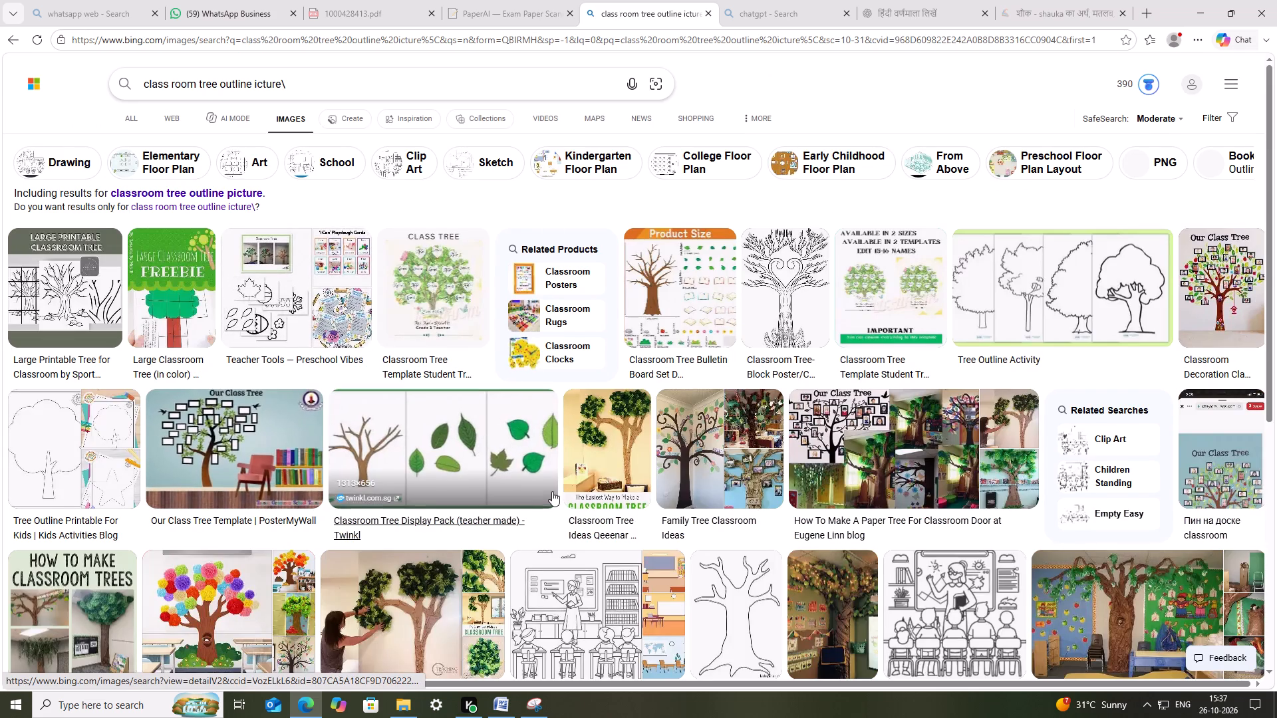
{"action": "scroll", "coordinate": [358, 416], "scroll_direction": "down", "scroll_amount": 4}
{"action": "scroll", "coordinate": [321, 292], "scroll_direction": "up", "scroll_amount": 7}
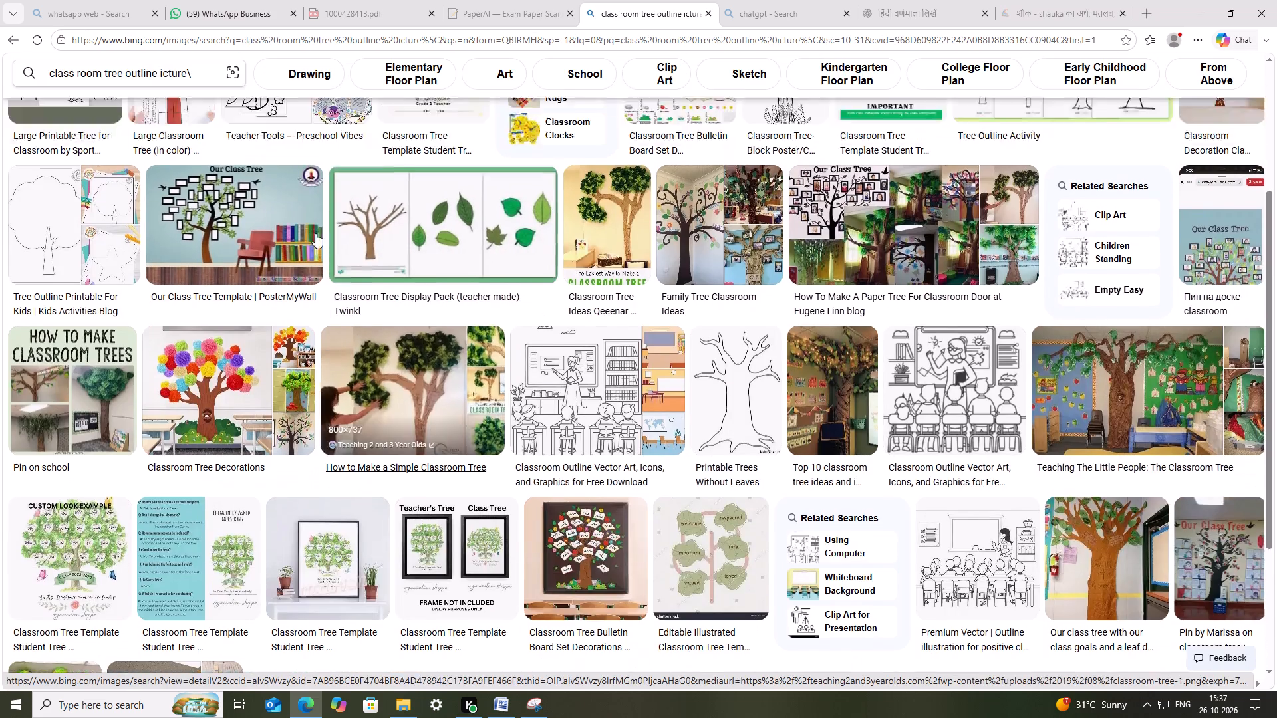
{"action": "left_click_drag", "start_coordinate": [217, 84], "coordinate": [203, 82]}
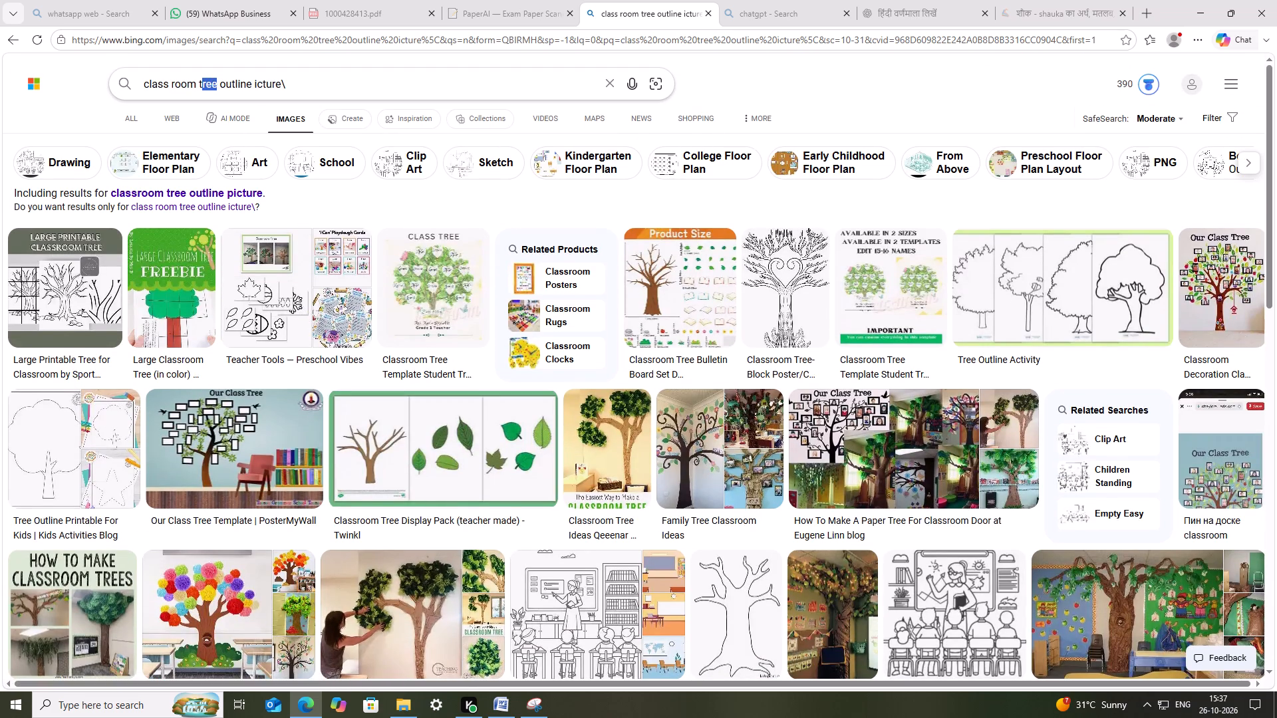
{"action": "left_click_drag", "start_coordinate": [203, 82], "coordinate": [198, 81]}
{"action": "key", "text": "BackSpace"}
{"action": "key", "text": "Return"}
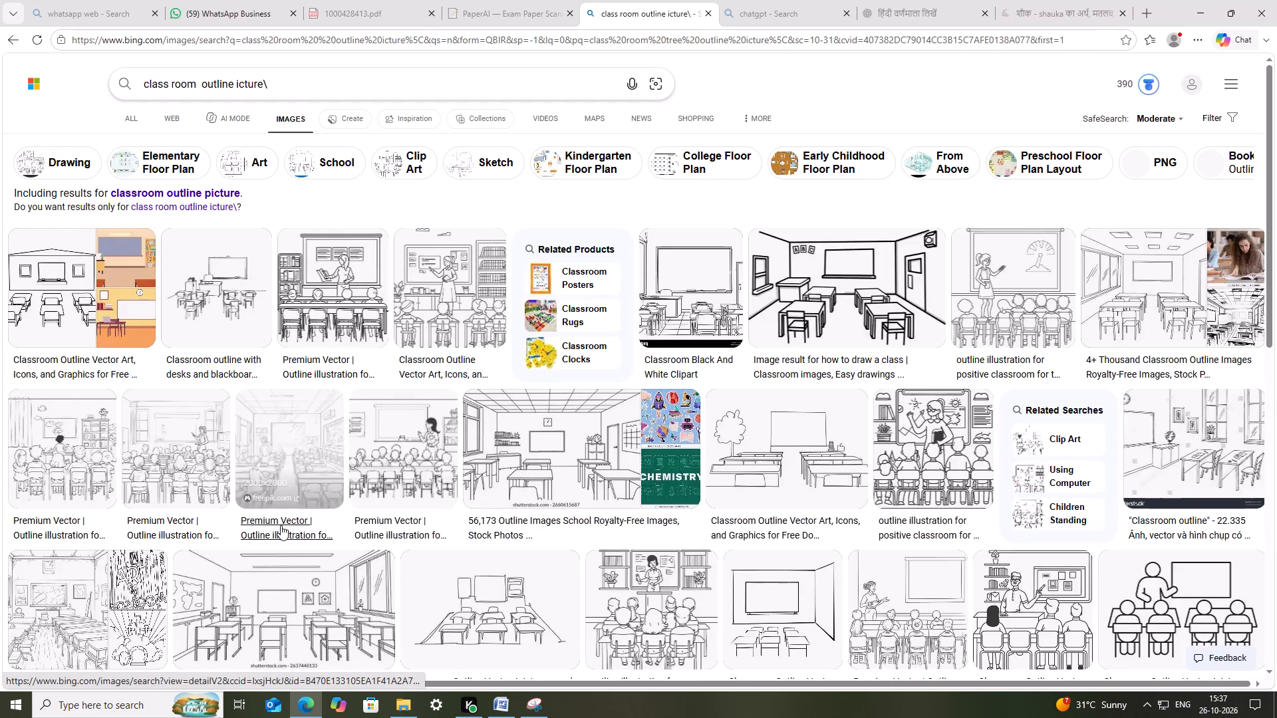
Open the empty classroom drawing with desks and a board, snip it, and save the capture as "clas room" in the images folder.
{"action": "left_click", "coordinate": [831, 321]}
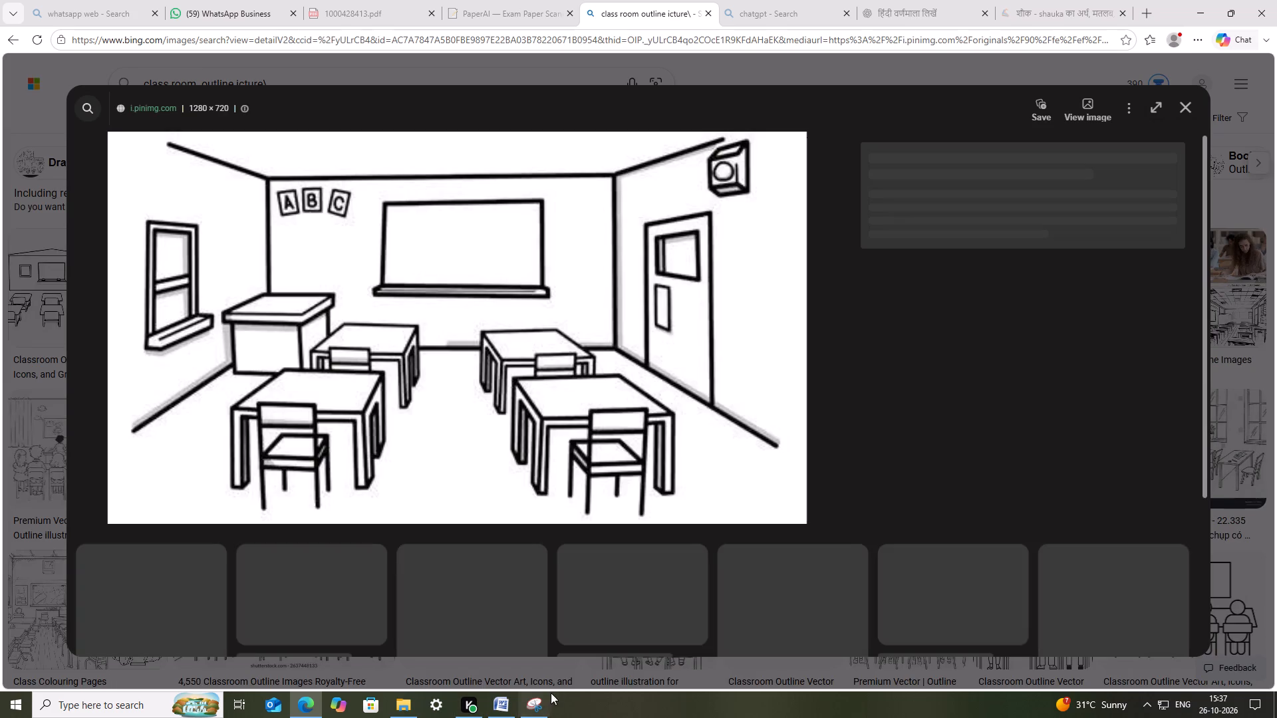
{"action": "left_click", "coordinate": [536, 703]}
{"action": "left_click", "coordinate": [239, 106]}
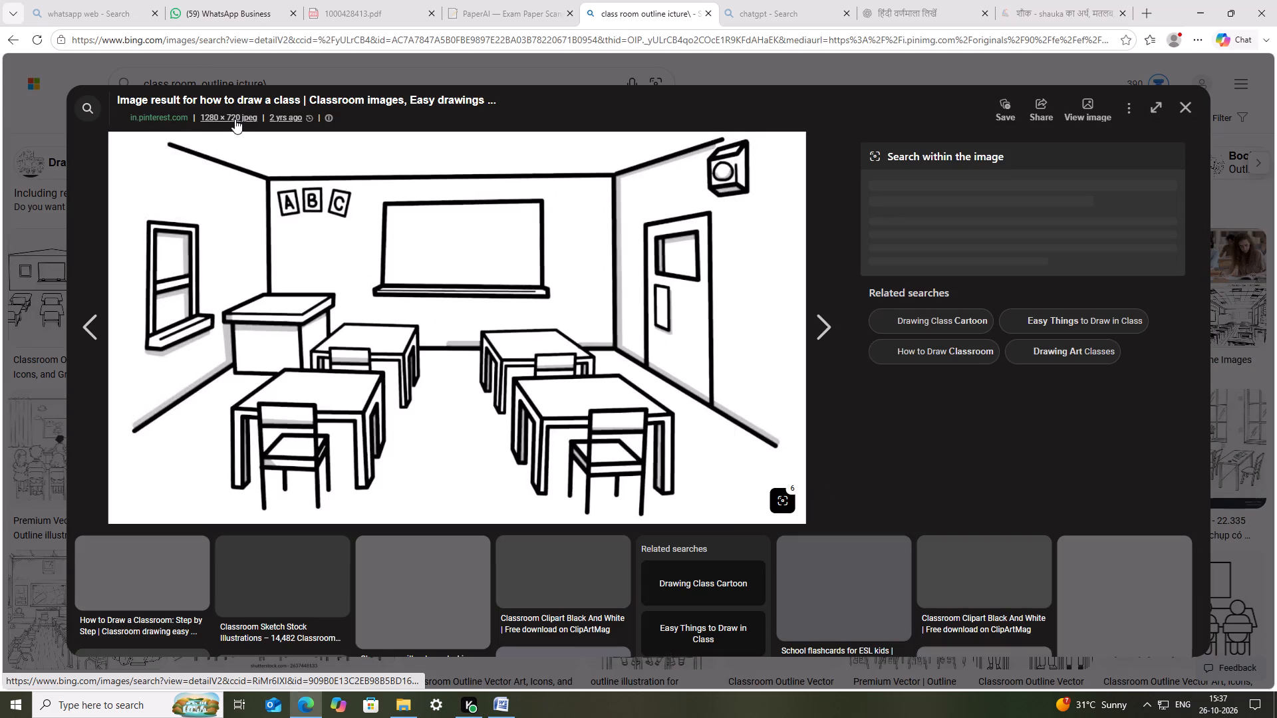
{"action": "left_click_drag", "start_coordinate": [116, 132], "coordinate": [770, 493]}
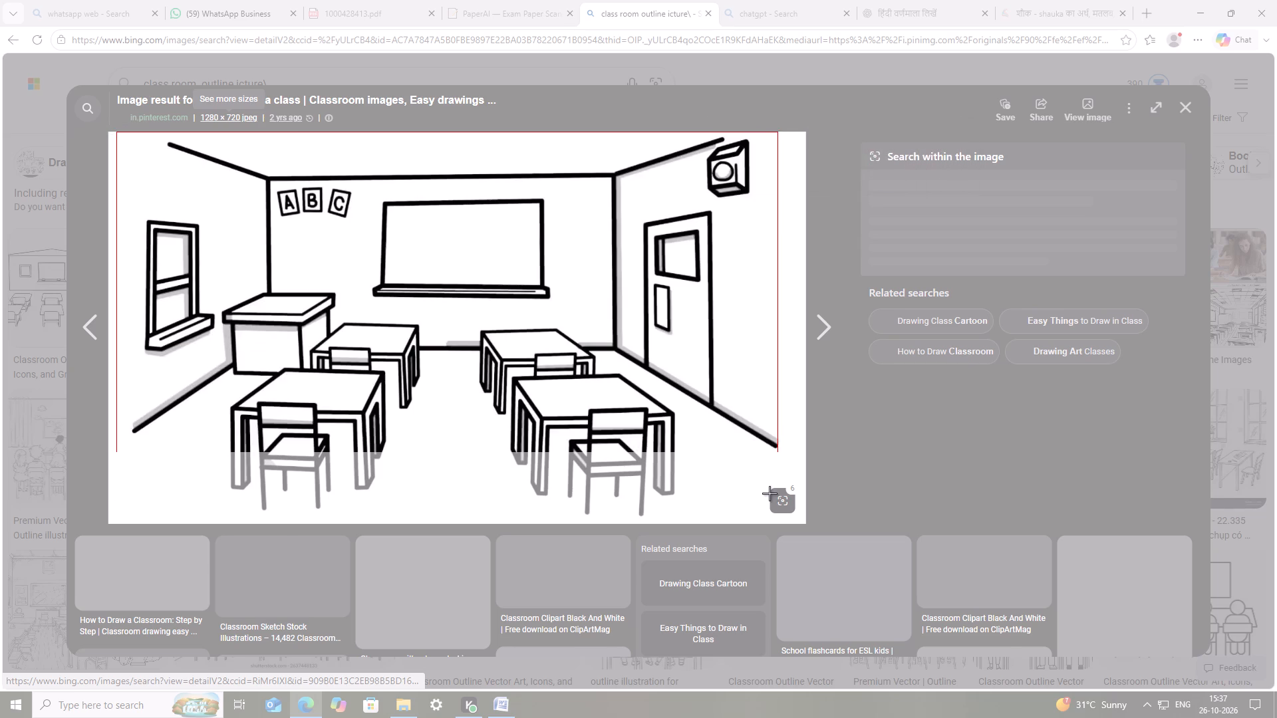
{"action": "left_click_drag", "start_coordinate": [770, 493], "coordinate": [756, 513]}
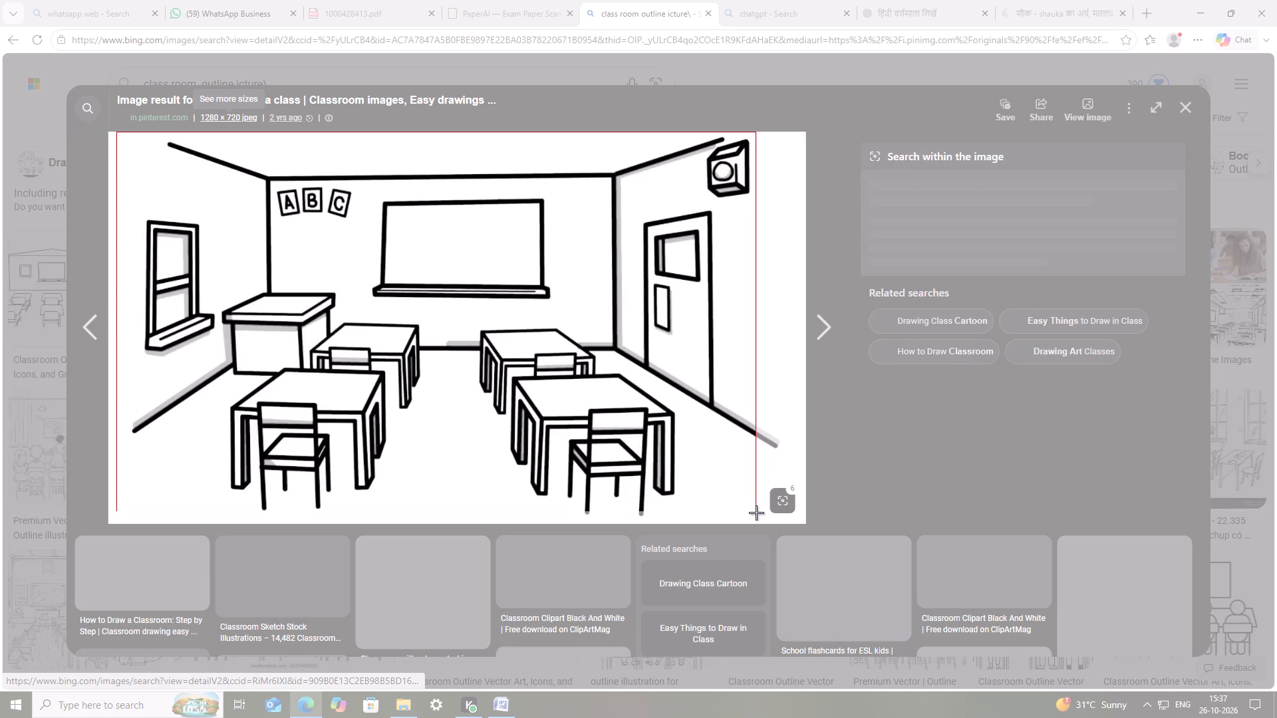
{"action": "left_click_drag", "start_coordinate": [756, 513], "coordinate": [756, 515]}
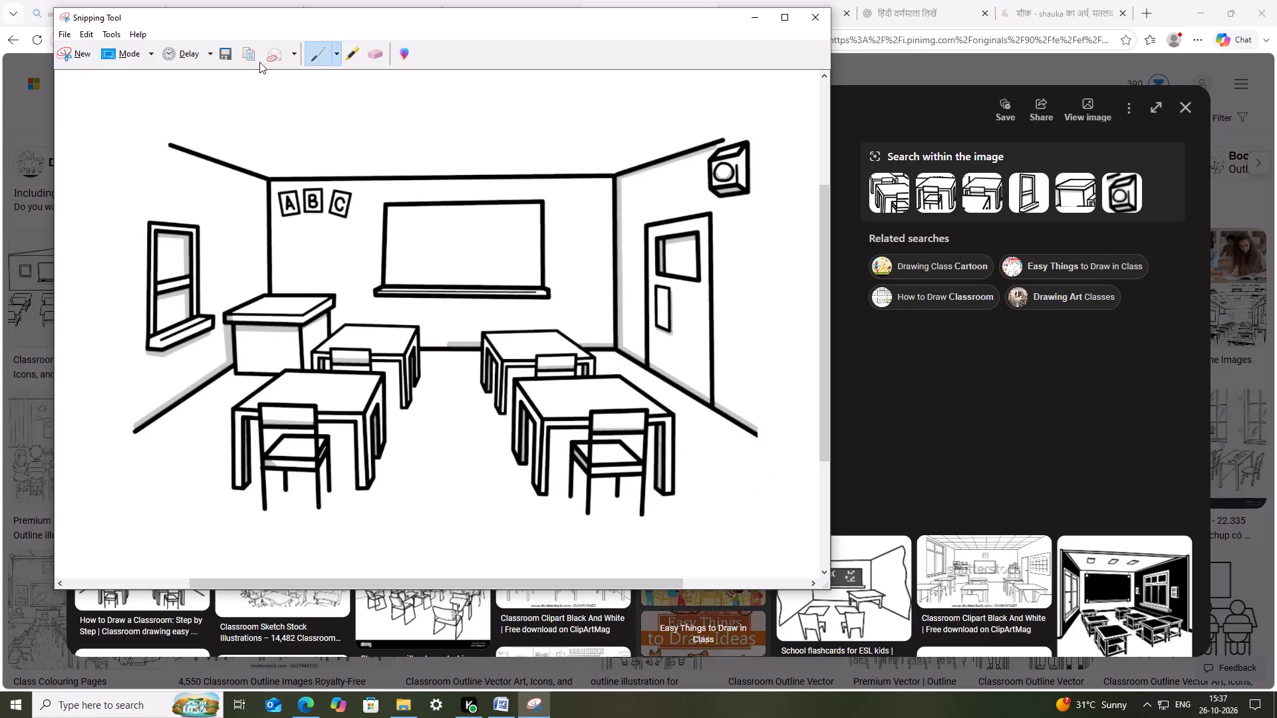
{"action": "left_click", "coordinate": [236, 54]}
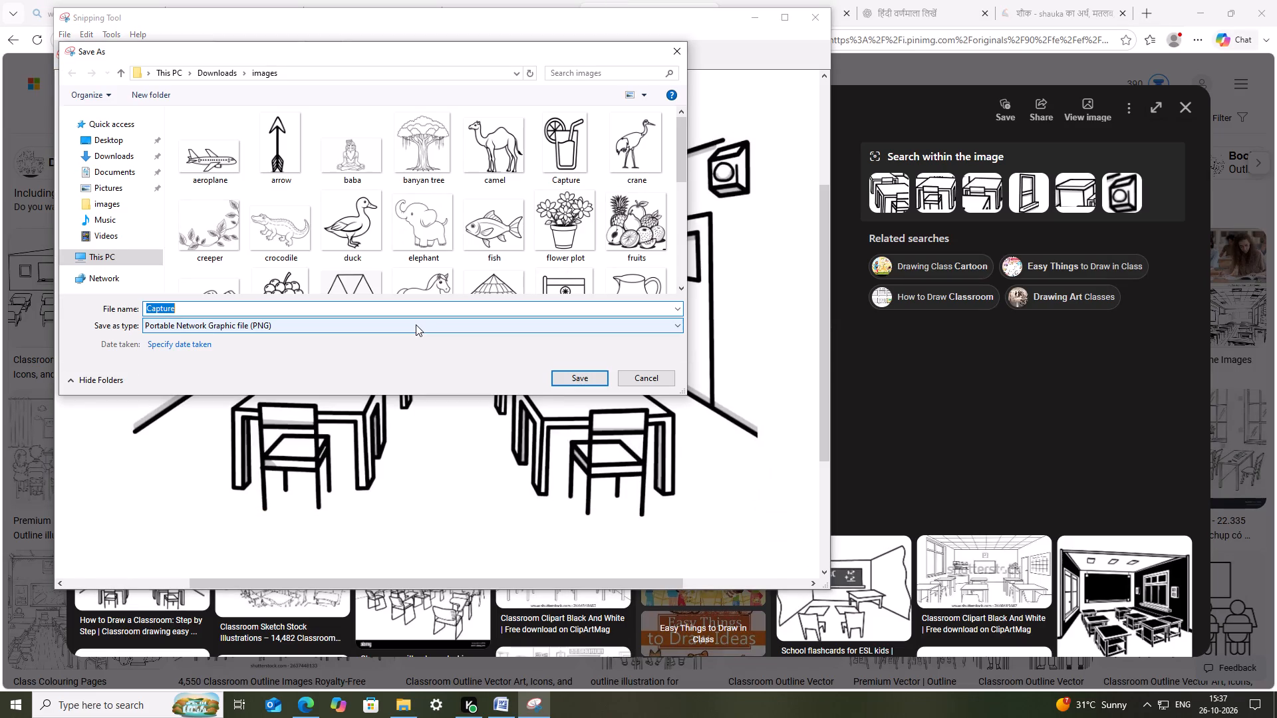
{"action": "type", "text": "clas room"}
{"action": "key", "text": "Return"}
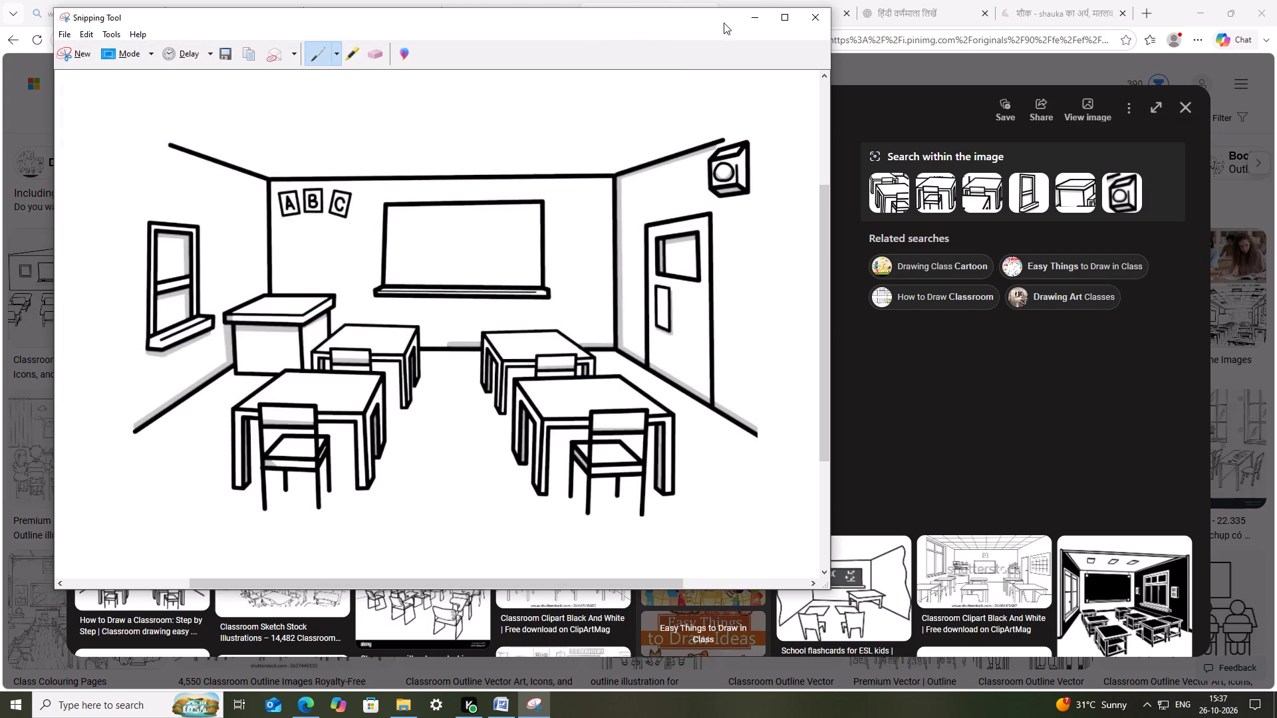
{"action": "left_click", "coordinate": [762, 15]}
Back in Word, replace the handwritten class photo under number 3 with the "clas room" picture.
{"action": "left_click", "coordinate": [511, 712]}
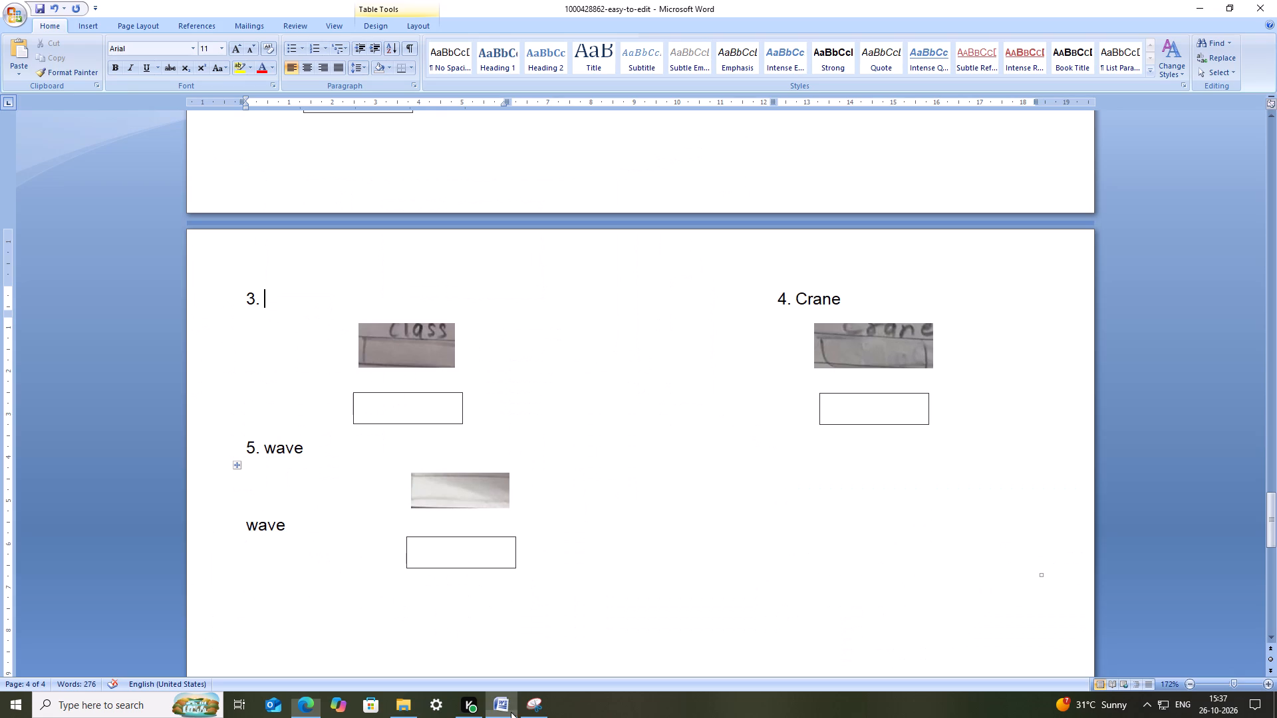
{"action": "right_click", "coordinate": [406, 340]}
{"action": "left_click", "coordinate": [459, 403]}
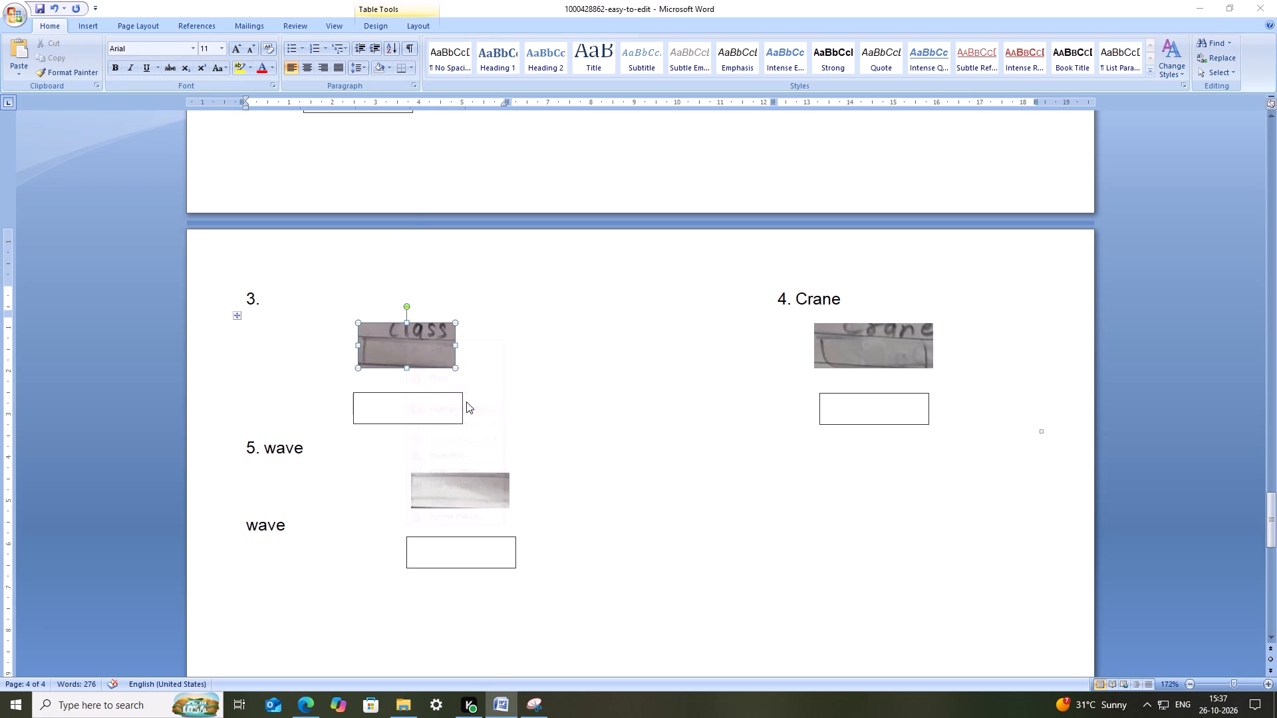
{"action": "left_click", "coordinate": [306, 189]}
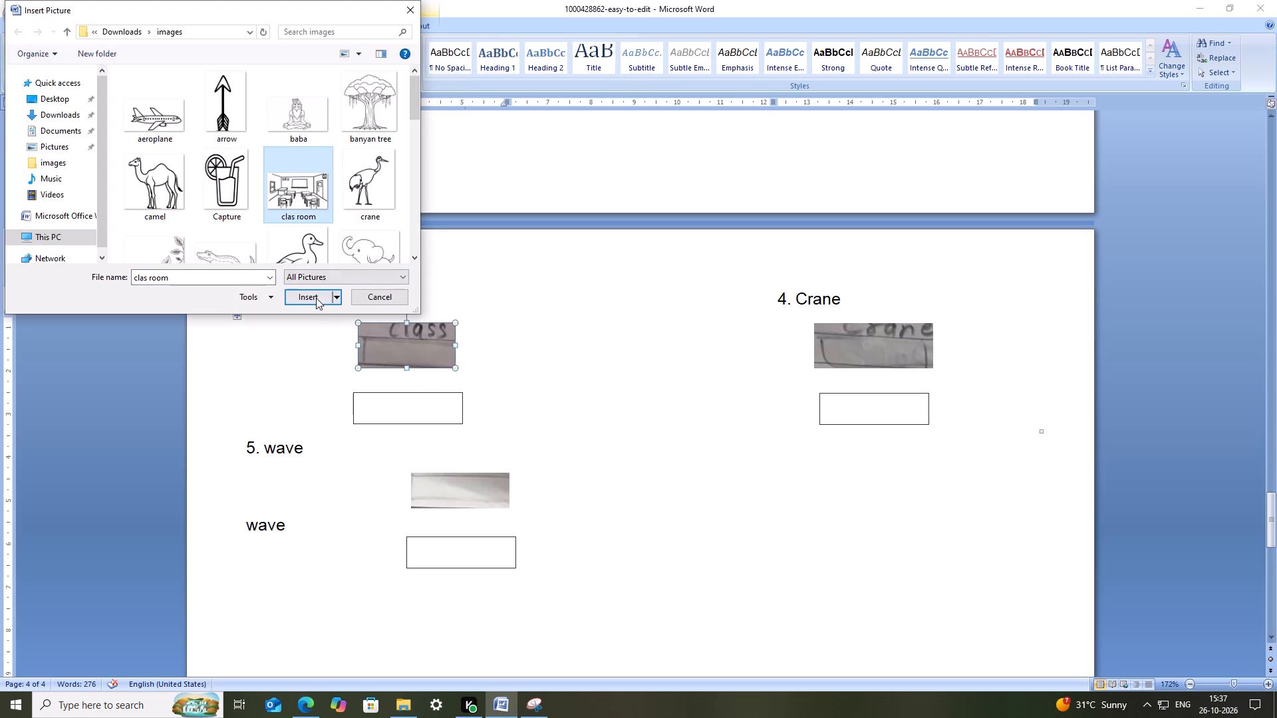
{"action": "left_click", "coordinate": [316, 297]}
Set the classroom picture's wrapping to In Front of Text, then enlarge it and place it beside number 3.
{"action": "right_click", "coordinate": [385, 335]}
{"action": "left_click", "coordinate": [439, 473]}
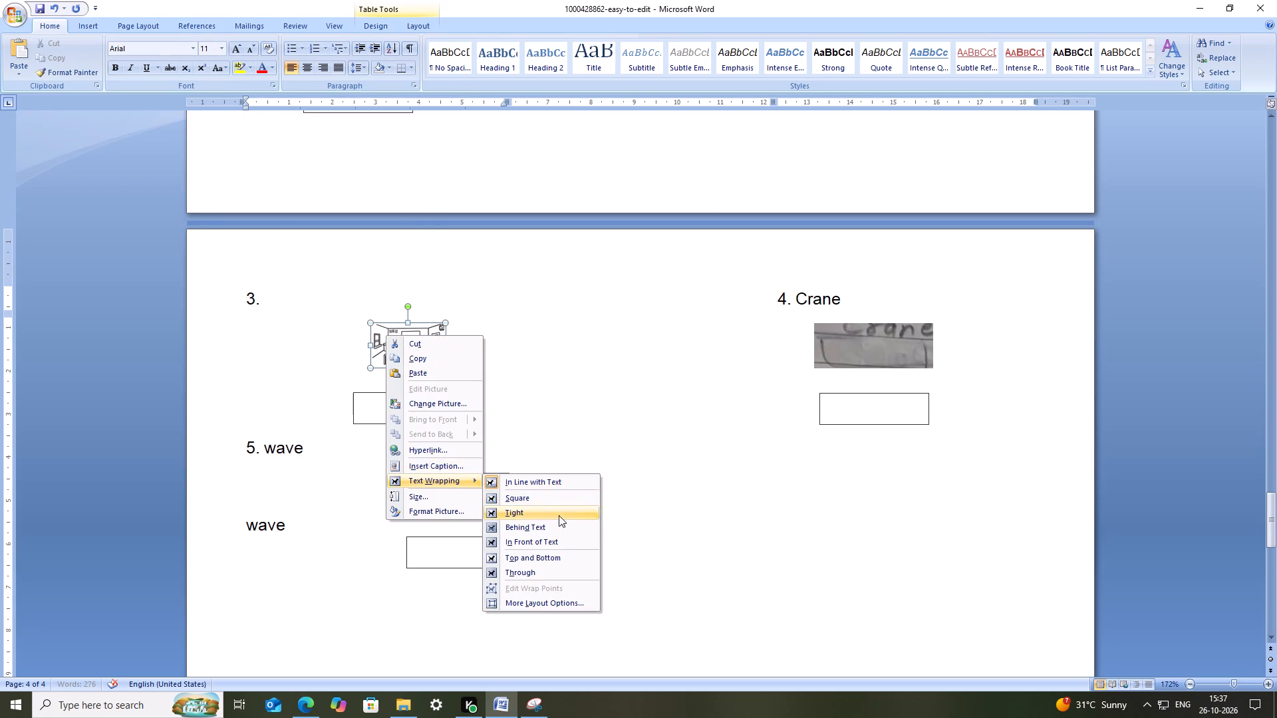
{"action": "left_click", "coordinate": [537, 540]}
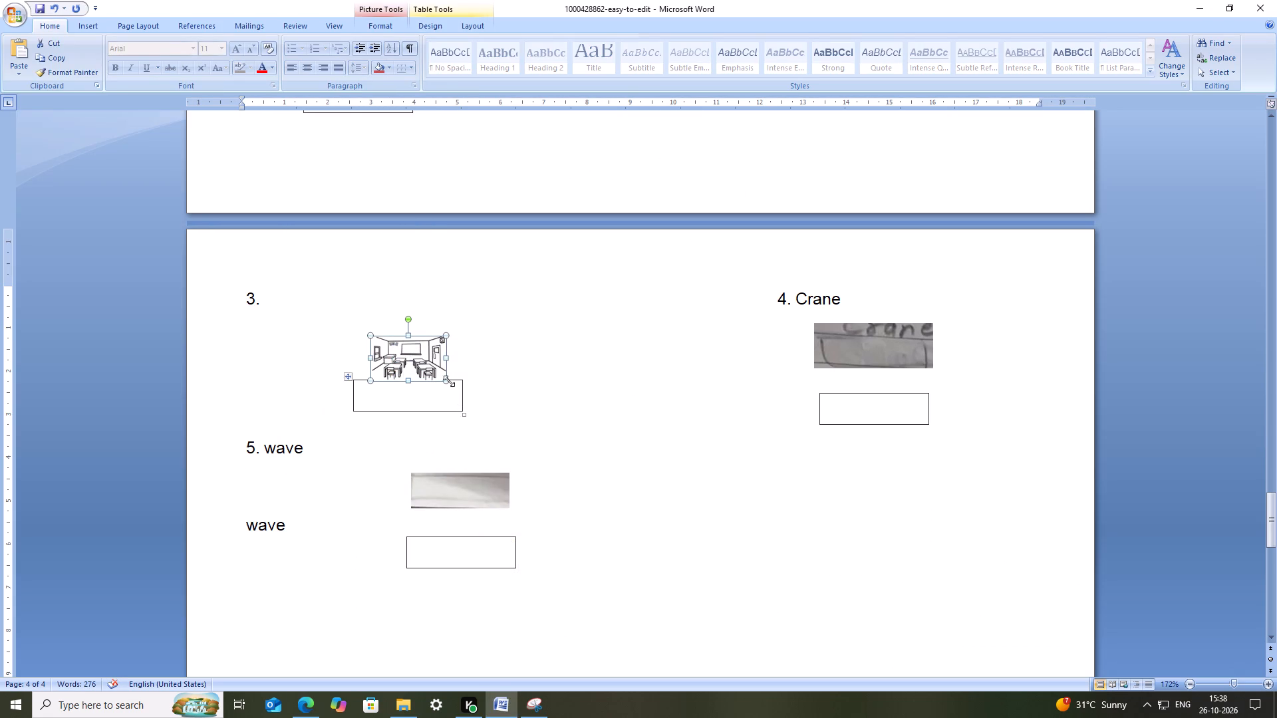
{"action": "left_click_drag", "start_coordinate": [447, 382], "coordinate": [539, 445]}
{"action": "left_click_drag", "start_coordinate": [466, 403], "coordinate": [380, 329]}
Move item 3's answer box slightly left and up beneath the classroom picture, and save the document.
{"action": "left_click", "coordinate": [429, 406]}
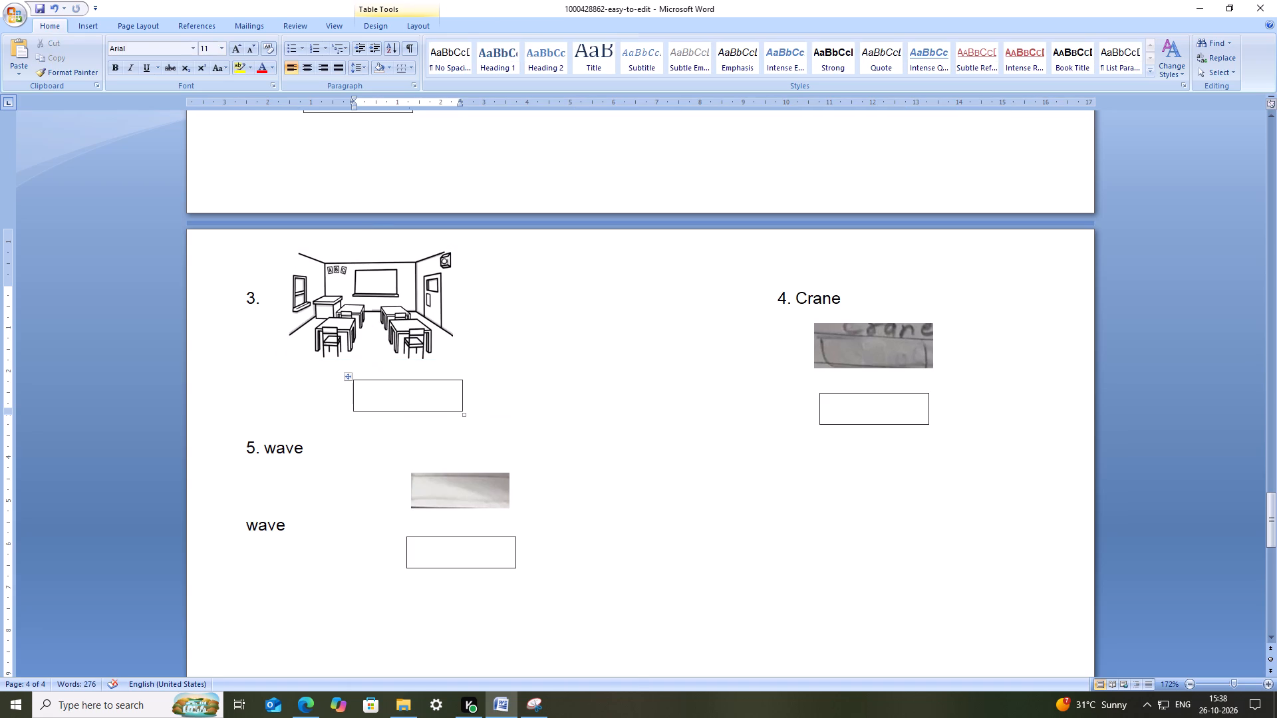
{"action": "left_click_drag", "start_coordinate": [347, 380], "coordinate": [301, 375]}
{"action": "left_click", "coordinate": [565, 426]}
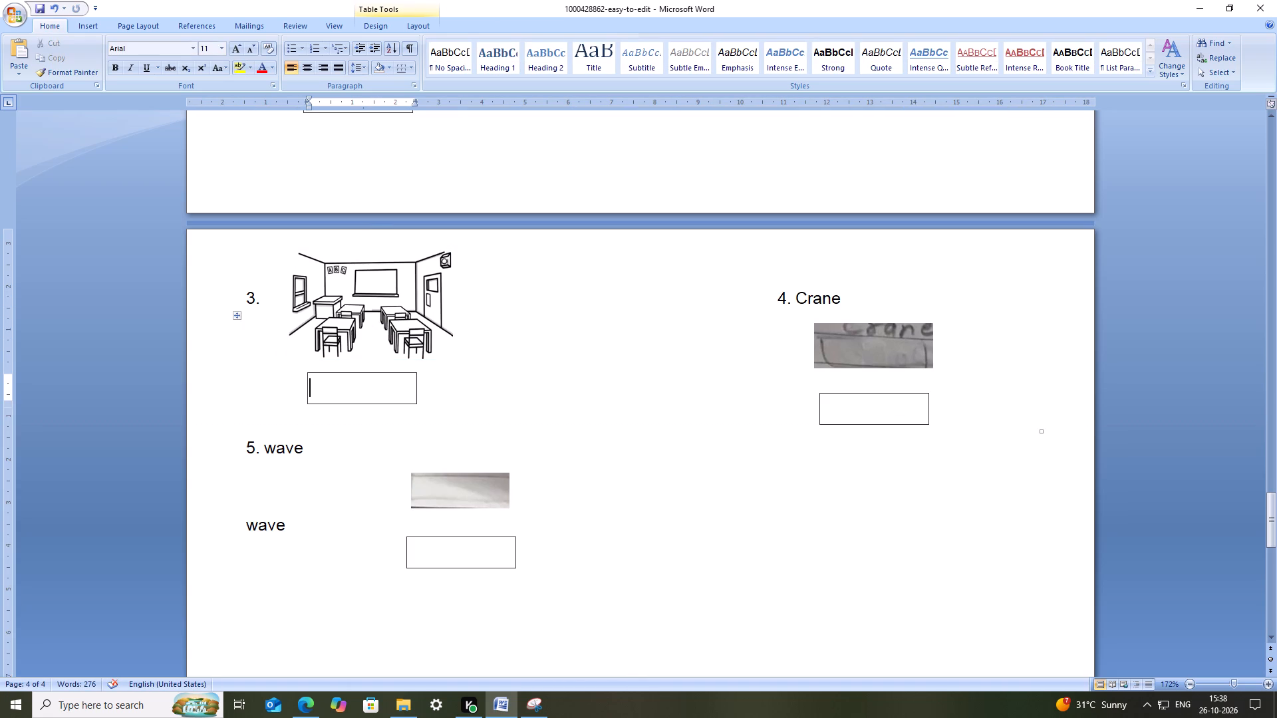
{"action": "left_click", "coordinate": [609, 386]}
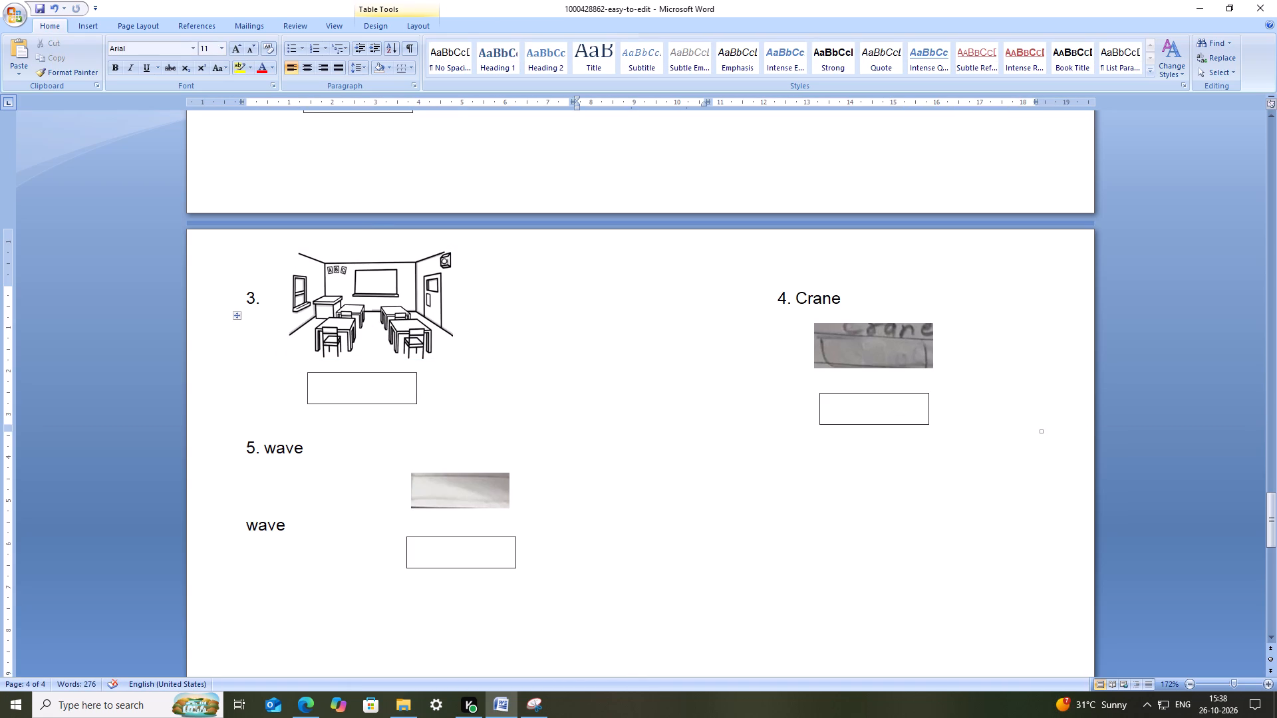
{"action": "key", "text": "ctrl+s"}
{"action": "key", "text": "ctrl+s"}
Delete the word "Crane" after number 4, leaving only the number.
{"action": "left_click", "coordinate": [839, 308]}
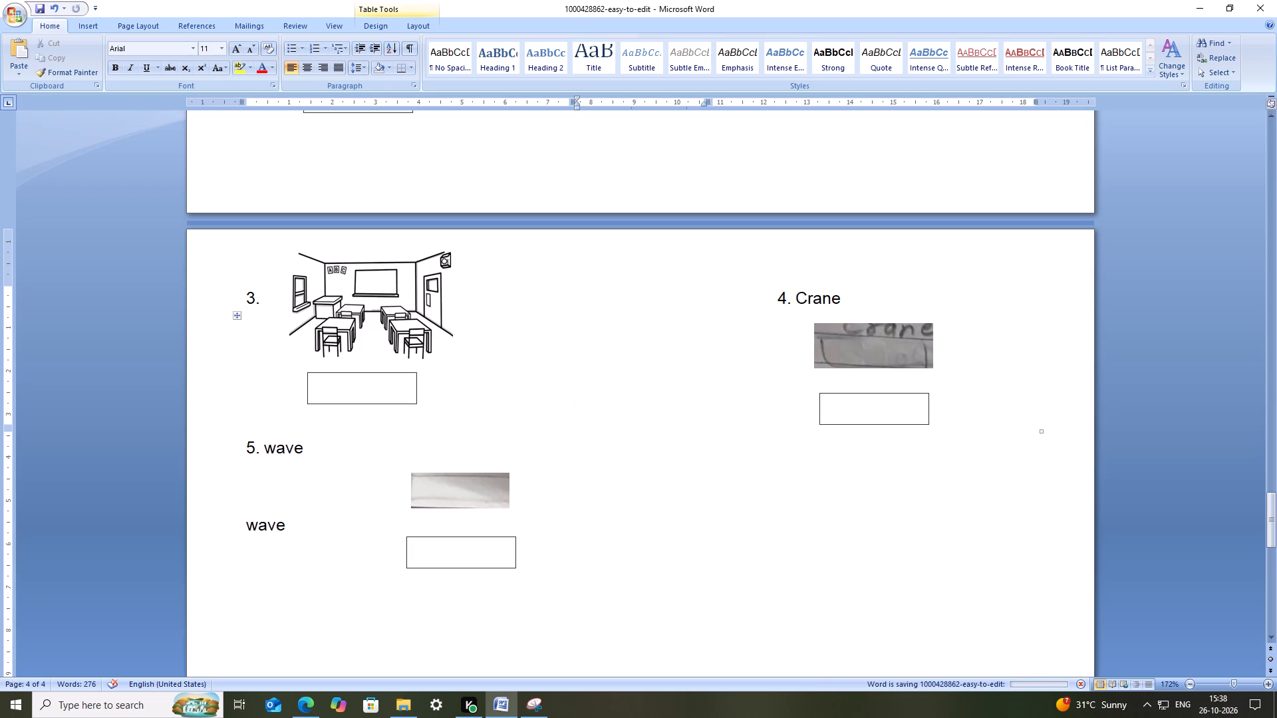
{"action": "left_click", "coordinate": [842, 297]}
{"action": "key", "text": "BackSpace"}
{"action": "key", "text": "BackSpace"}
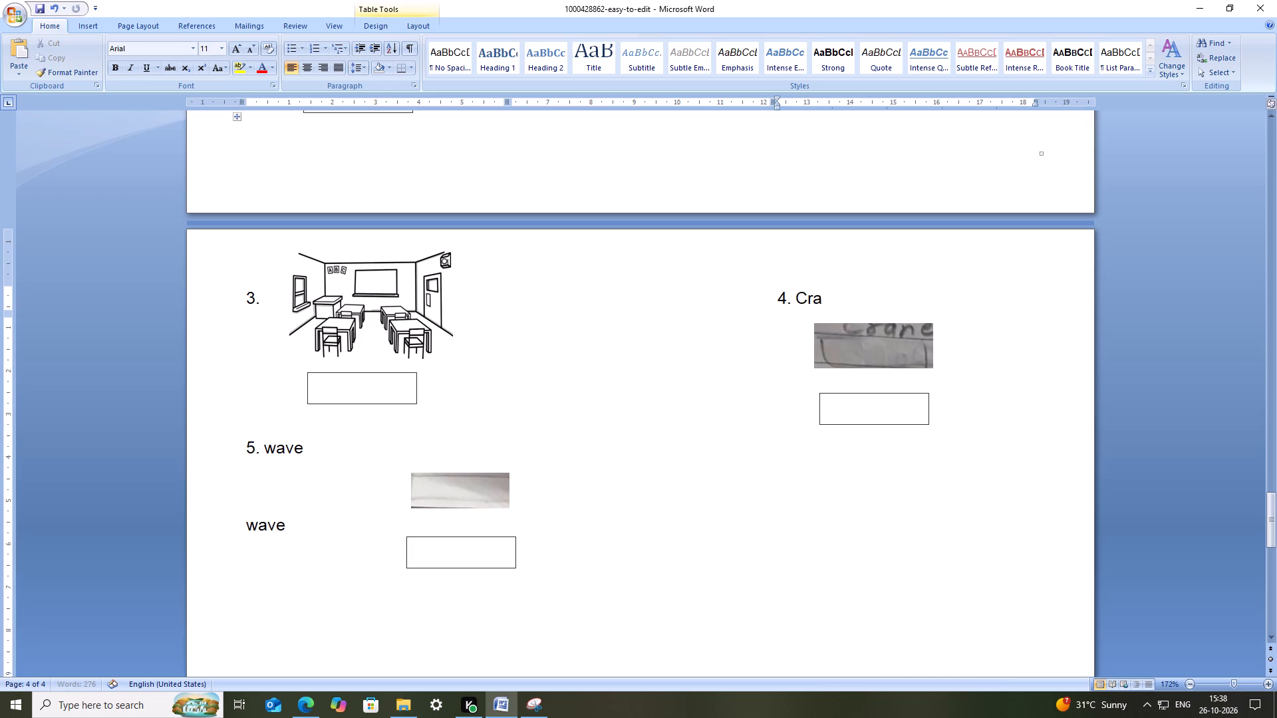
{"action": "key", "text": "BackSpace"}
{"action": "key", "text": "BackSpace"}
{"action": "key", "text": "BackSpace"}
Replace the handwritten crane photo under number 4 with the "crane" picture from the images folder.
{"action": "left_click", "coordinate": [863, 348]}
{"action": "right_click", "coordinate": [863, 348]}
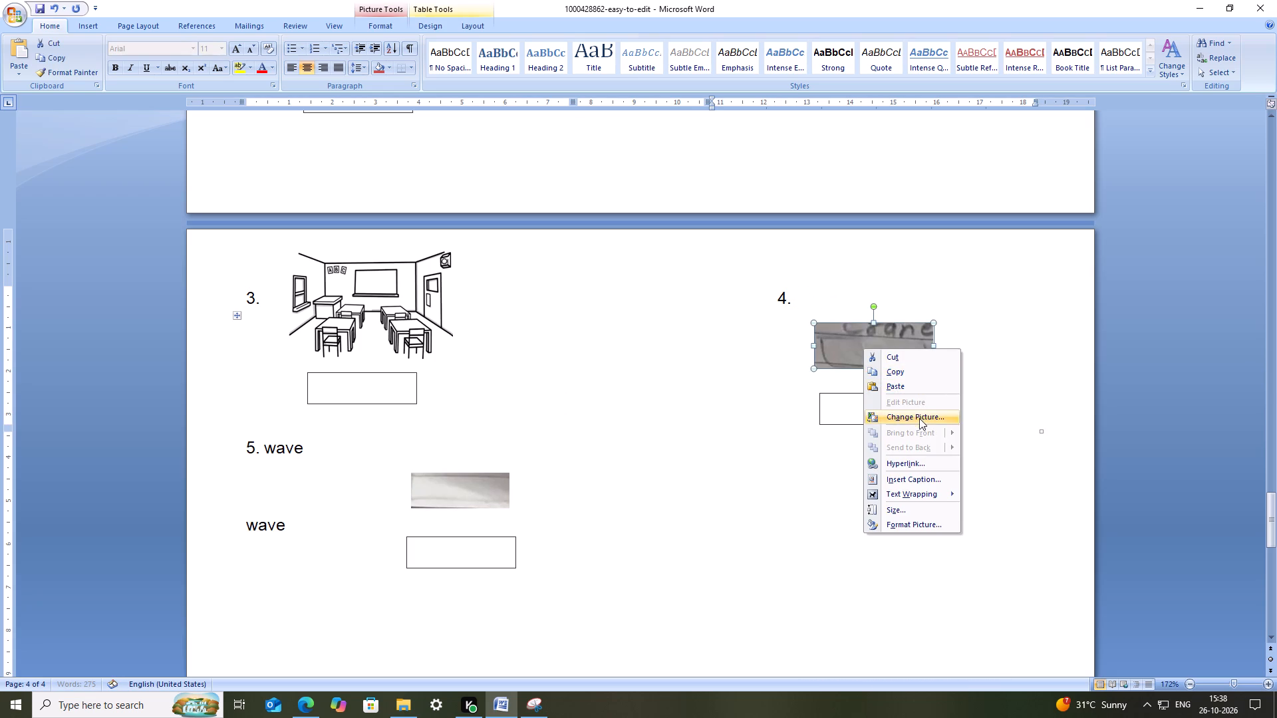
{"action": "left_click", "coordinate": [919, 418]}
{"action": "scroll", "coordinate": [246, 173], "scroll_direction": "down", "scroll_amount": 1}
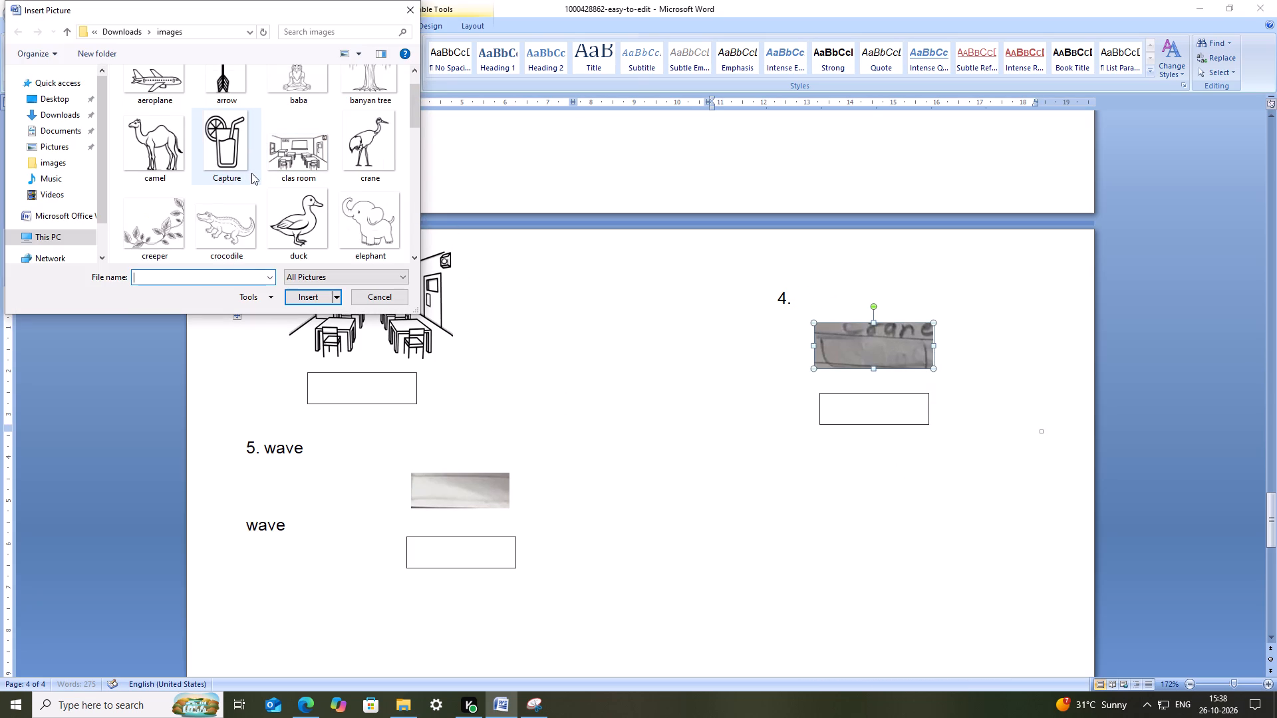
{"action": "scroll", "coordinate": [254, 174], "scroll_direction": "down", "scroll_amount": 1}
{"action": "scroll", "coordinate": [352, 149], "scroll_direction": "down", "scroll_amount": 3}
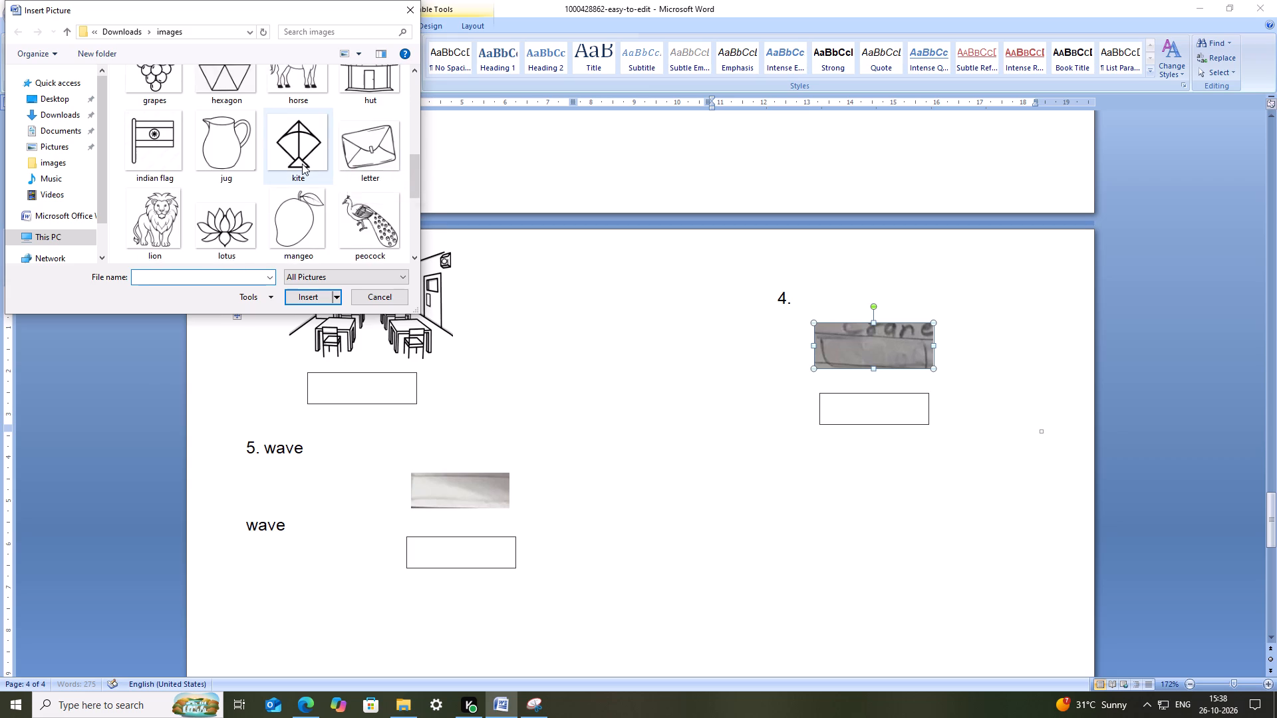
{"action": "scroll", "coordinate": [302, 164], "scroll_direction": "down", "scroll_amount": 5}
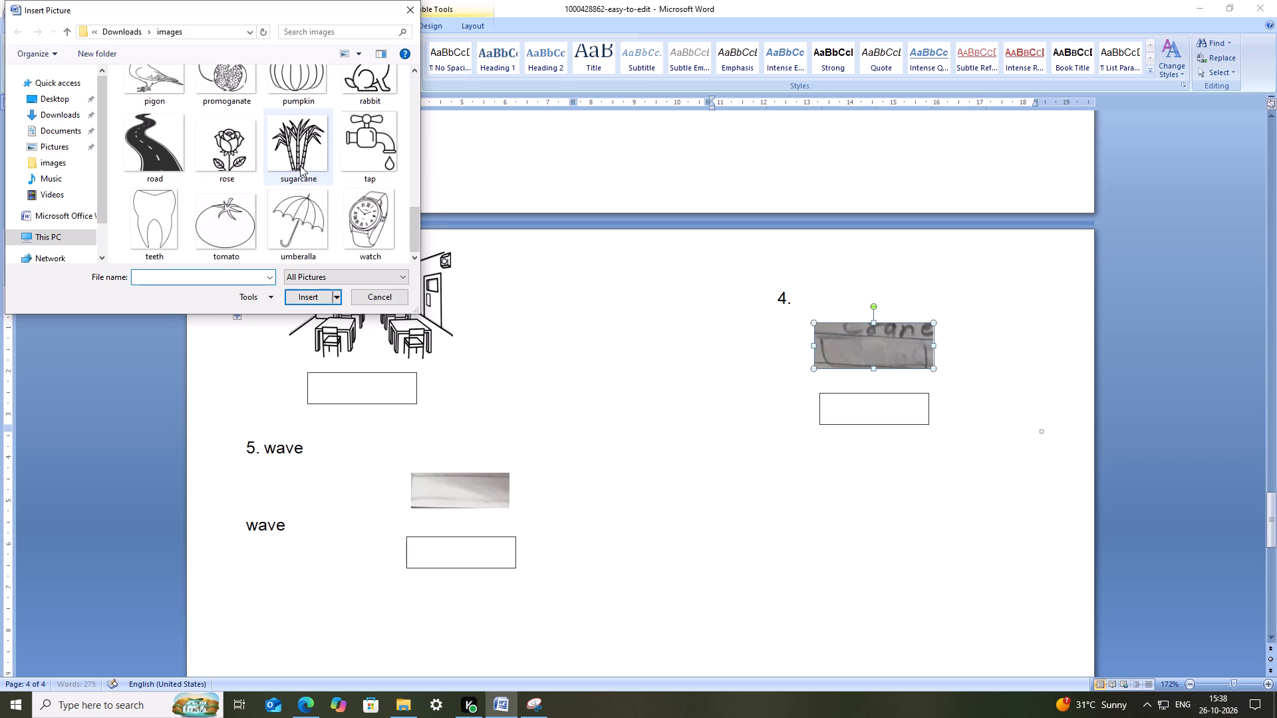
{"action": "scroll", "coordinate": [300, 166], "scroll_direction": "up", "scroll_amount": 13}
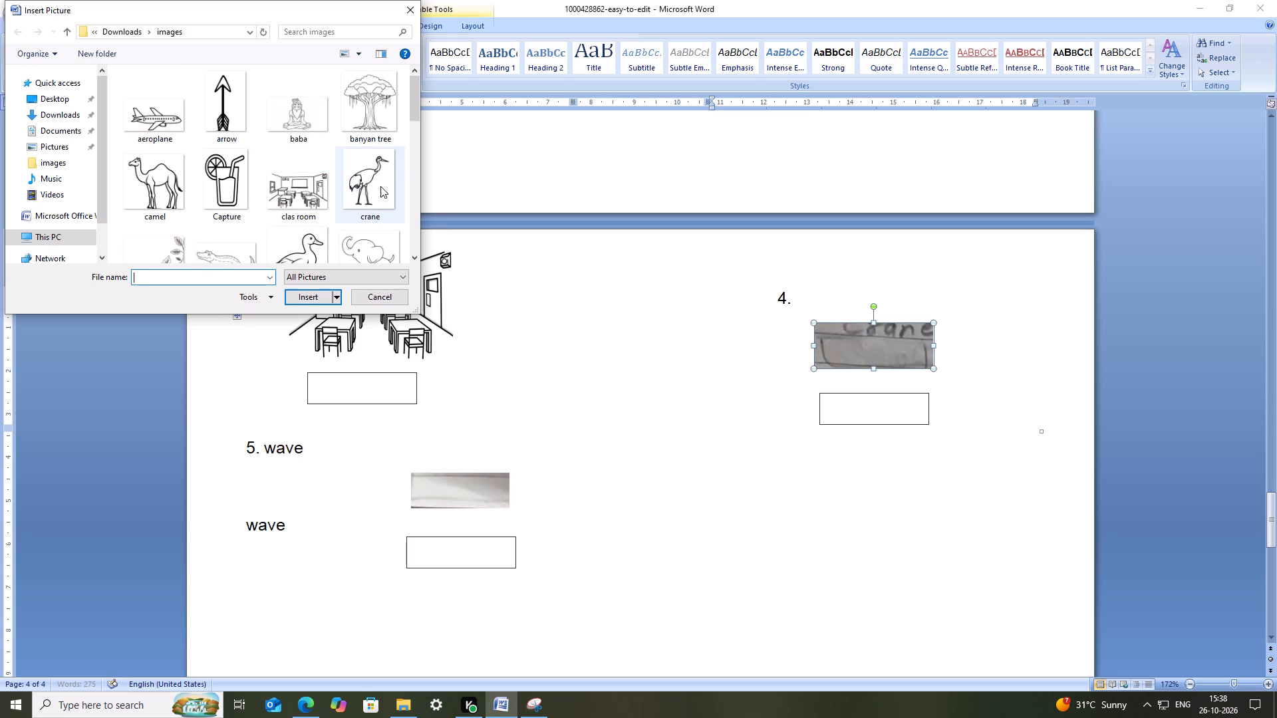
{"action": "left_click", "coordinate": [366, 187]}
{"action": "left_click", "coordinate": [319, 298]}
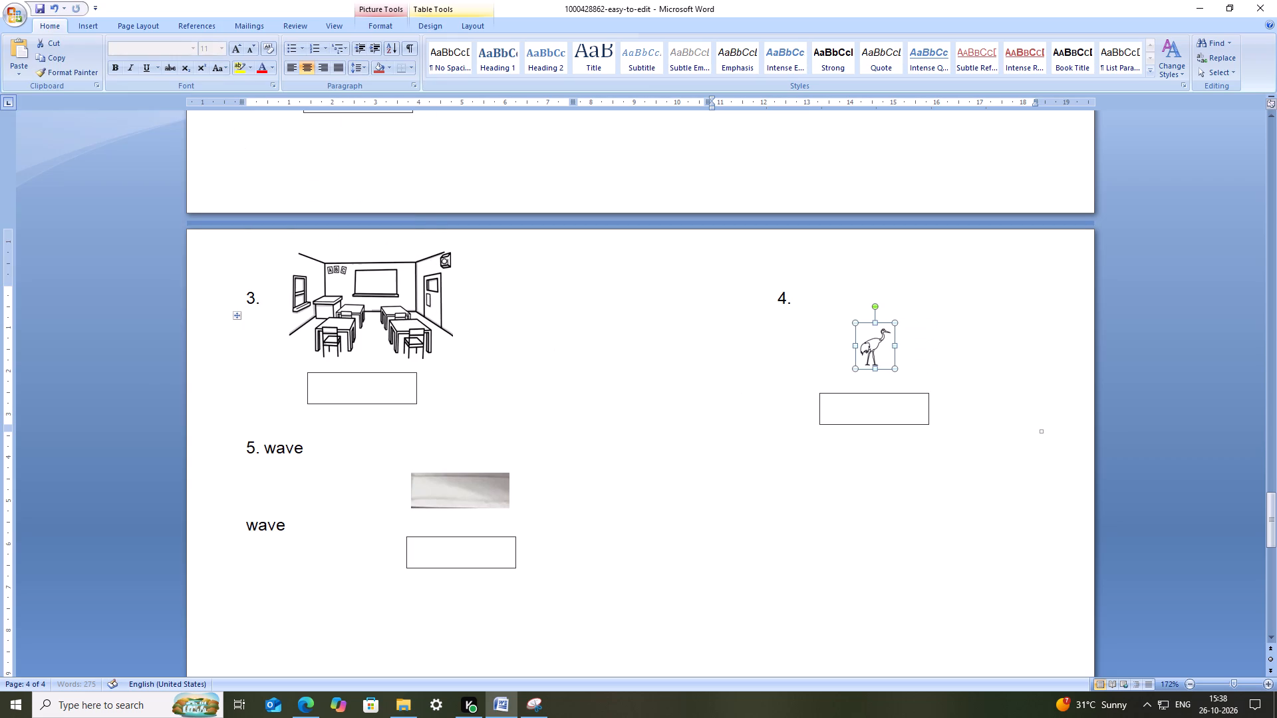
Enlarge the crane picture, set its wrapping to In Front of Text, and move it up beside number 4.
{"action": "left_click_drag", "start_coordinate": [895, 372], "coordinate": [970, 419]}
{"action": "right_click", "coordinate": [898, 373]}
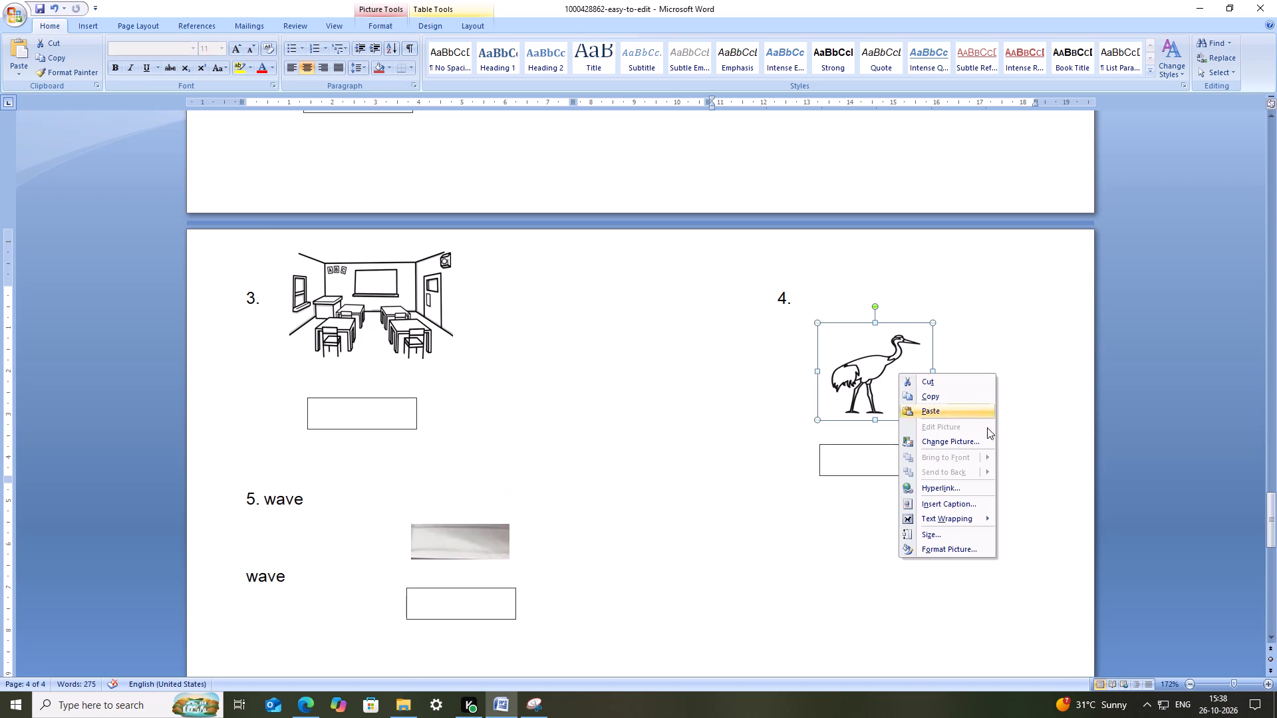
{"action": "left_click", "coordinate": [958, 515]}
{"action": "left_click", "coordinate": [1045, 584]}
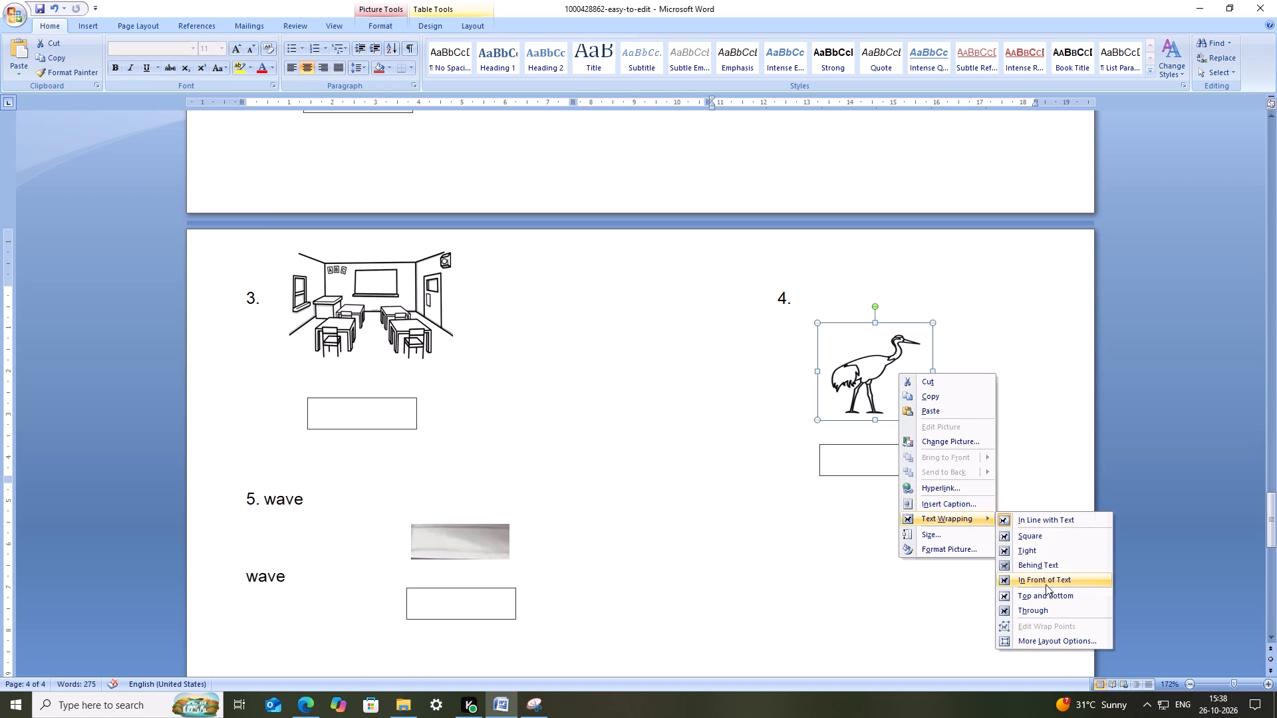
{"action": "left_click_drag", "start_coordinate": [876, 359], "coordinate": [861, 324]}
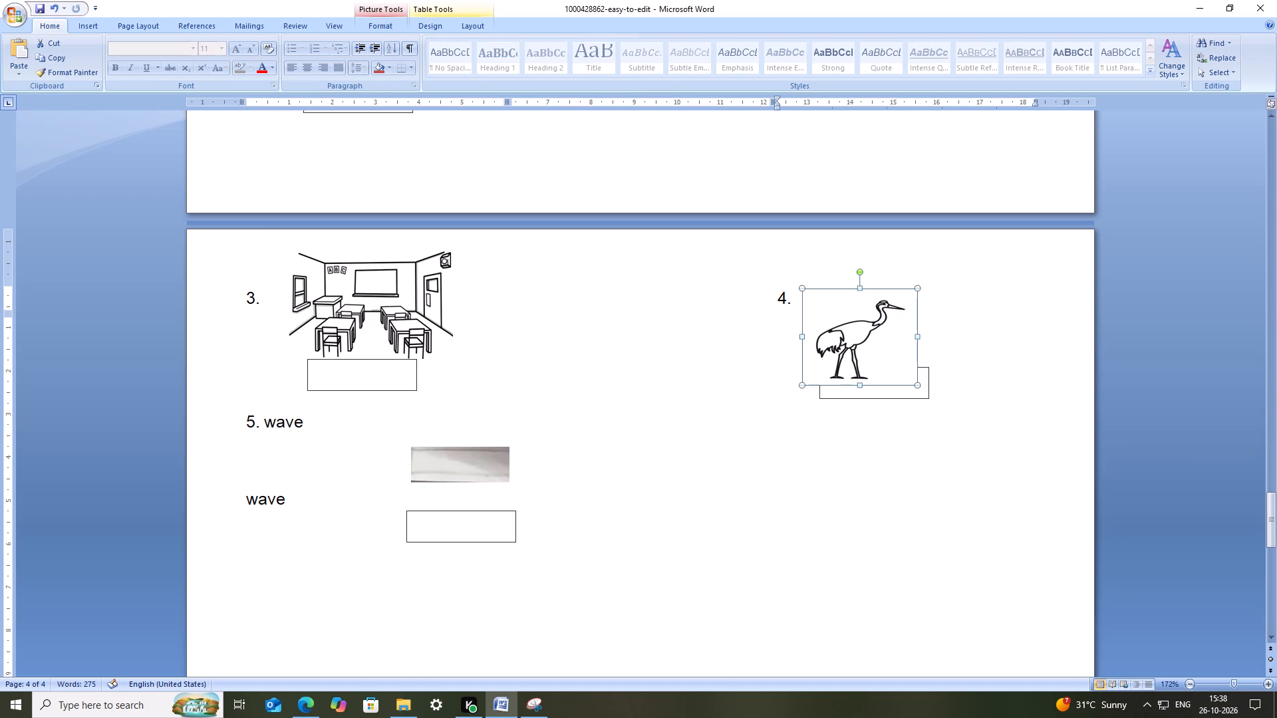
Resize and reposition the crane picture so it sits just above item 4's answer box, and save the document.
{"action": "left_click", "coordinate": [885, 408]}
{"action": "left_click", "coordinate": [864, 346]}
{"action": "left_click_drag", "start_coordinate": [916, 382], "coordinate": [883, 352]}
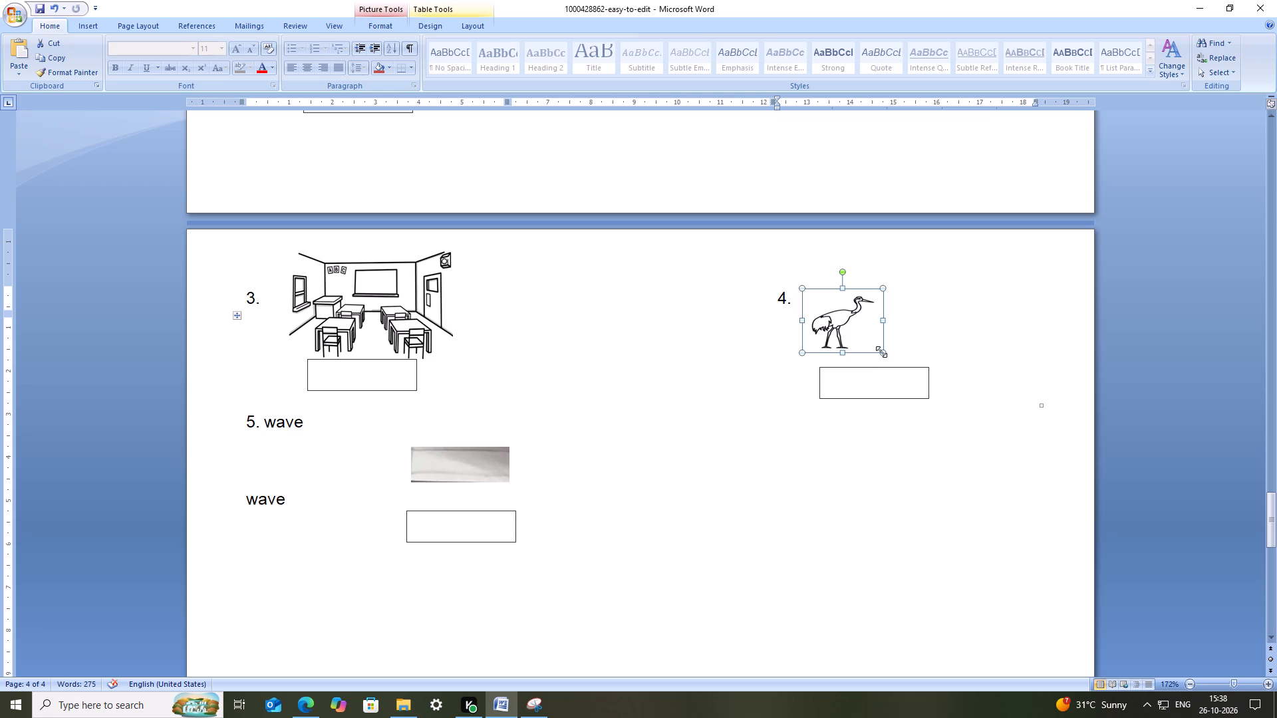
{"action": "left_click_drag", "start_coordinate": [881, 352], "coordinate": [925, 360]}
{"action": "left_click_drag", "start_coordinate": [880, 335], "coordinate": [887, 332]}
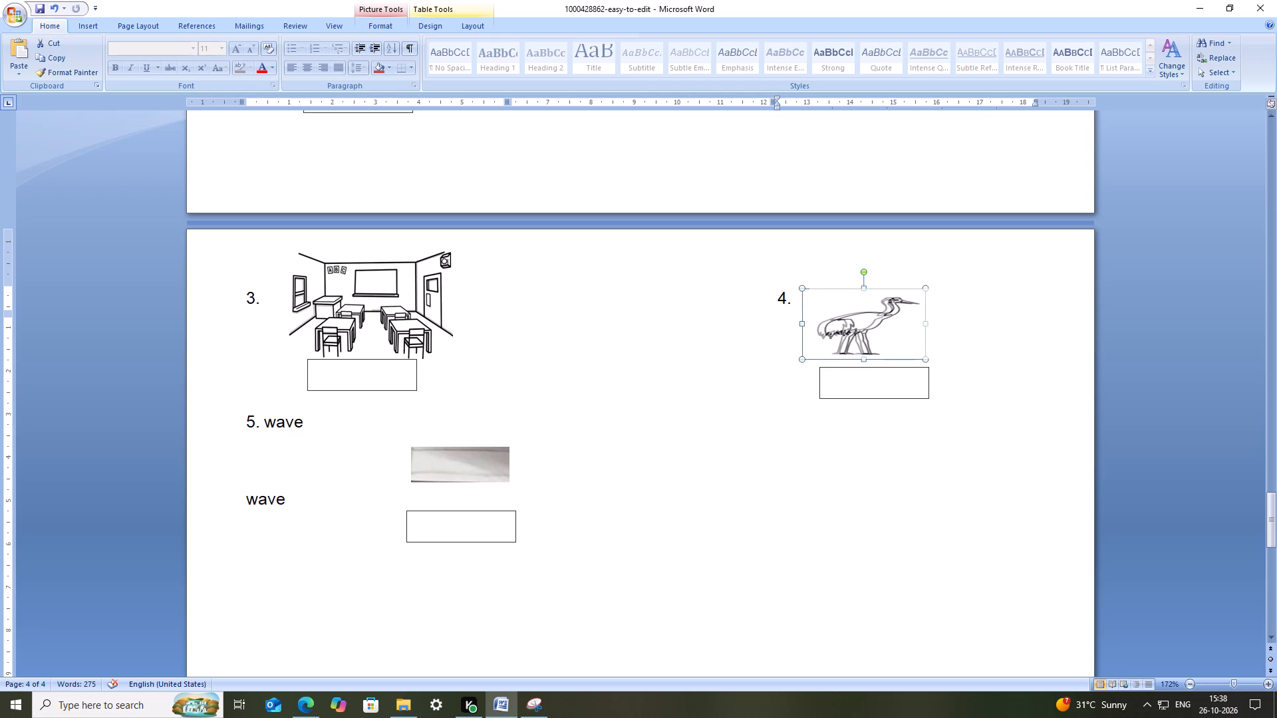
{"action": "left_click_drag", "start_coordinate": [887, 332], "coordinate": [887, 329]}
{"action": "left_click_drag", "start_coordinate": [930, 356], "coordinate": [938, 362]}
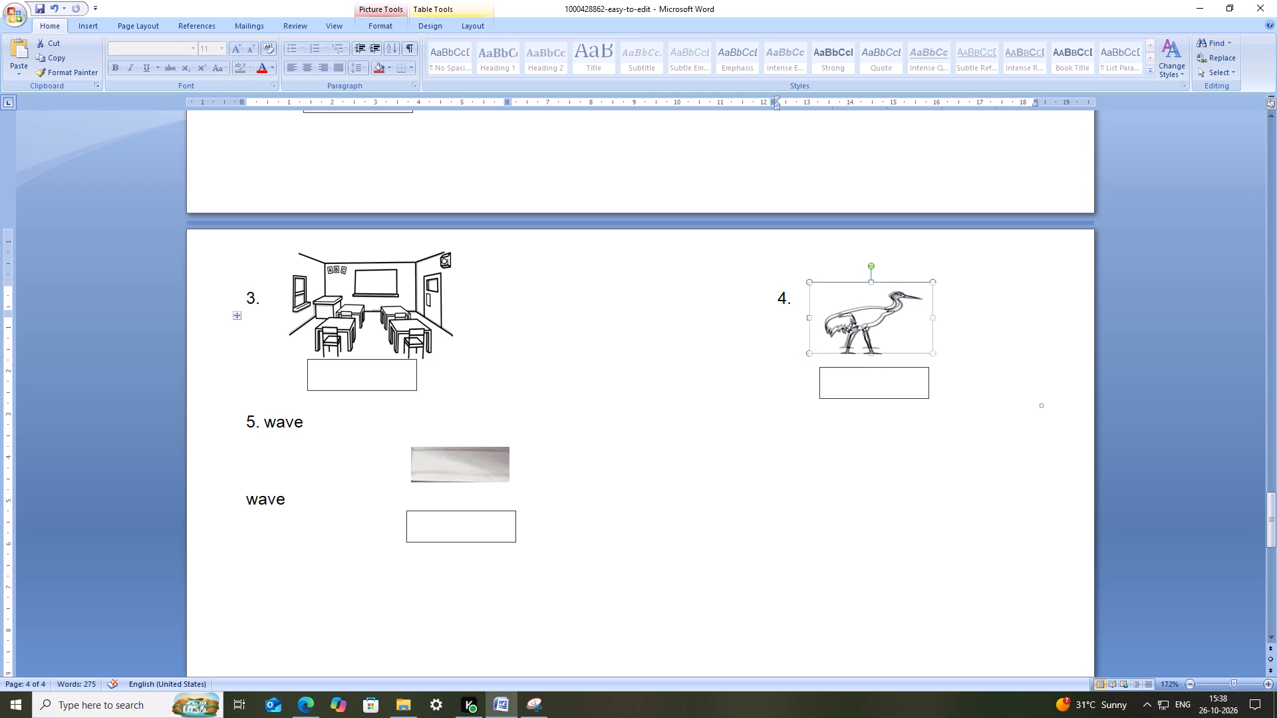
{"action": "left_click_drag", "start_coordinate": [938, 362], "coordinate": [939, 363]}
{"action": "left_click_drag", "start_coordinate": [897, 333], "coordinate": [893, 321]}
{"action": "left_click_drag", "start_coordinate": [937, 350], "coordinate": [943, 357]}
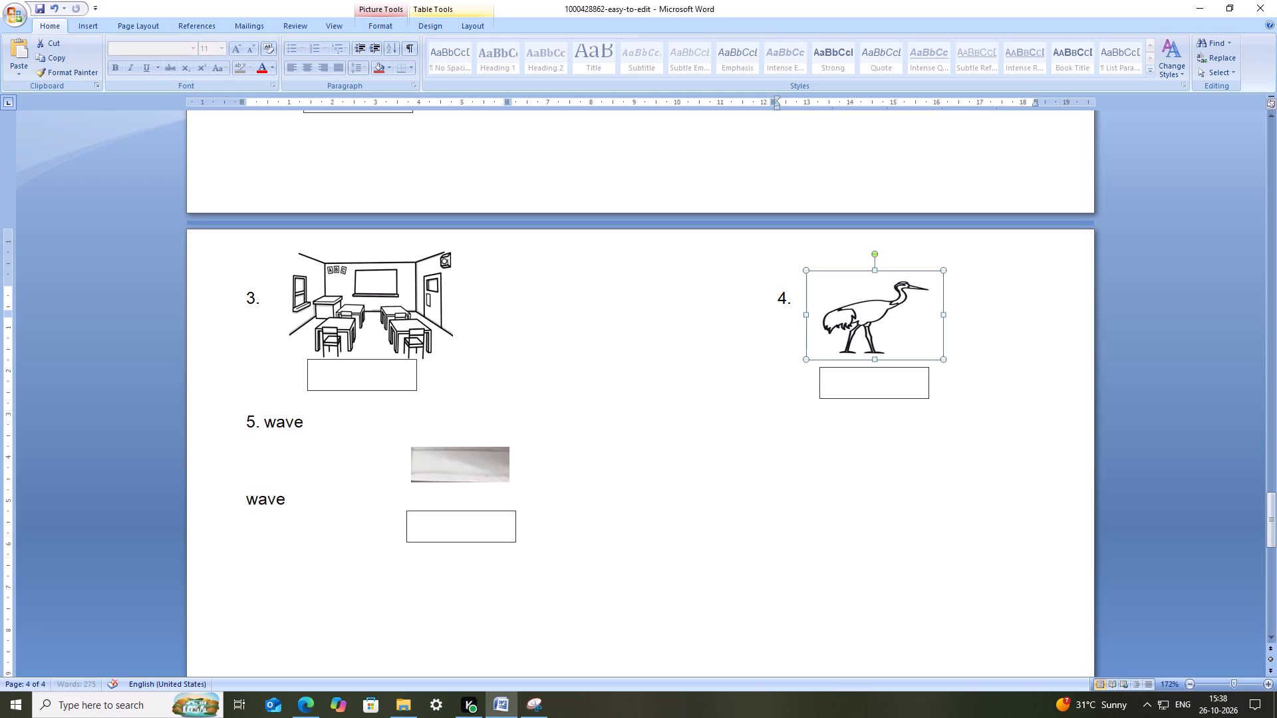
{"action": "left_click", "coordinate": [920, 343]}
{"action": "left_click", "coordinate": [1005, 400]}
{"action": "left_click", "coordinate": [617, 434]}
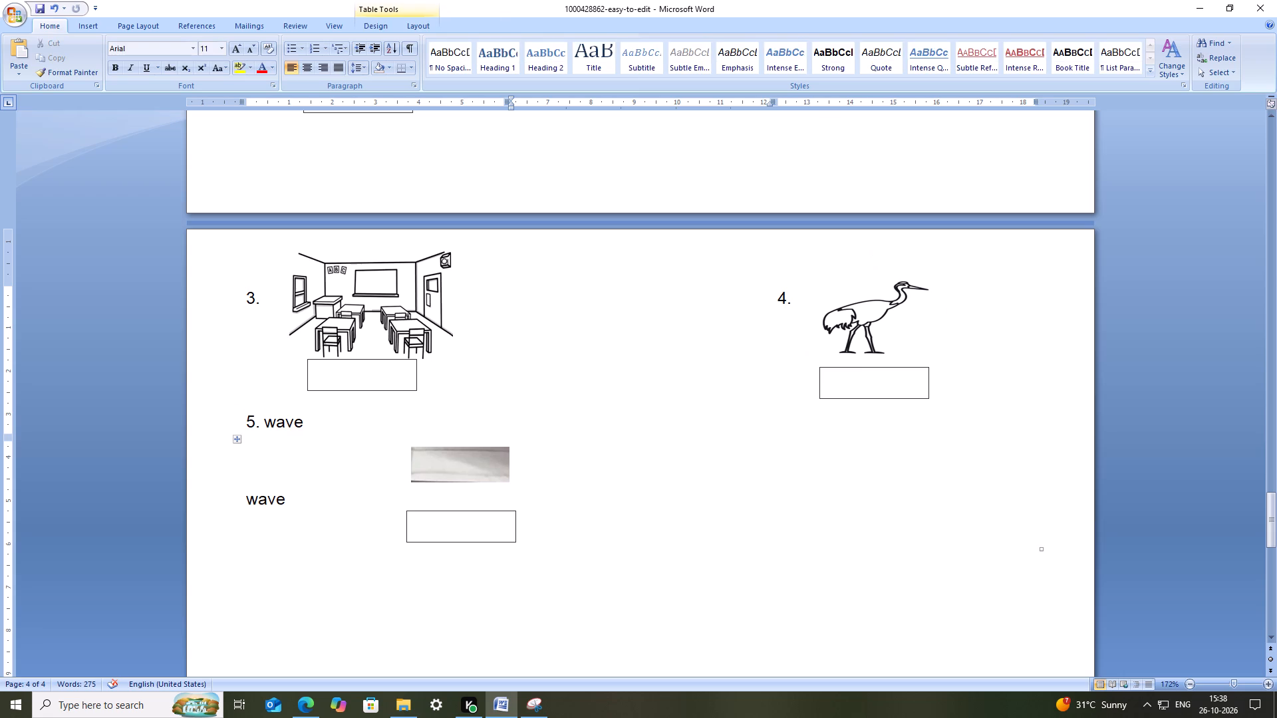
{"action": "key", "text": "ctrl+s"}
{"action": "key", "text": "ctrl+s"}
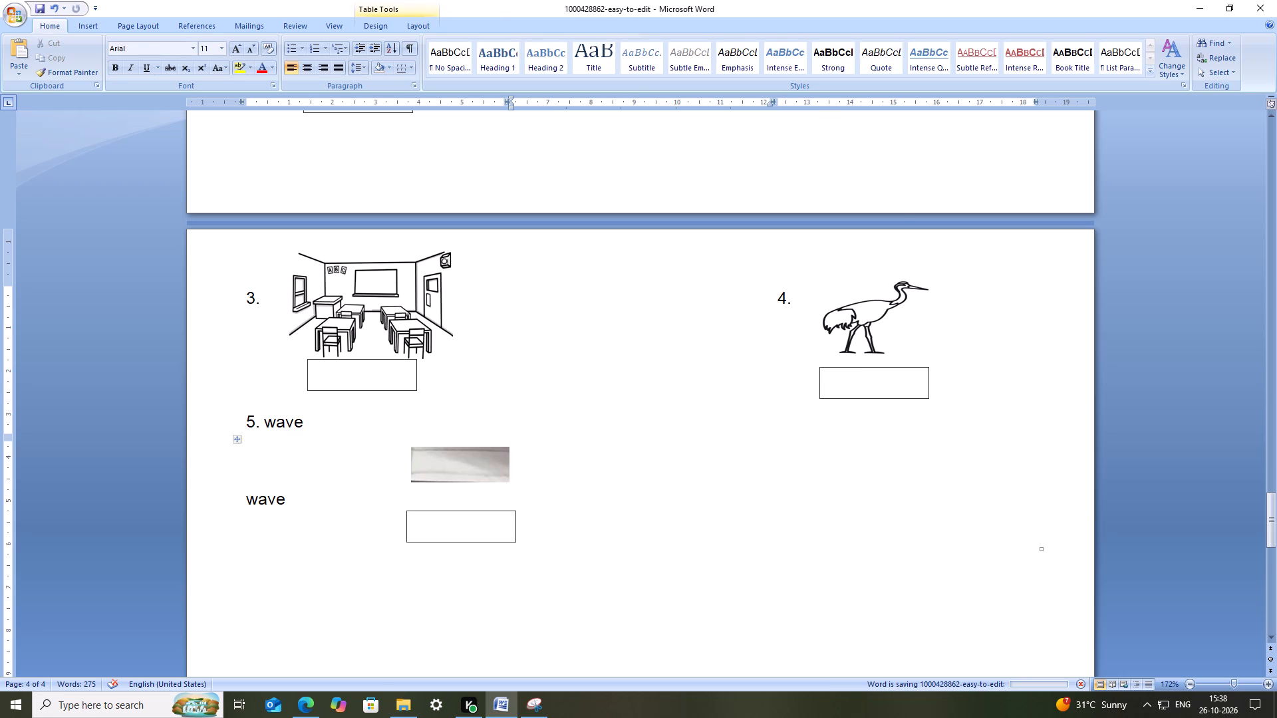
In the browser, change the image search from class room to "waves" outline pictures and open the "Wave Colouring Pages" result.
{"action": "left_click", "coordinate": [301, 701]}
{"action": "left_click", "coordinate": [1181, 110]}
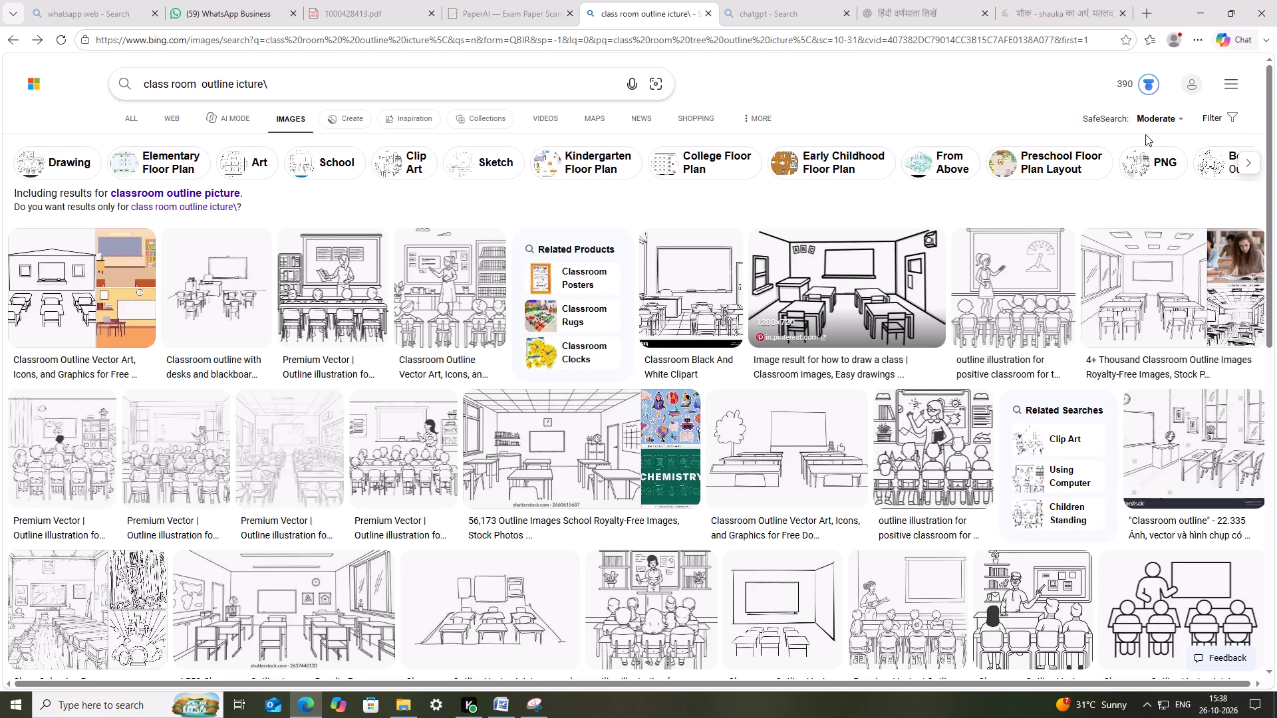
{"action": "left_click_drag", "start_coordinate": [195, 83], "coordinate": [21, 98]}
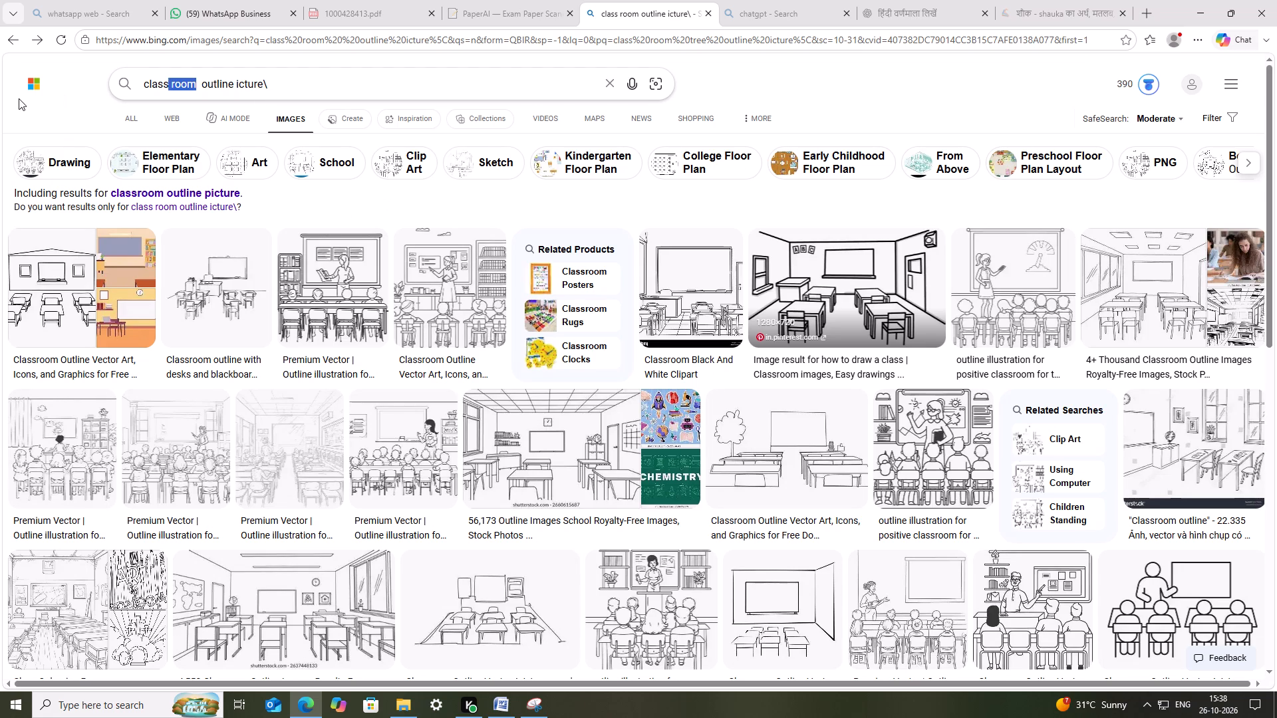
{"action": "type", "text": "waves"}
{"action": "key", "text": "Return"}
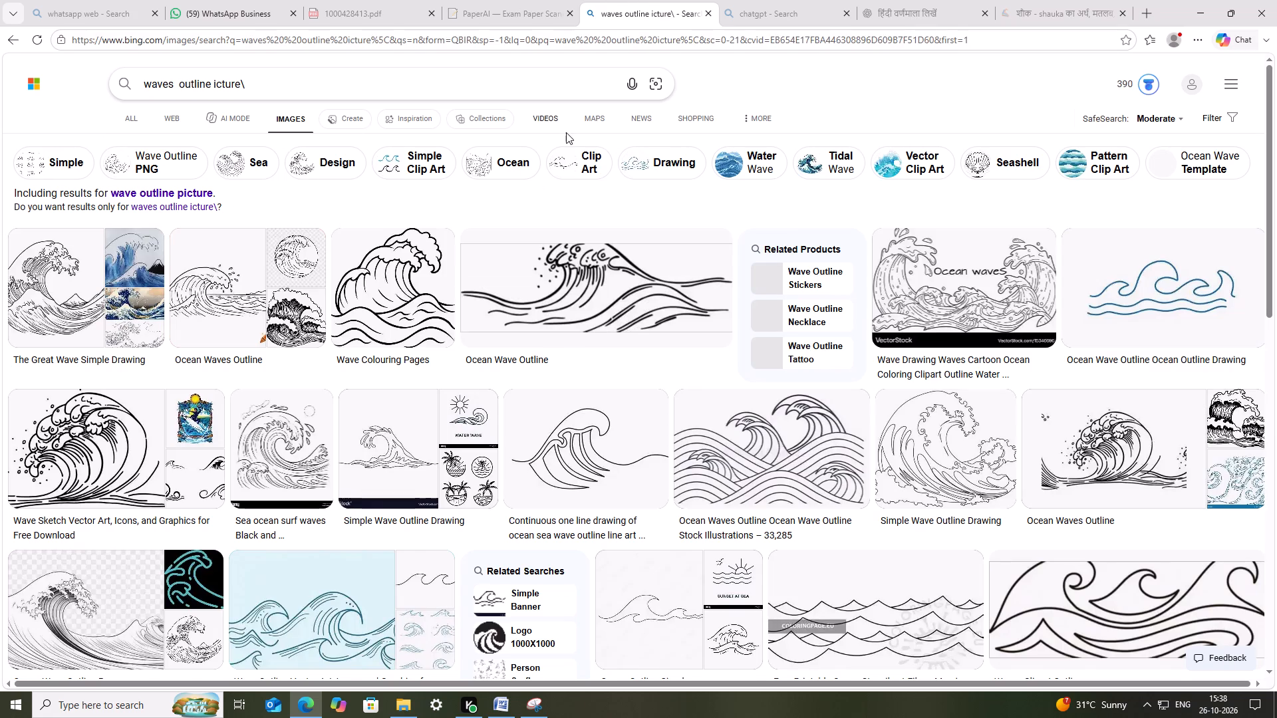
{"action": "left_click", "coordinate": [391, 277]}
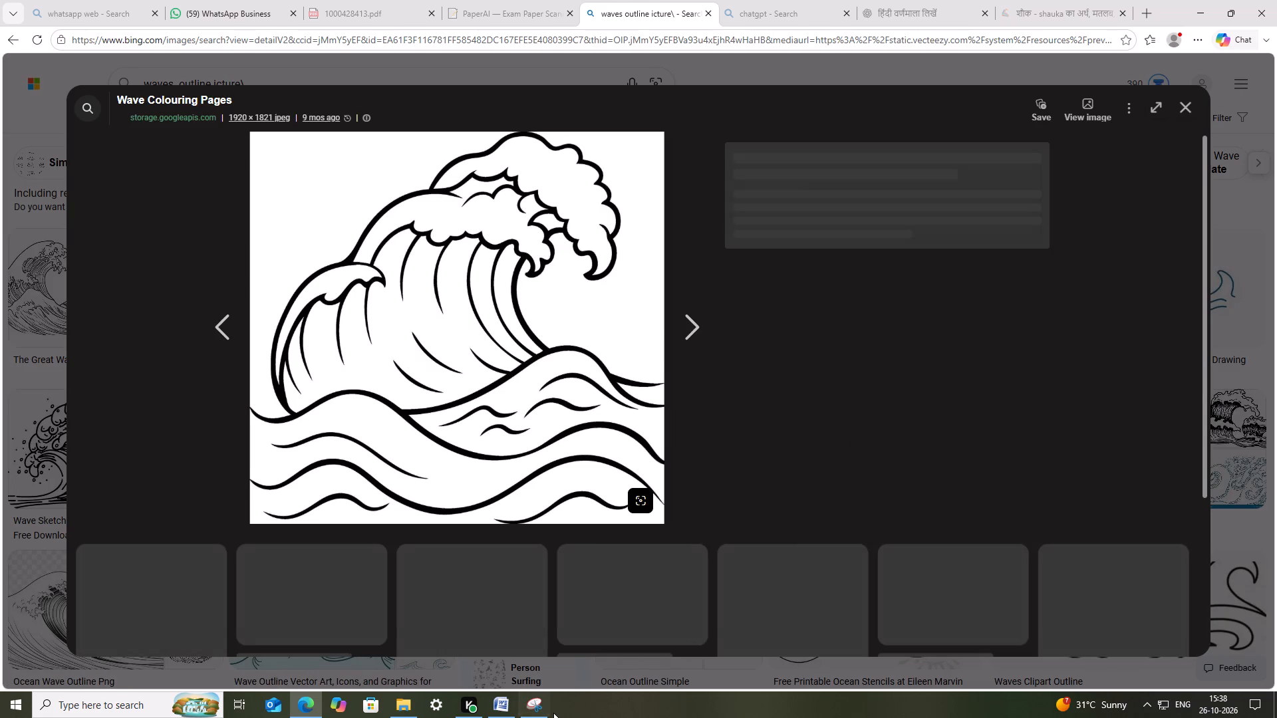
Snip the wave drawing with Snipping Tool and save it as "waves" in PNG format in the images folder.
{"action": "left_click", "coordinate": [535, 715]}
{"action": "left_click", "coordinate": [82, 58]}
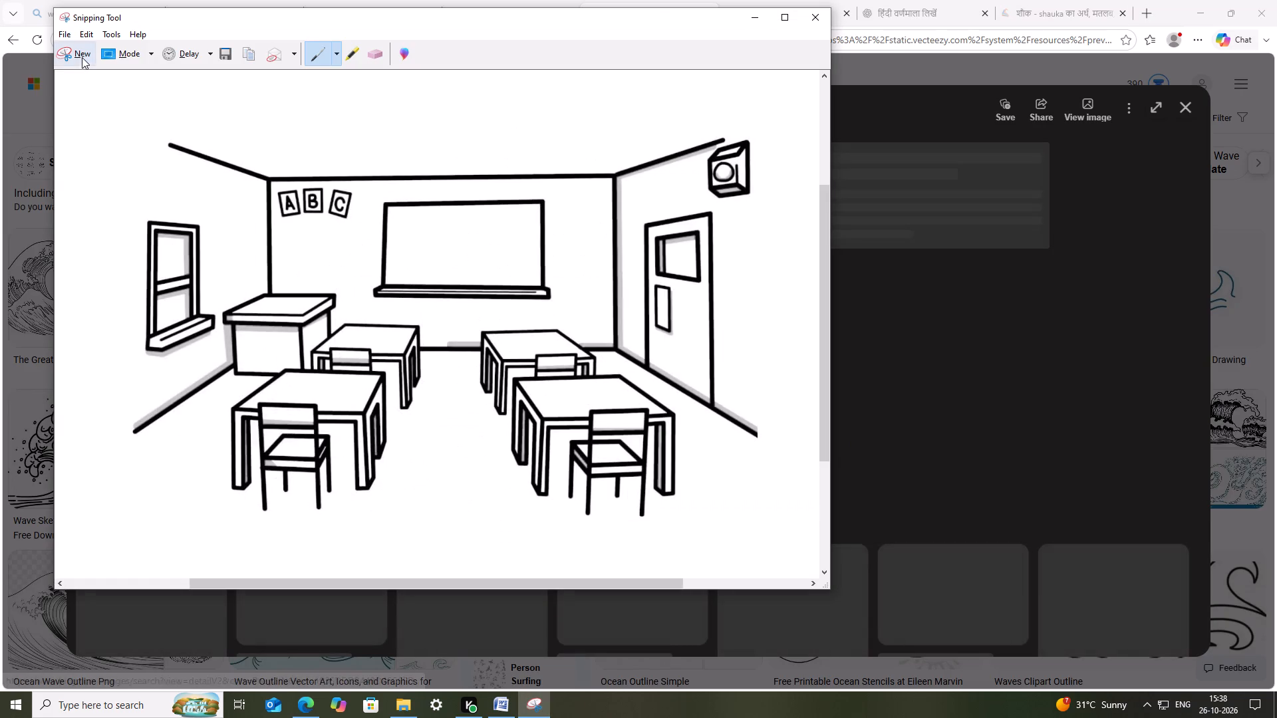
{"action": "left_click_drag", "start_coordinate": [258, 130], "coordinate": [670, 473]}
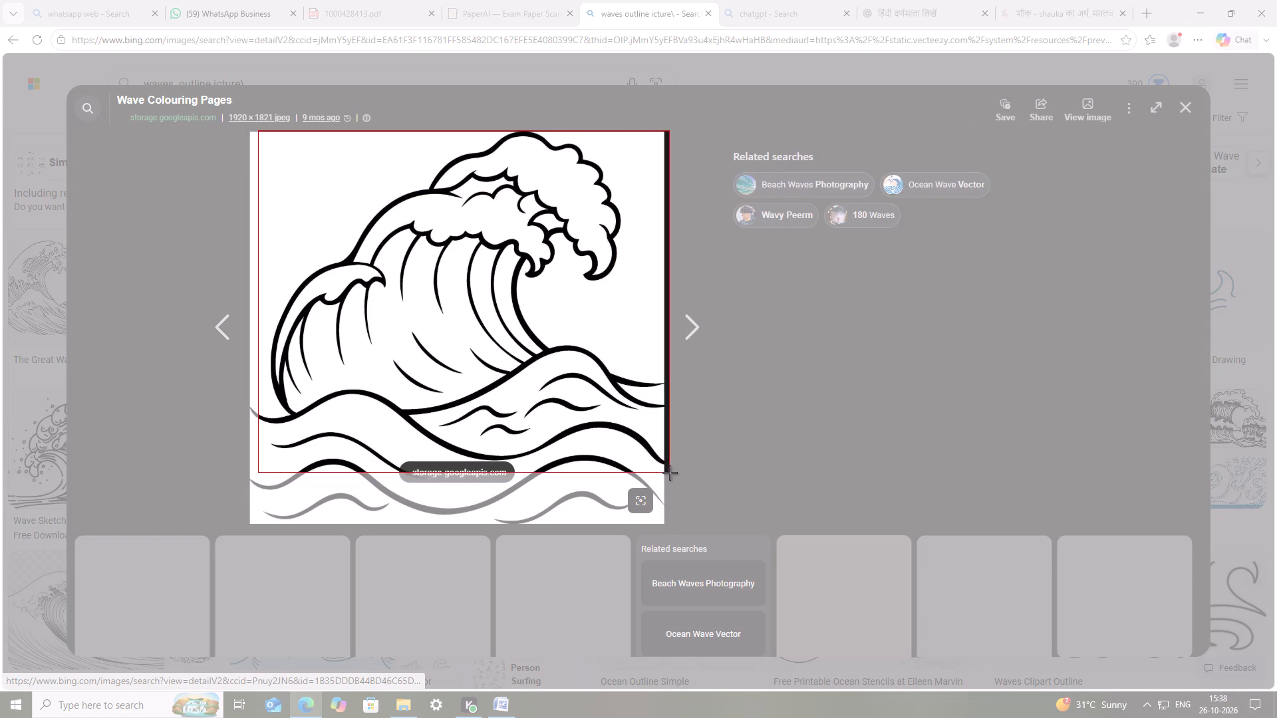
{"action": "left_click_drag", "start_coordinate": [670, 473], "coordinate": [658, 456]}
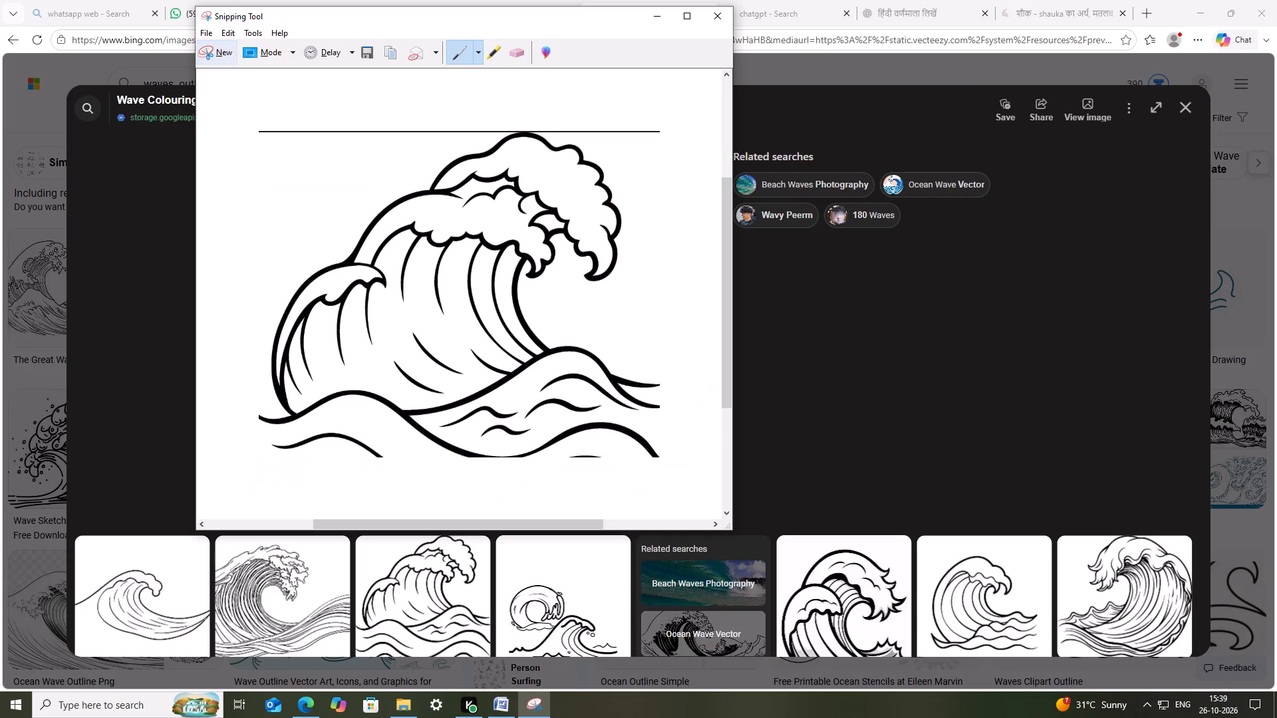
{"action": "left_click", "coordinate": [368, 51]}
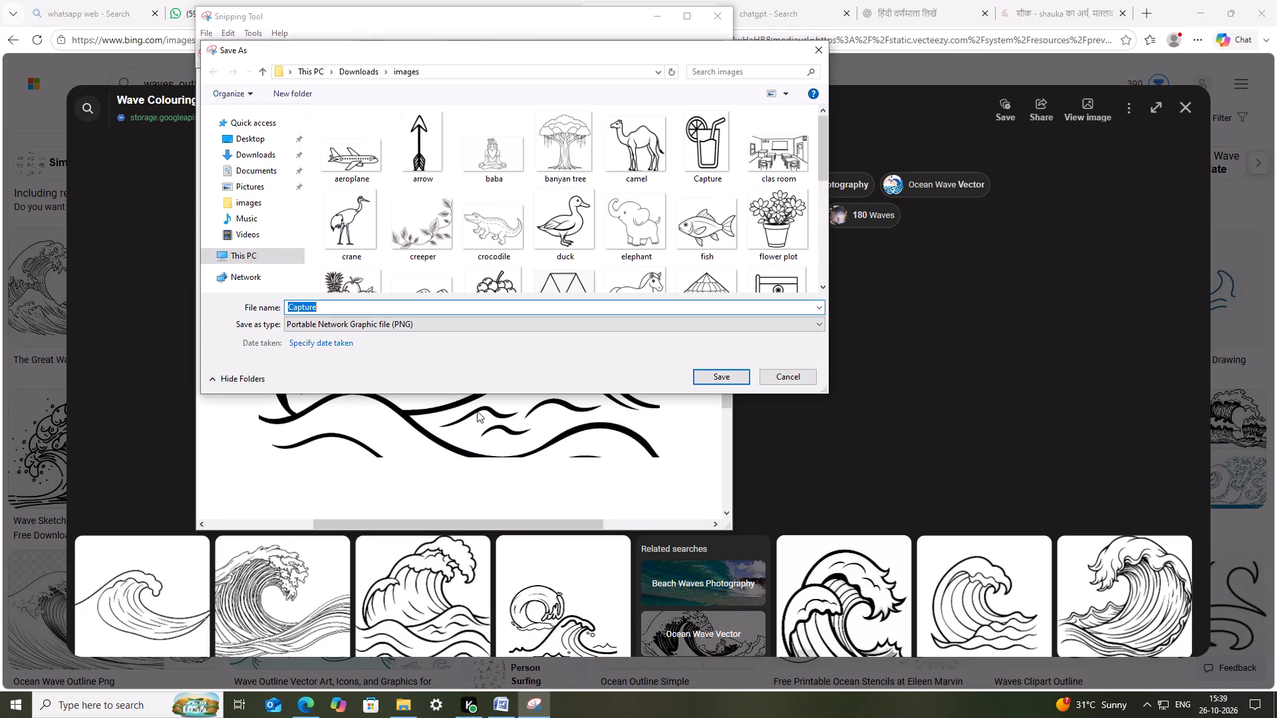
{"action": "type", "text": "waves"}
{"action": "key", "text": "Return"}
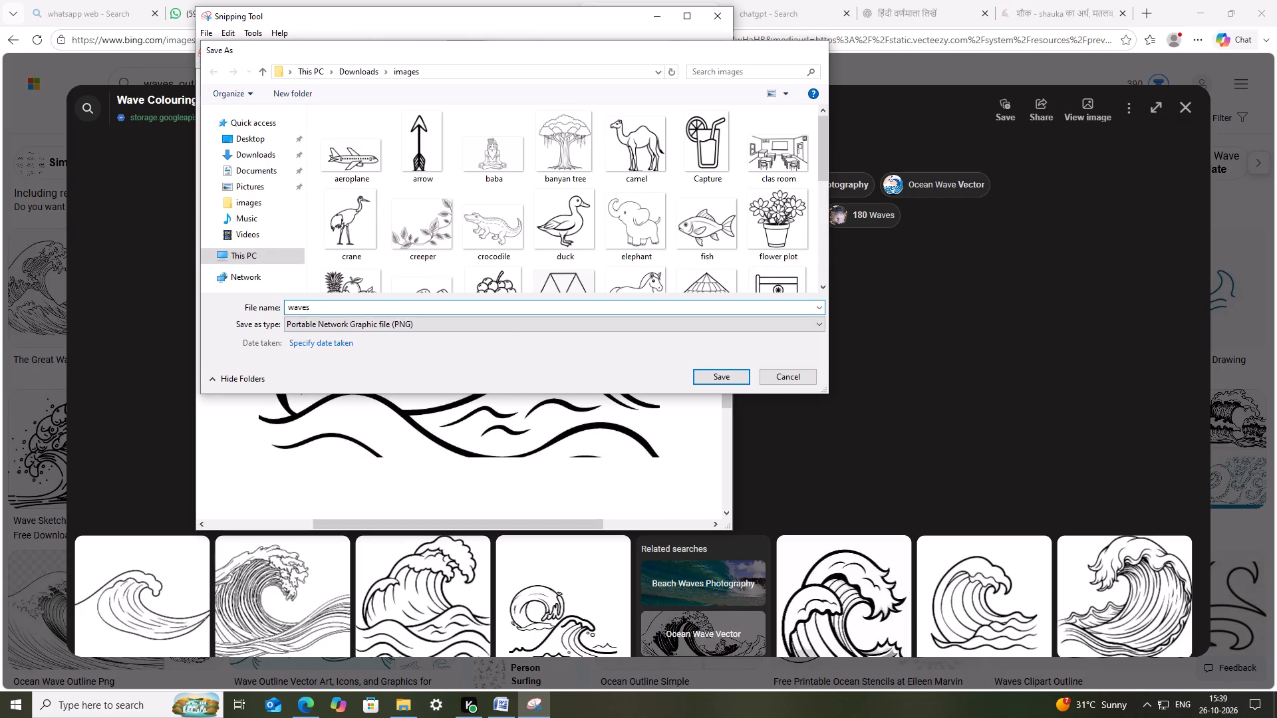
{"action": "left_click", "coordinate": [650, 20]}
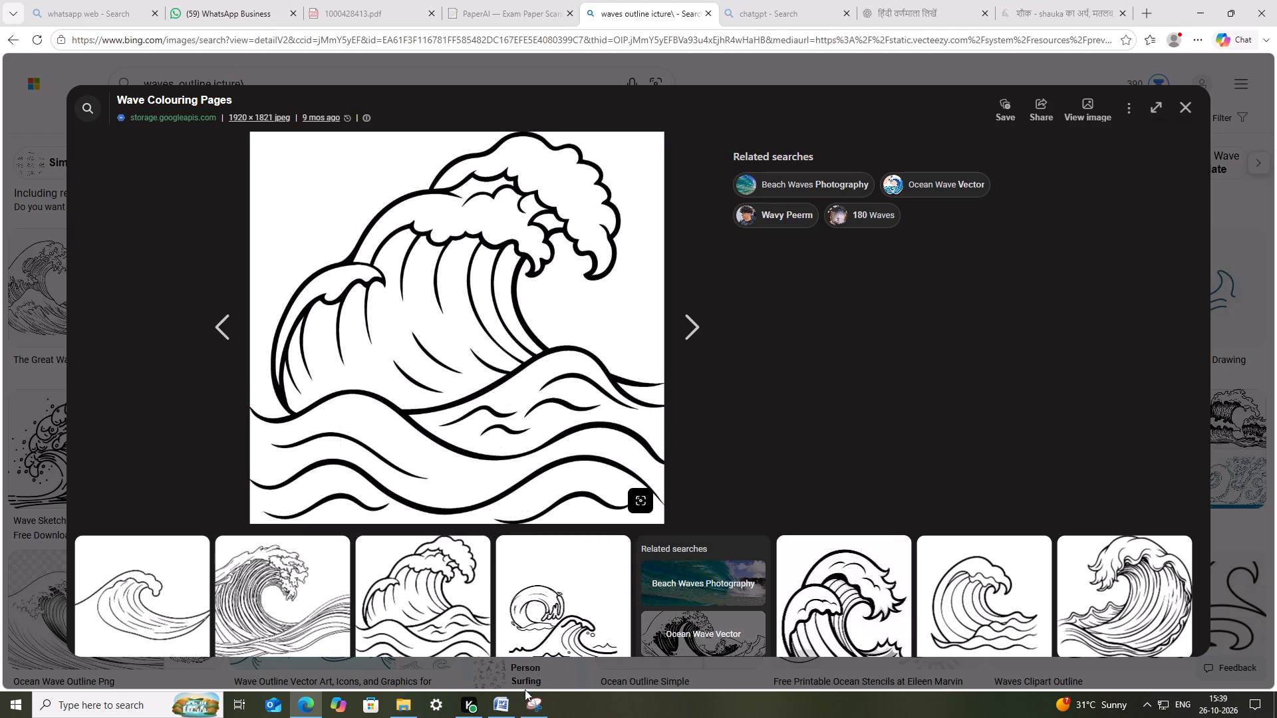
Back in the Word document, replace the photo under item 5 with the "waves" picture from the images folder.
{"action": "left_click", "coordinate": [504, 699]}
{"action": "left_click", "coordinate": [454, 468]}
{"action": "right_click", "coordinate": [454, 468]}
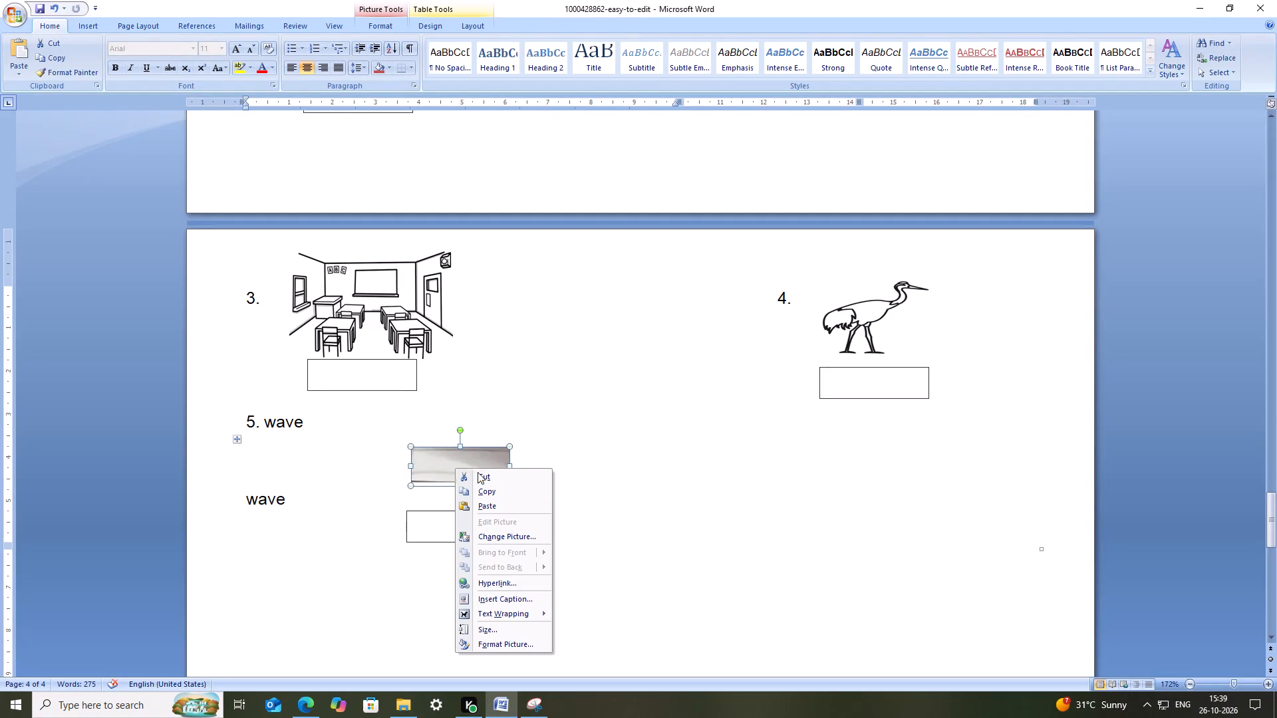
{"action": "left_click", "coordinate": [500, 543]}
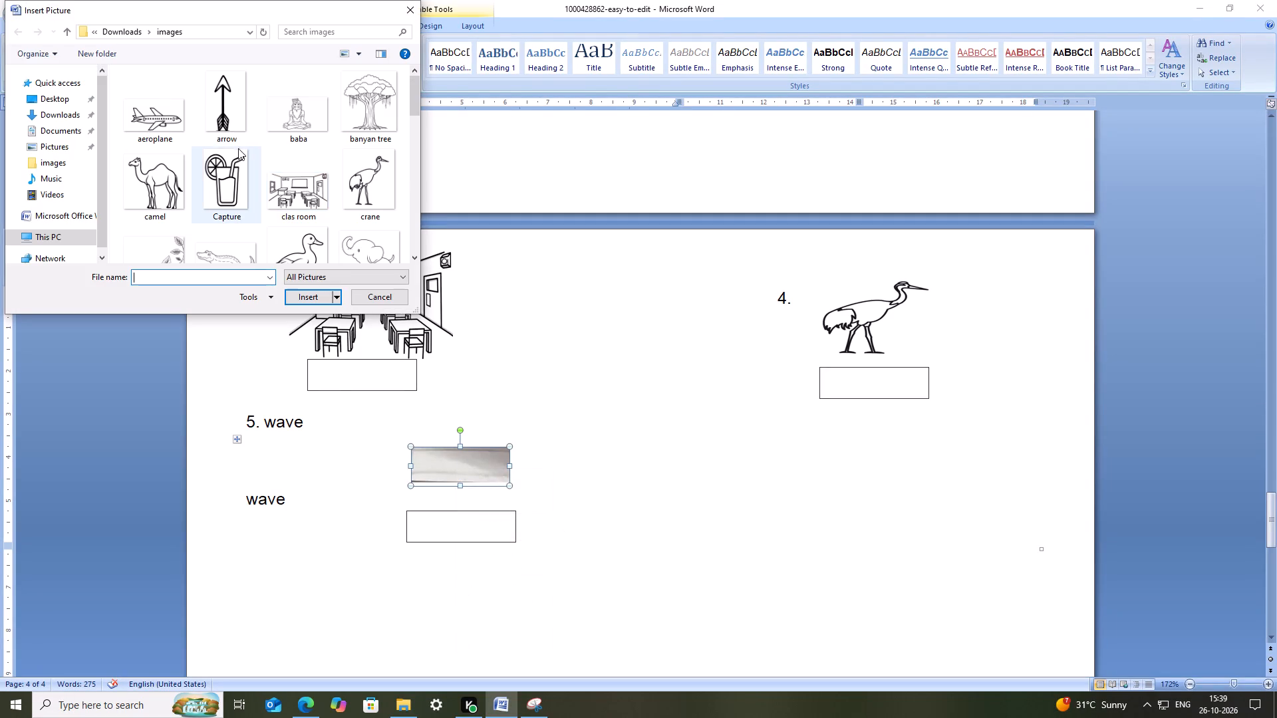
{"action": "scroll", "coordinate": [357, 201], "scroll_direction": "down", "scroll_amount": 5}
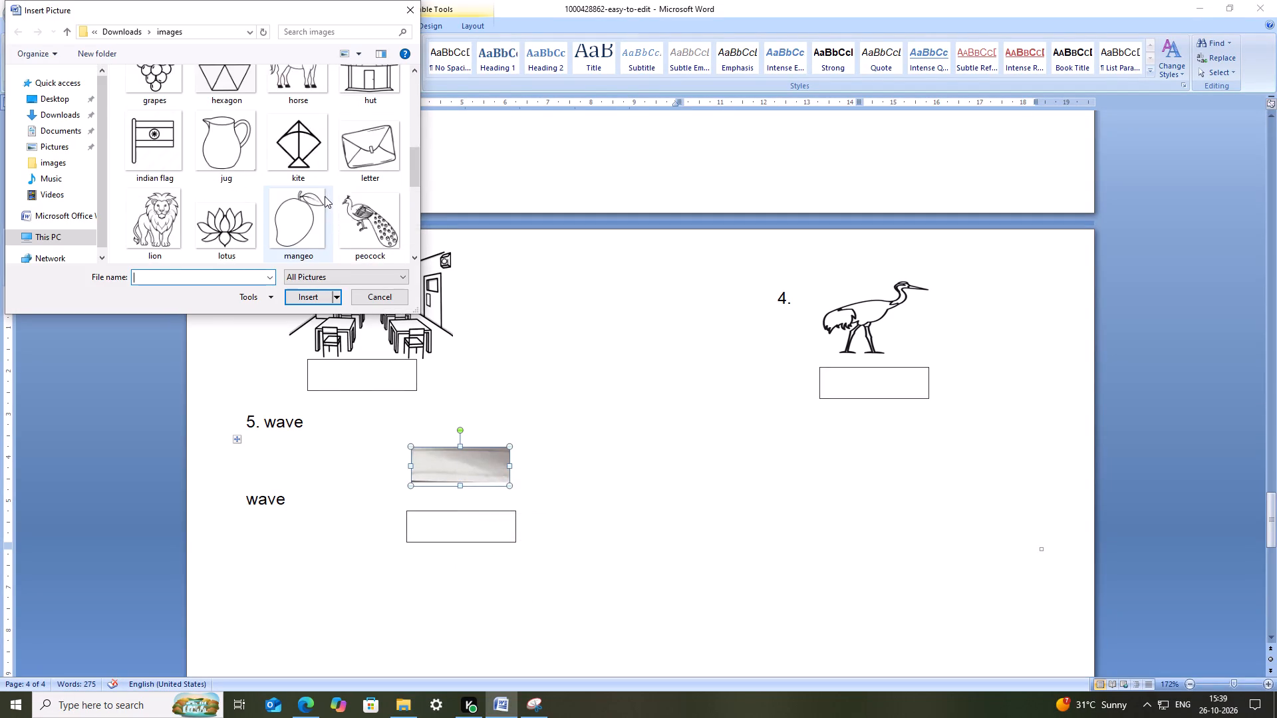
{"action": "scroll", "coordinate": [325, 196], "scroll_direction": "down", "scroll_amount": 6}
{"action": "left_click", "coordinate": [138, 229]}
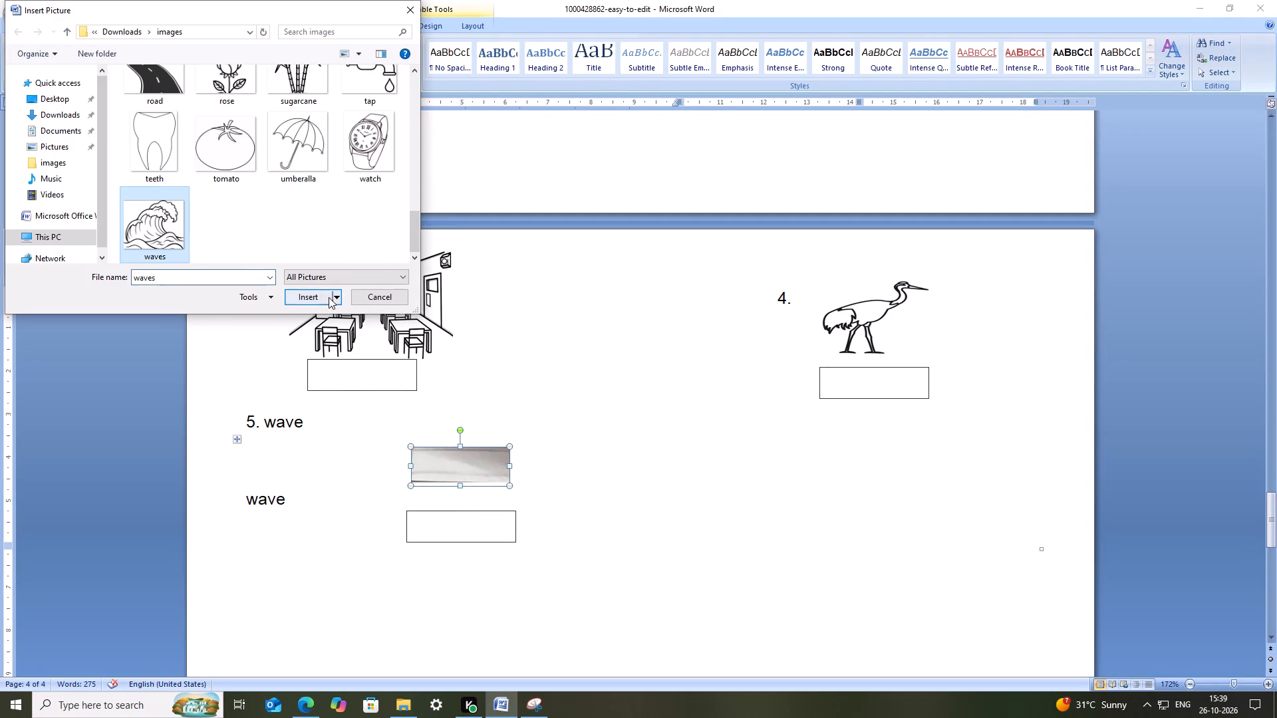
{"action": "left_click", "coordinate": [329, 297]}
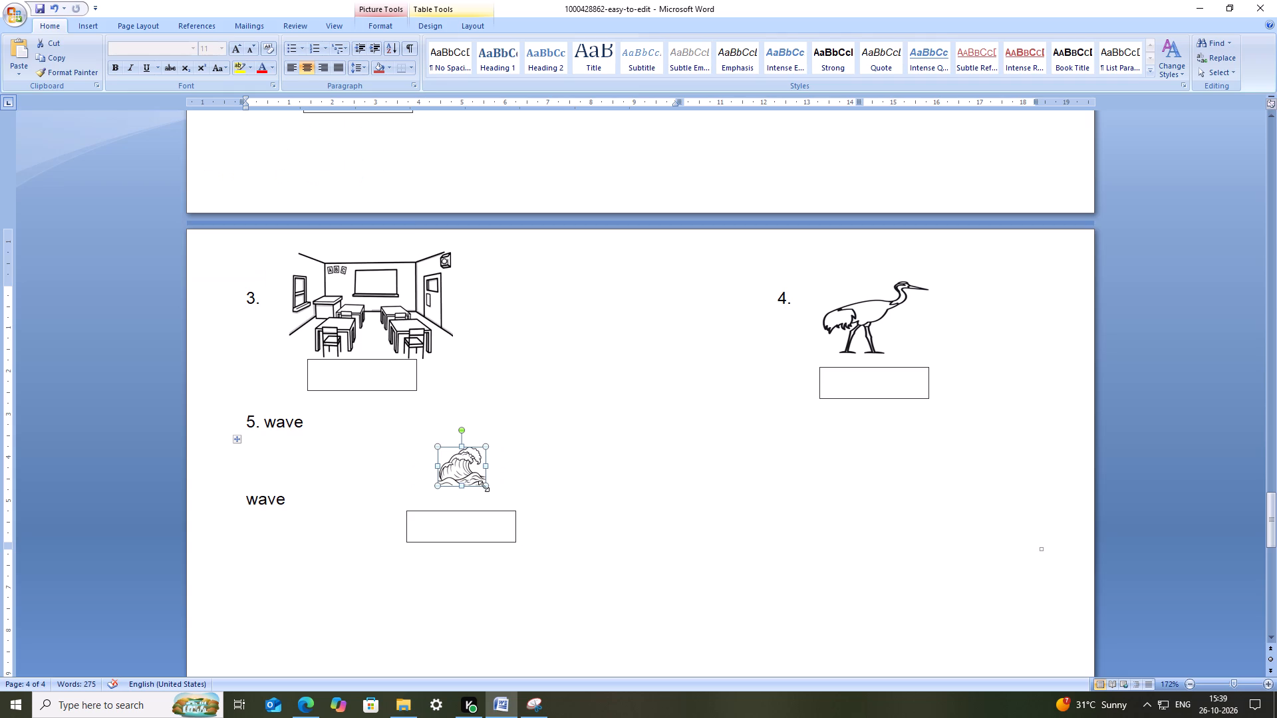
Enlarge the wave picture slightly, set its wrapping to In Front of Text, and save the document.
{"action": "left_click_drag", "start_coordinate": [484, 486], "coordinate": [501, 497]}
{"action": "right_click", "coordinate": [450, 456]}
{"action": "left_click_drag", "start_coordinate": [501, 614], "coordinate": [526, 605]}
{"action": "left_click", "coordinate": [614, 623]}
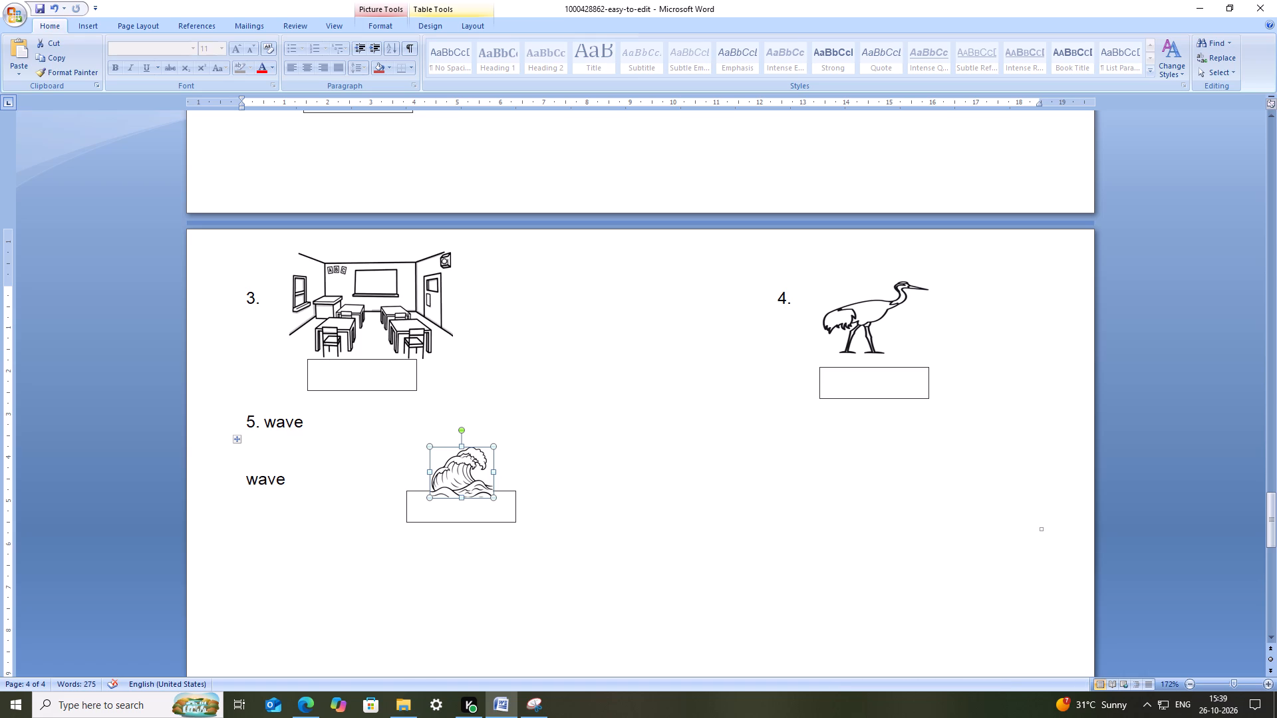
{"action": "key", "text": "ctrl+s"}
{"action": "key", "text": "ctrl+s"}
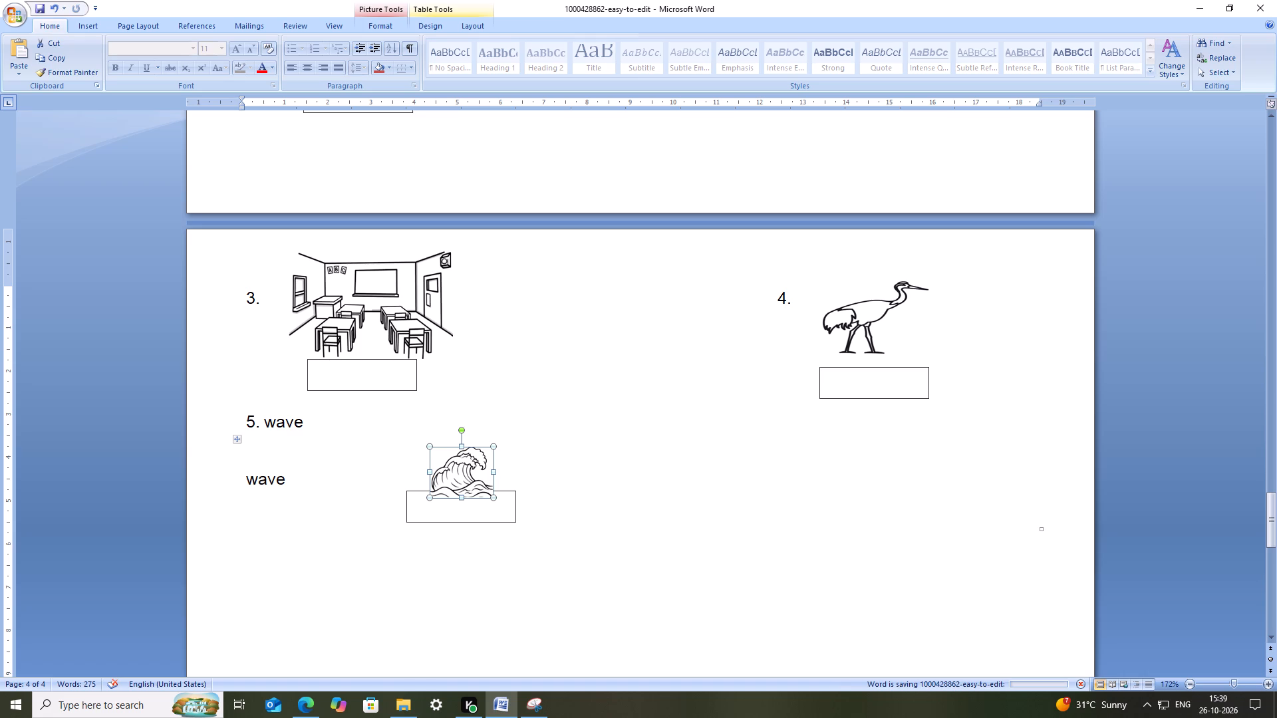
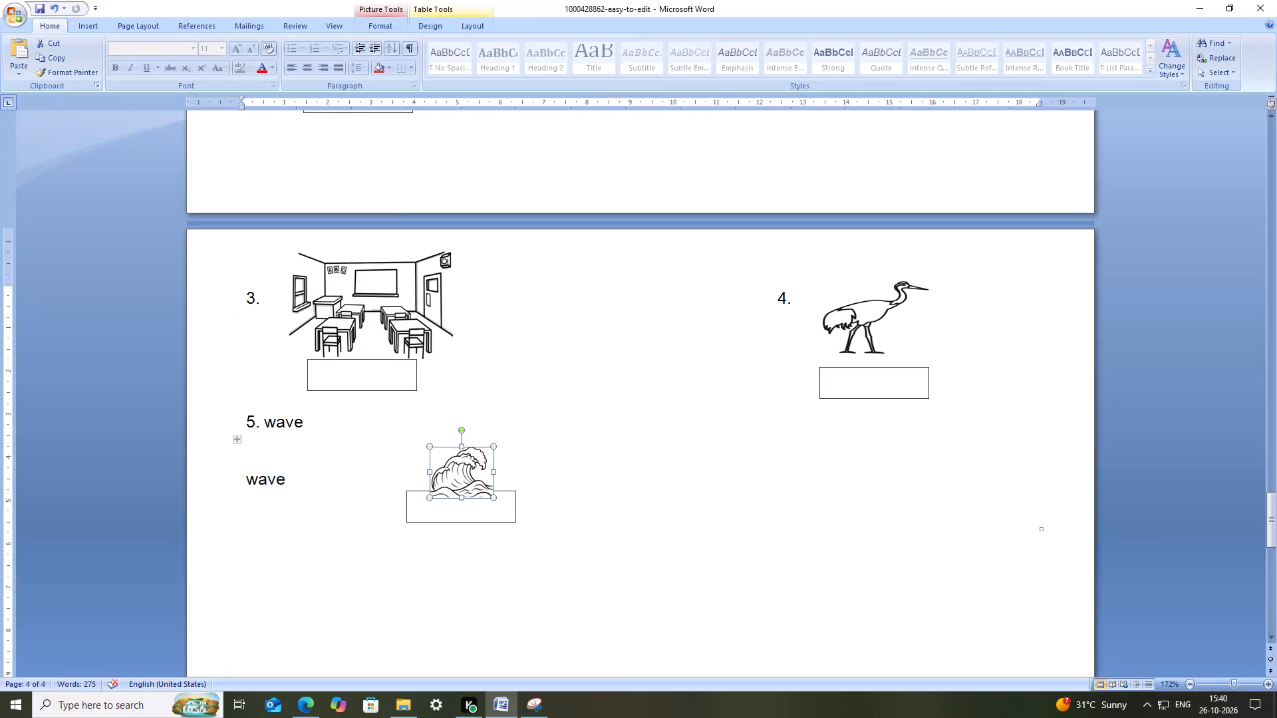
Set the wave picture's wrapping to In Front of Text and enlarge it to roughly twice its height.
{"action": "right_click", "coordinate": [473, 459]}
{"action": "left_click", "coordinate": [514, 604]}
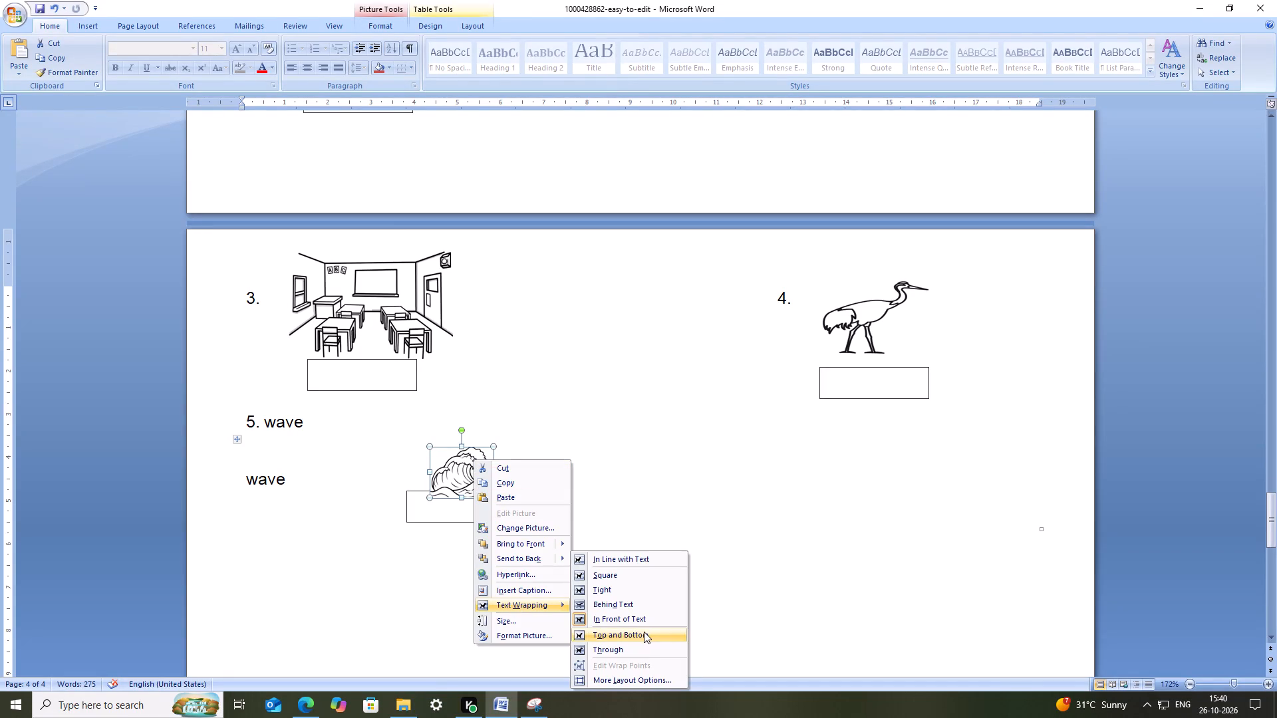
{"action": "left_click", "coordinate": [644, 616]}
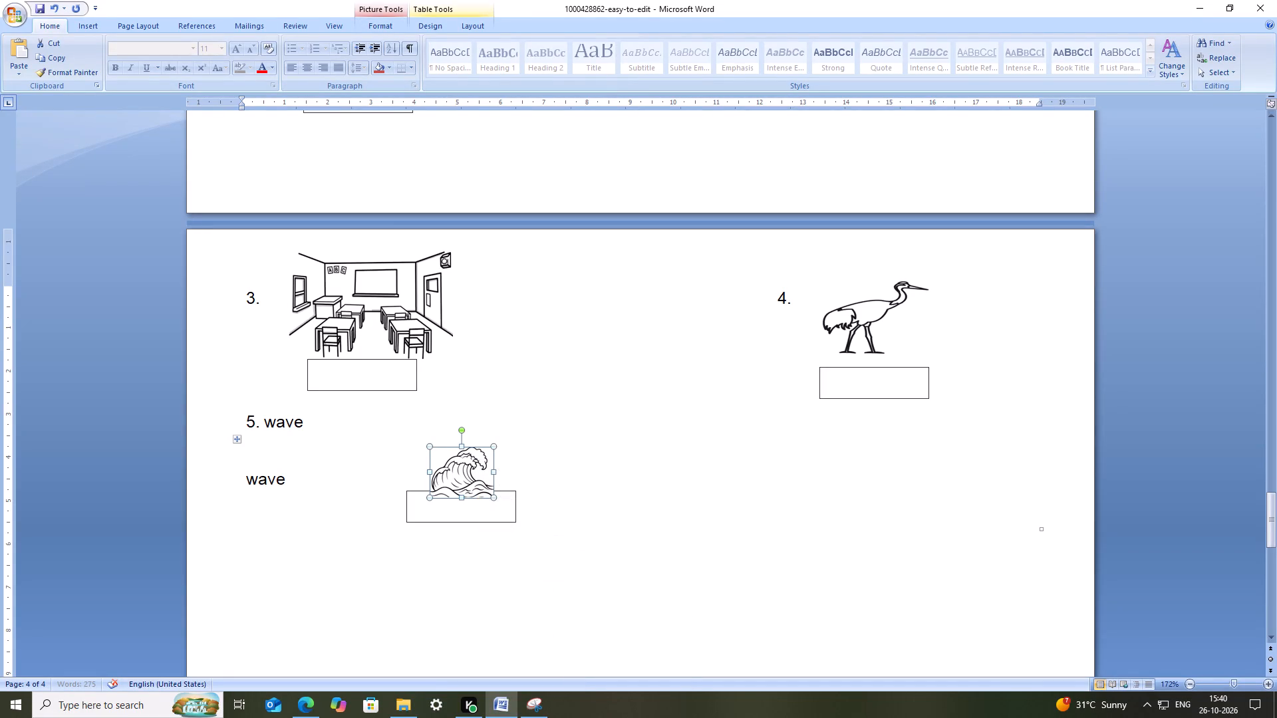
{"action": "left_click_drag", "start_coordinate": [494, 497], "coordinate": [532, 561]}
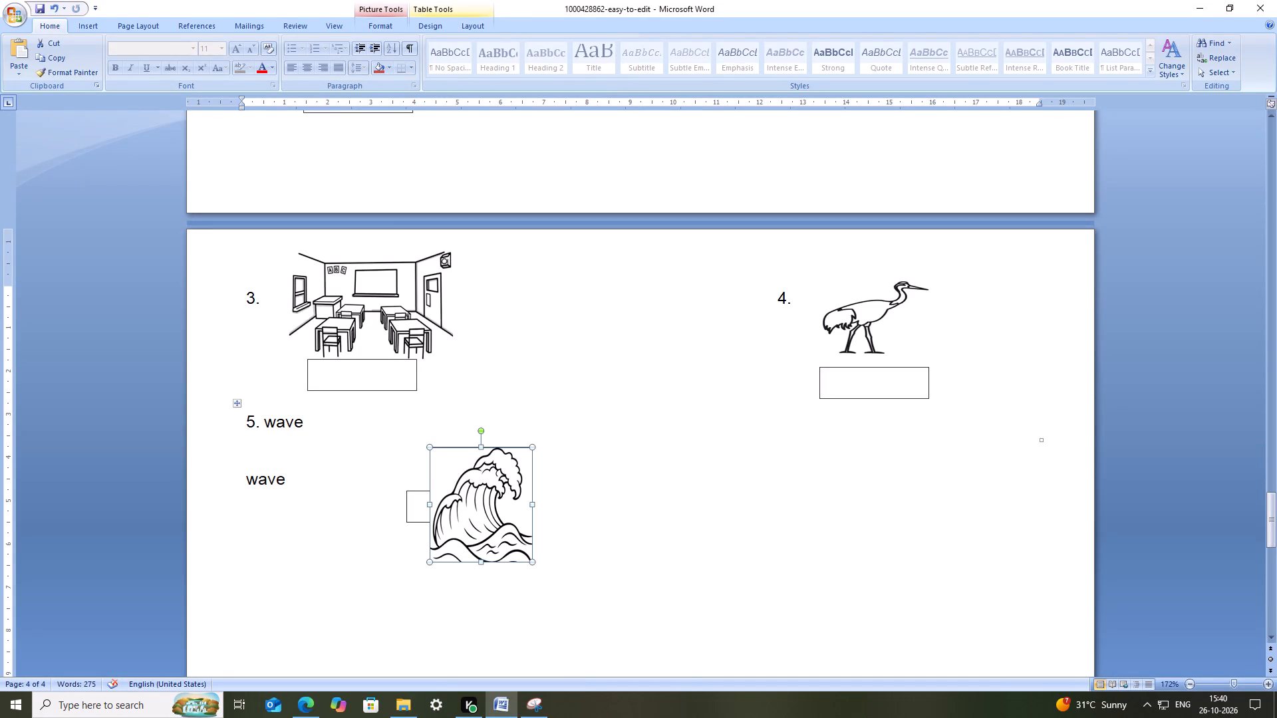
Delete the word "wave" after number 5 and the second "wave" on the line below it.
{"action": "left_click", "coordinate": [311, 421]}
{"action": "key", "text": "BackSpace"}
{"action": "key", "text": "BackSpace"}
{"action": "key", "text": "BackSpace"}
{"action": "key", "text": "BackSpace"}
{"action": "left_click", "coordinate": [287, 486]}
{"action": "key", "text": "BackSpace"}
{"action": "key", "text": "BackSpace"}
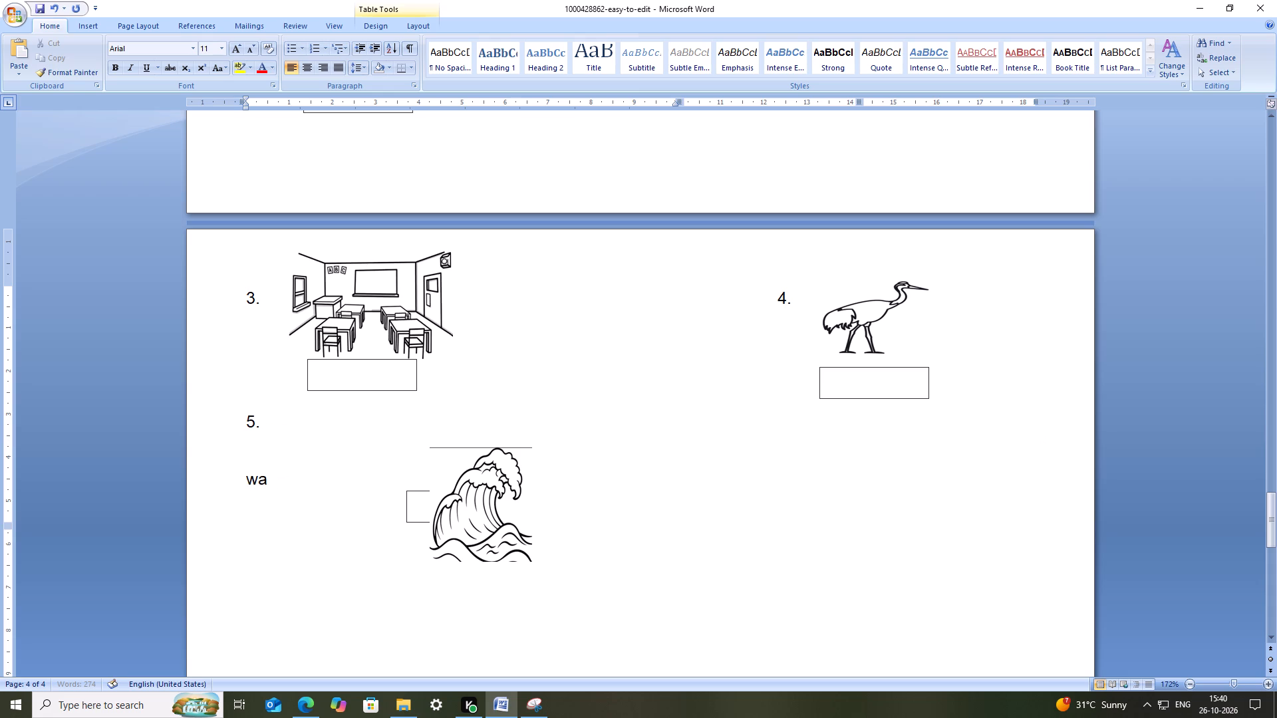
{"action": "key", "text": "BackSpace"}
{"action": "key", "text": "BackSpace"}
Move the wave picture beside number 5 and place its empty answer box just below the picture.
{"action": "left_click", "coordinate": [468, 494]}
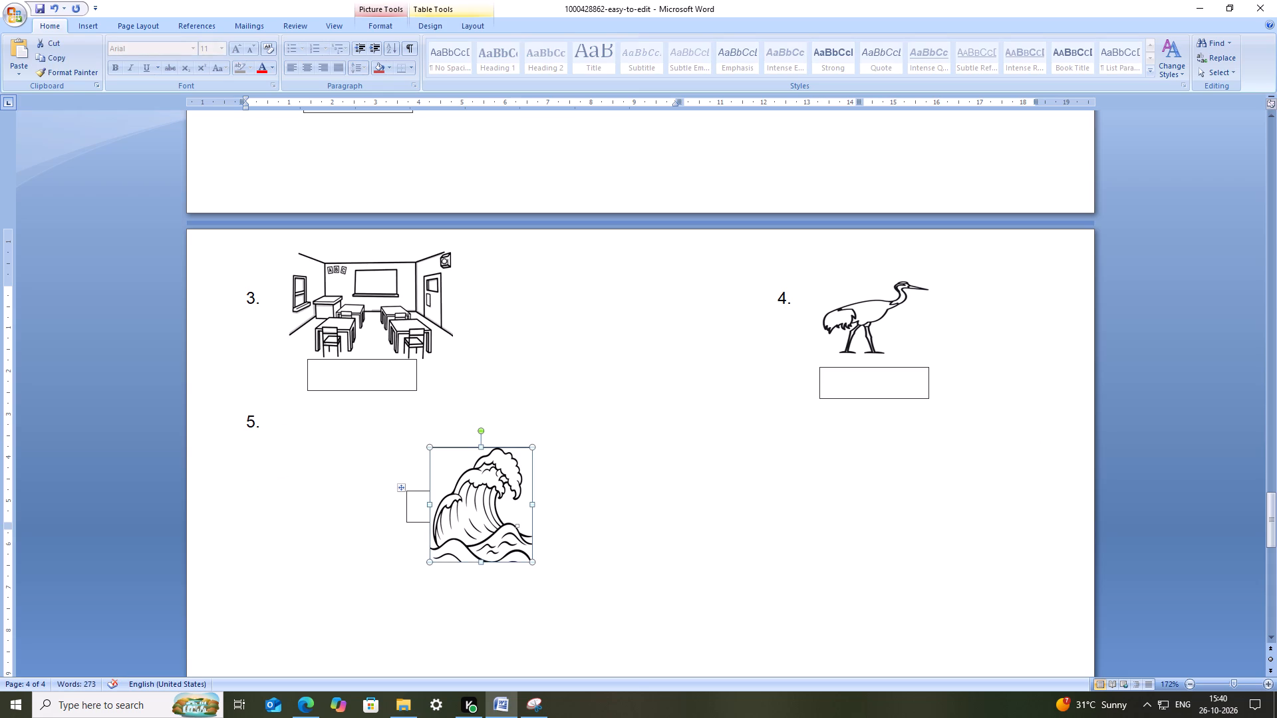
{"action": "left_click_drag", "start_coordinate": [398, 487], "coordinate": [308, 544]}
{"action": "left_click_drag", "start_coordinate": [499, 486], "coordinate": [468, 473]}
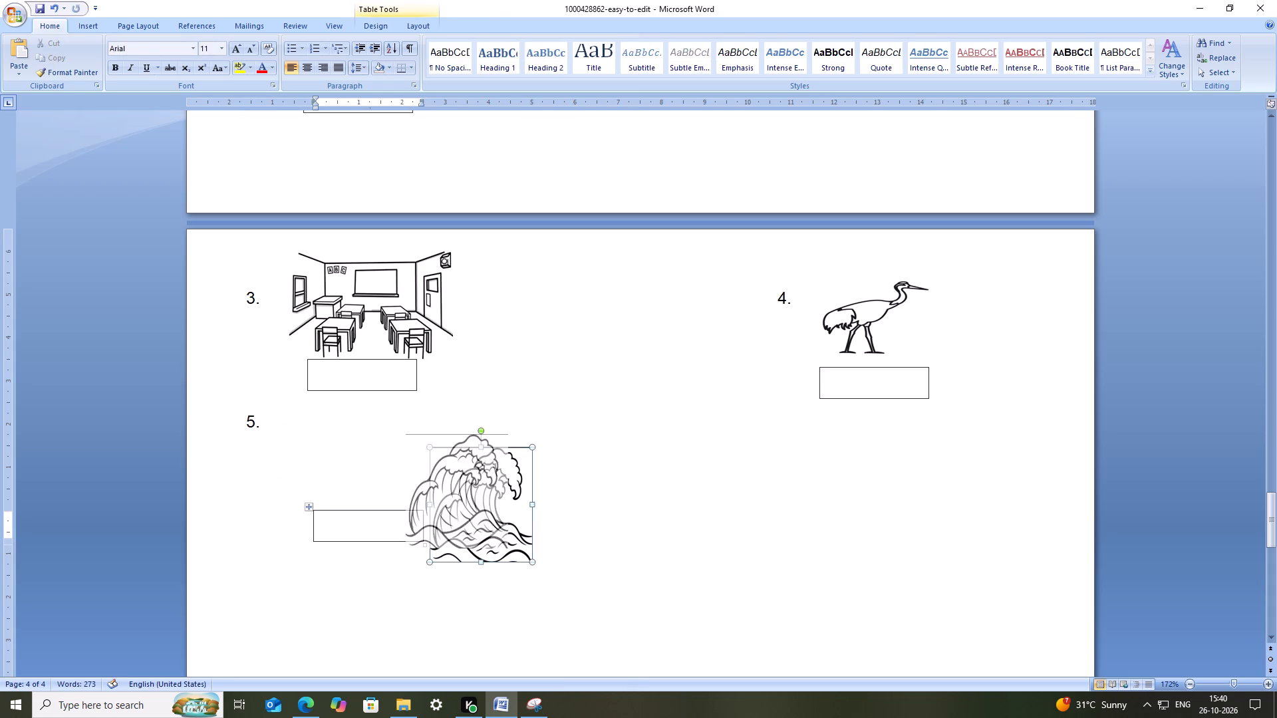
{"action": "left_click_drag", "start_coordinate": [468, 473], "coordinate": [376, 441]}
{"action": "left_click", "coordinate": [378, 525]}
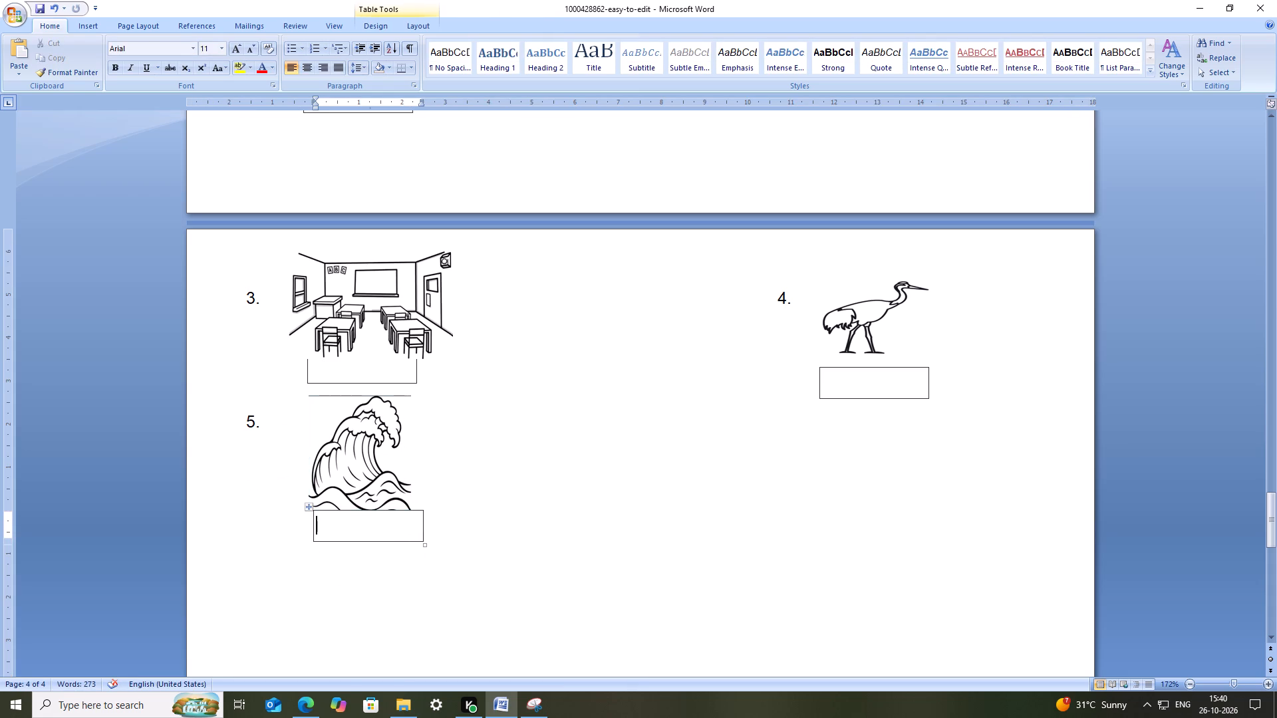
{"action": "left_click_drag", "start_coordinate": [307, 506], "coordinate": [295, 558]}
{"action": "left_click", "coordinate": [361, 476]}
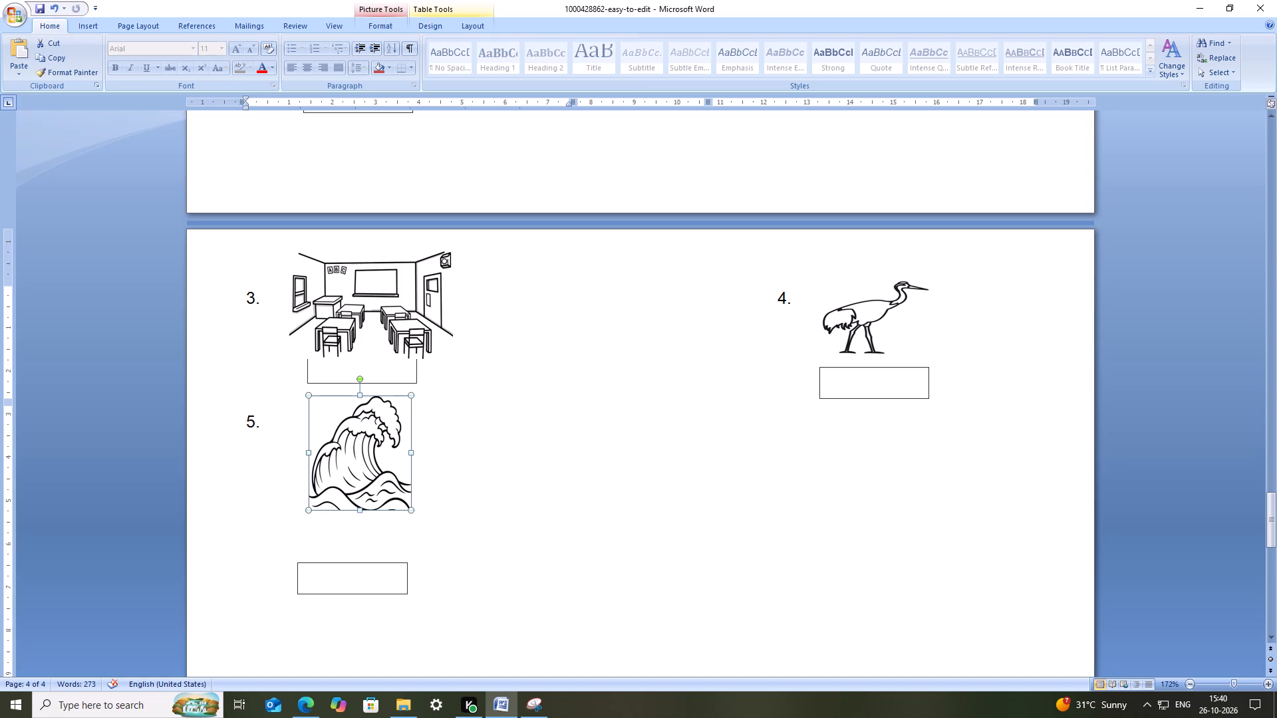
{"action": "left_click_drag", "start_coordinate": [376, 485], "coordinate": [359, 508]}
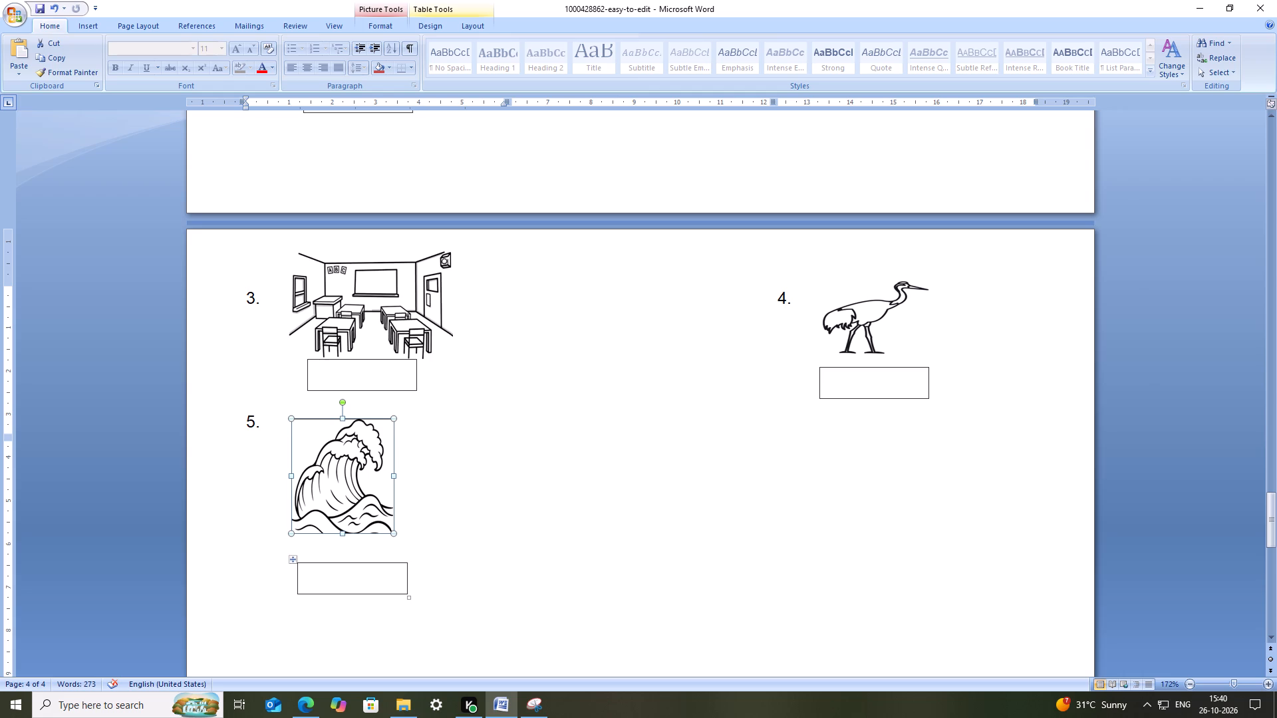
{"action": "left_click_drag", "start_coordinate": [293, 560], "coordinate": [293, 553]}
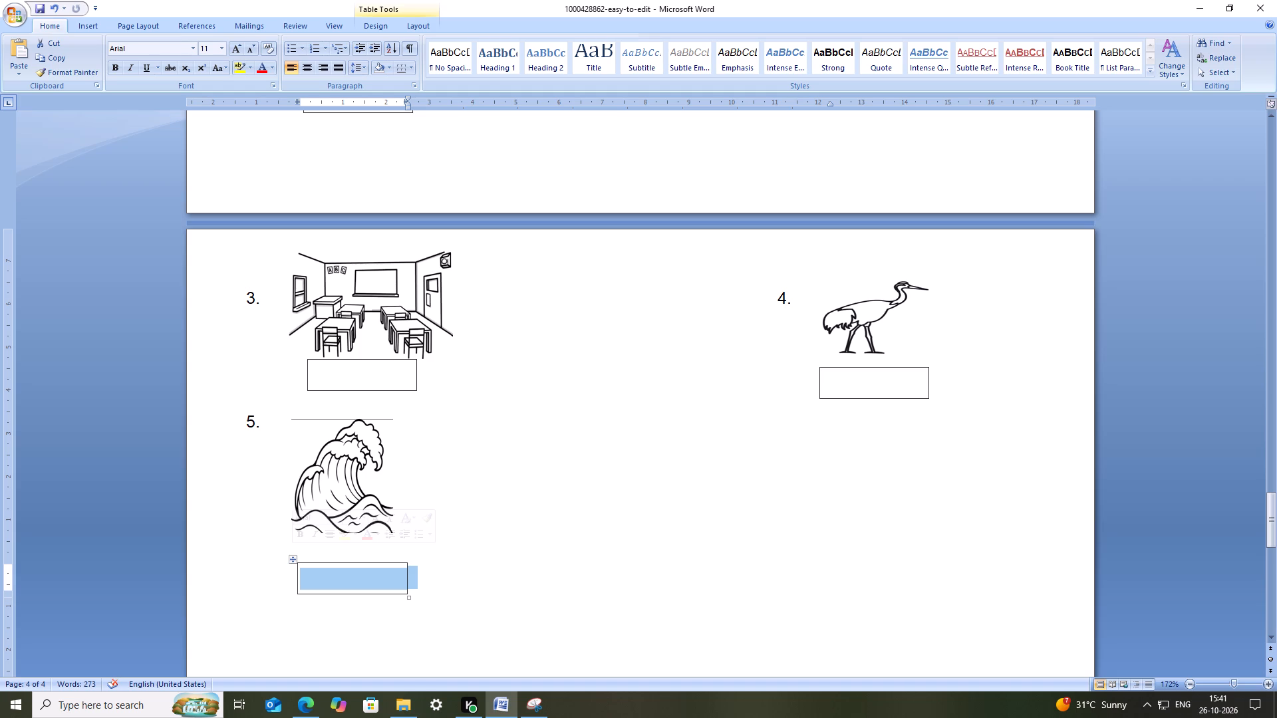
{"action": "left_click", "coordinate": [522, 475]}
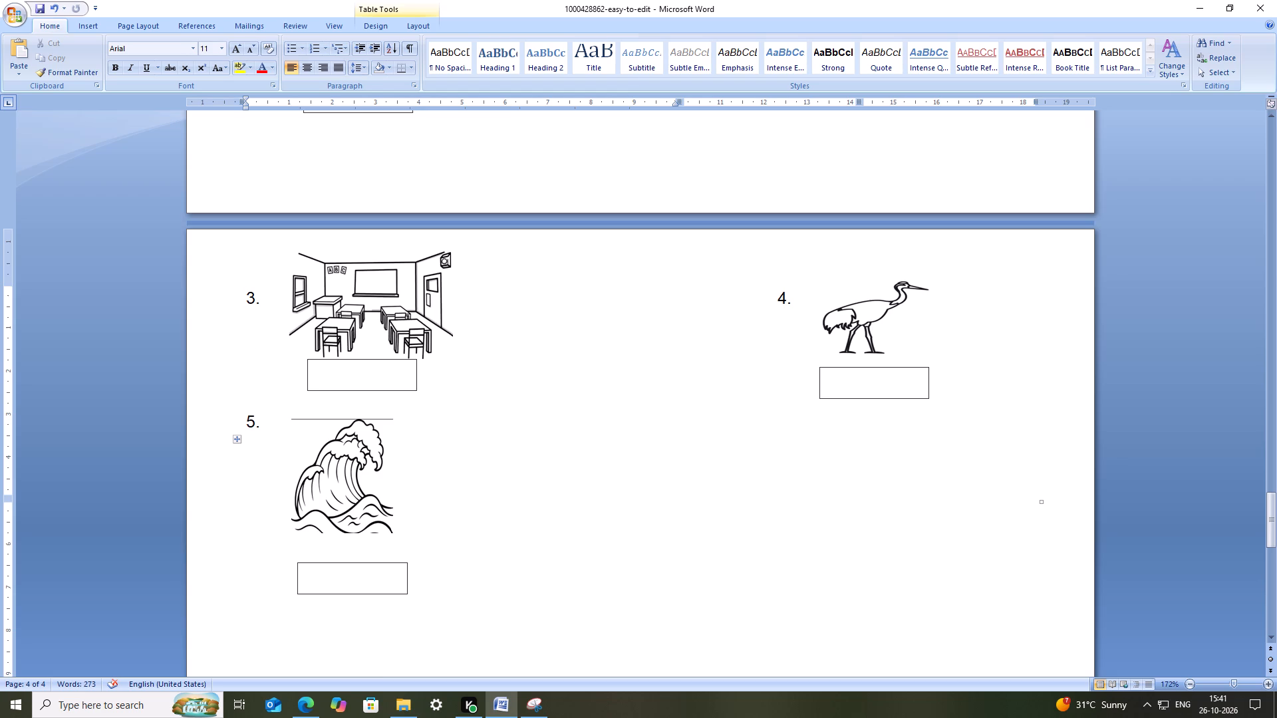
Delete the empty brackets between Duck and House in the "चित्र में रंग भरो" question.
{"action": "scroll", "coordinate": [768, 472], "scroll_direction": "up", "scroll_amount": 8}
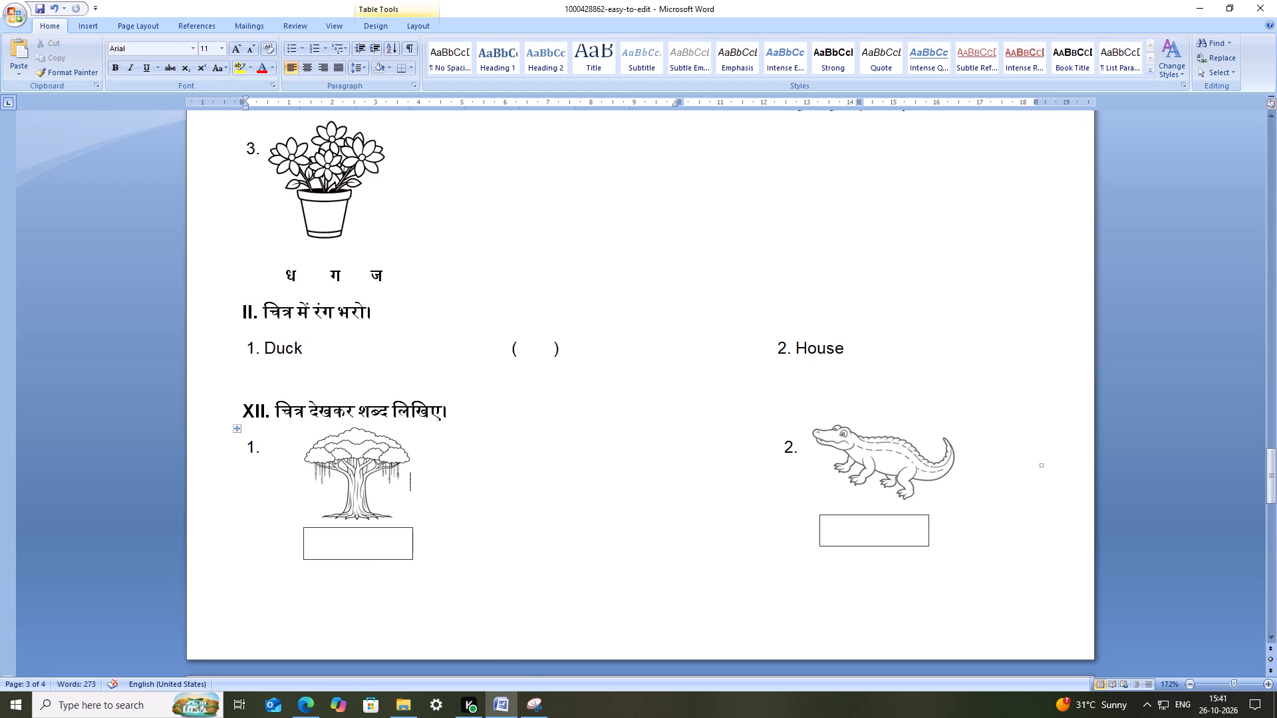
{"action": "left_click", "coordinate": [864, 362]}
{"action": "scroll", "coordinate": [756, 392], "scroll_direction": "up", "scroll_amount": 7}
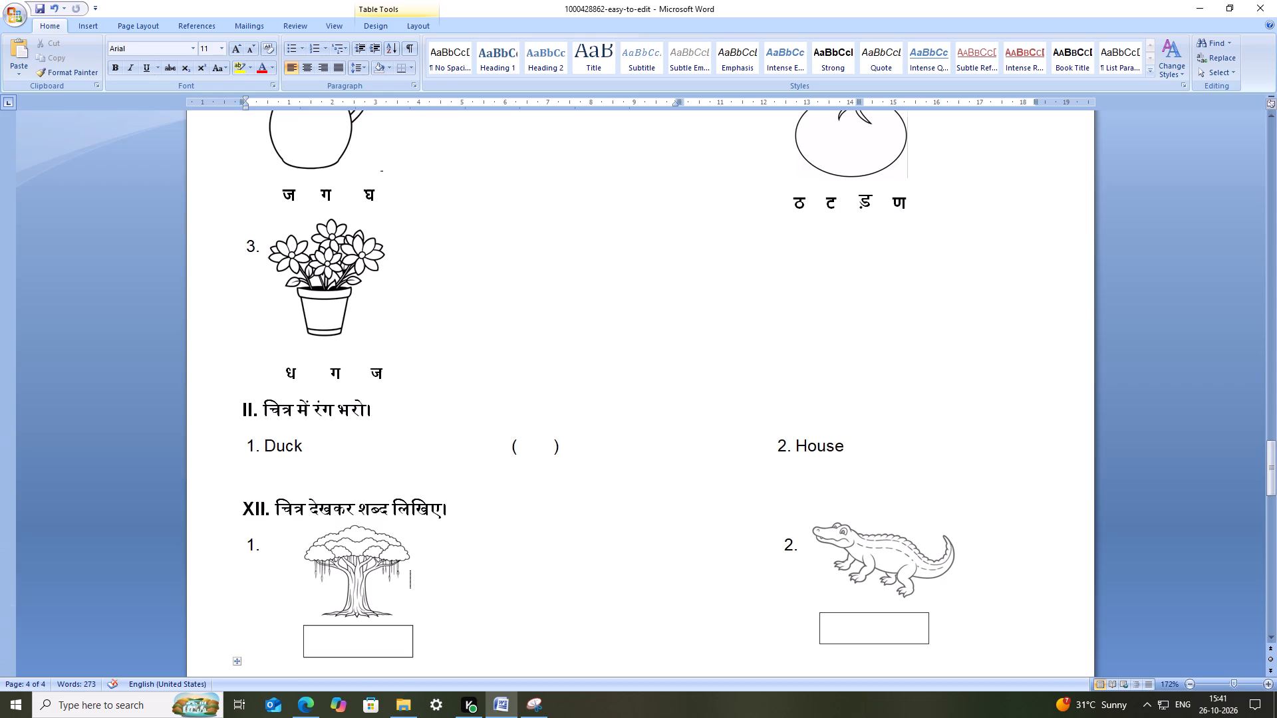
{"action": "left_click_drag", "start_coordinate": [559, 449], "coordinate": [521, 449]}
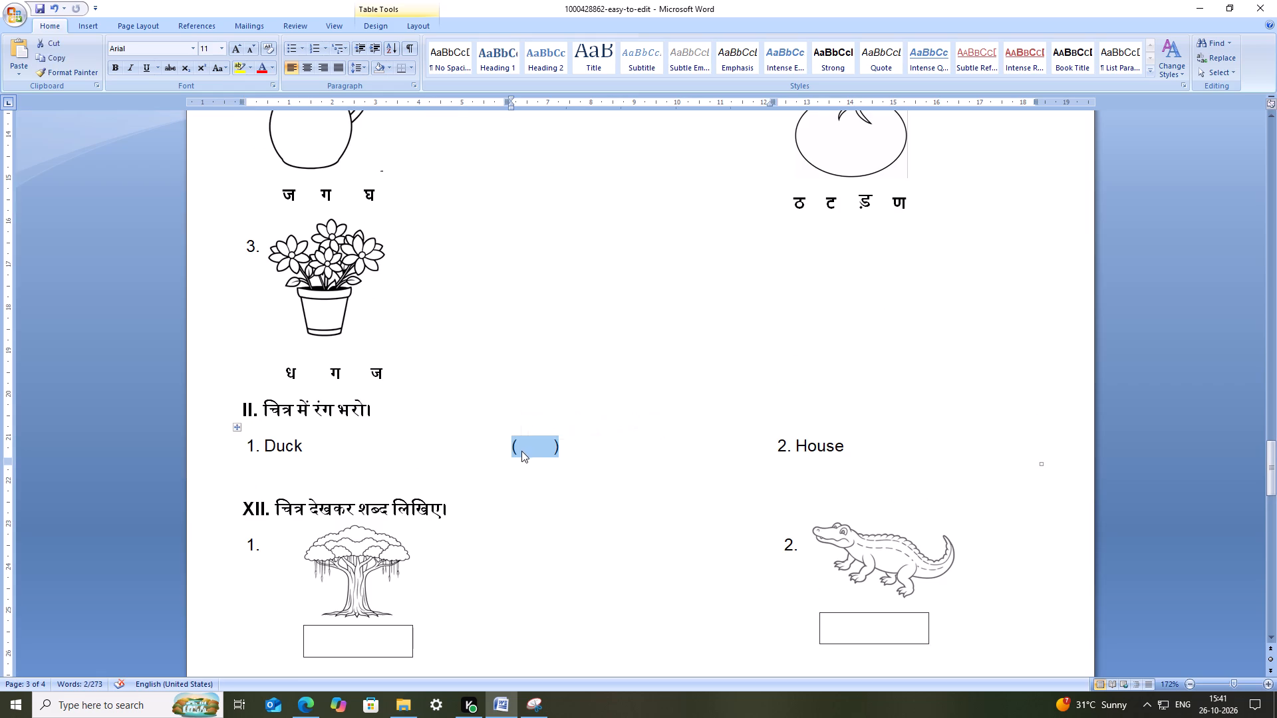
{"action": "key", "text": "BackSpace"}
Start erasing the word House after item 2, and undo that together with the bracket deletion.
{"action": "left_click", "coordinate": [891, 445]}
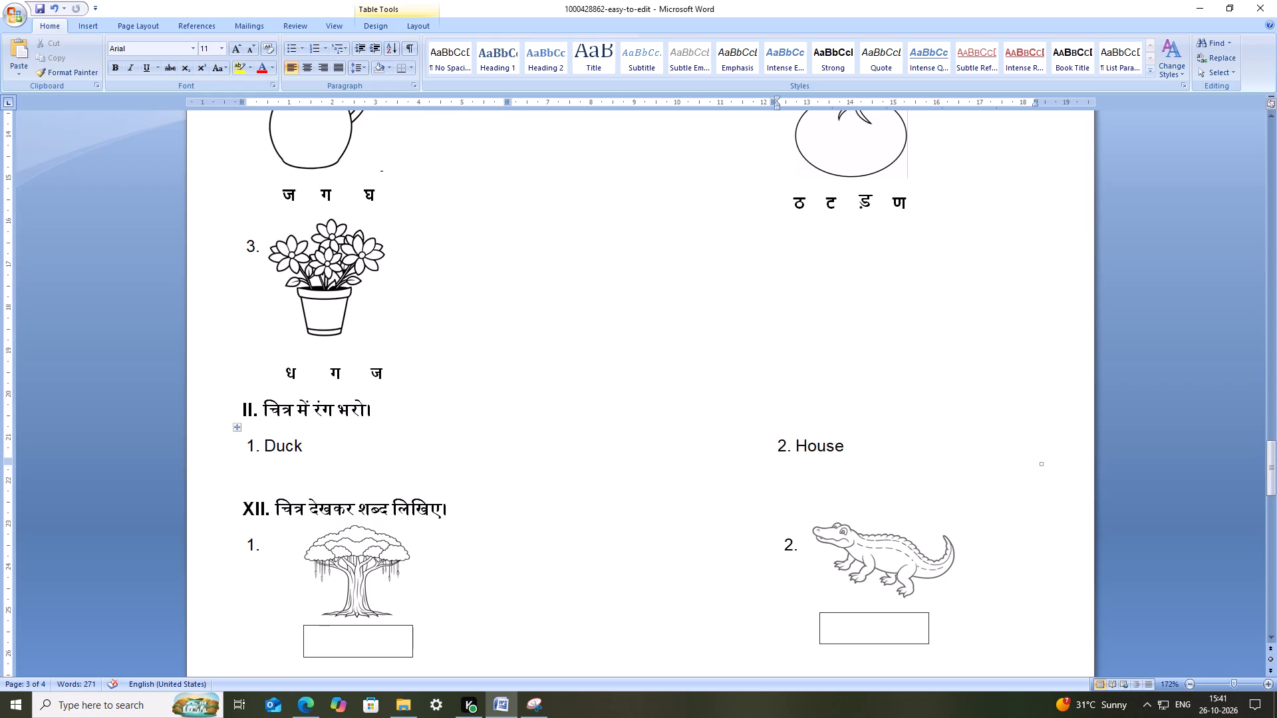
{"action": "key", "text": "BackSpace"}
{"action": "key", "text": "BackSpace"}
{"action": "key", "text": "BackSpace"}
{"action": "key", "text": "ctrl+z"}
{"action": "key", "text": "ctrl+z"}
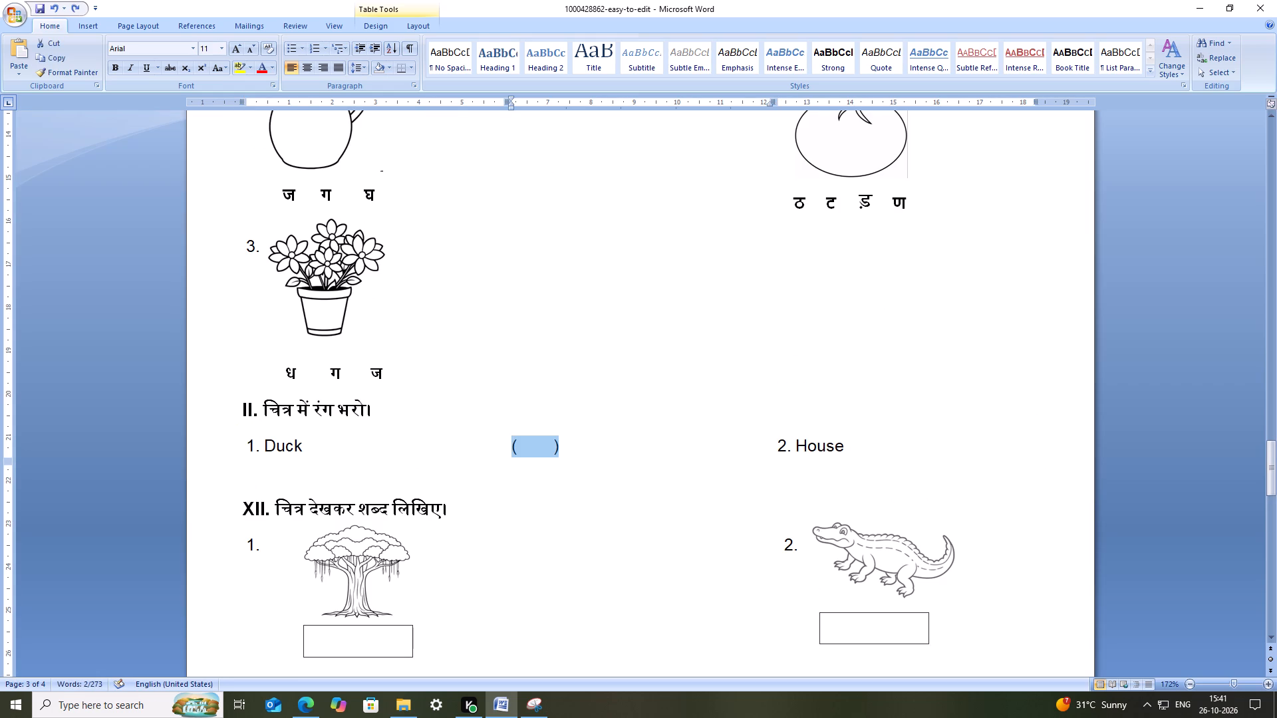
Delete the selected empty brackets between Duck and House again.
{"action": "key", "text": "BackSpace"}
Add eight blank lines after House to make picture space in the colouring question, and save the document.
{"action": "left_click", "coordinate": [875, 461]}
{"action": "left_click", "coordinate": [882, 449]}
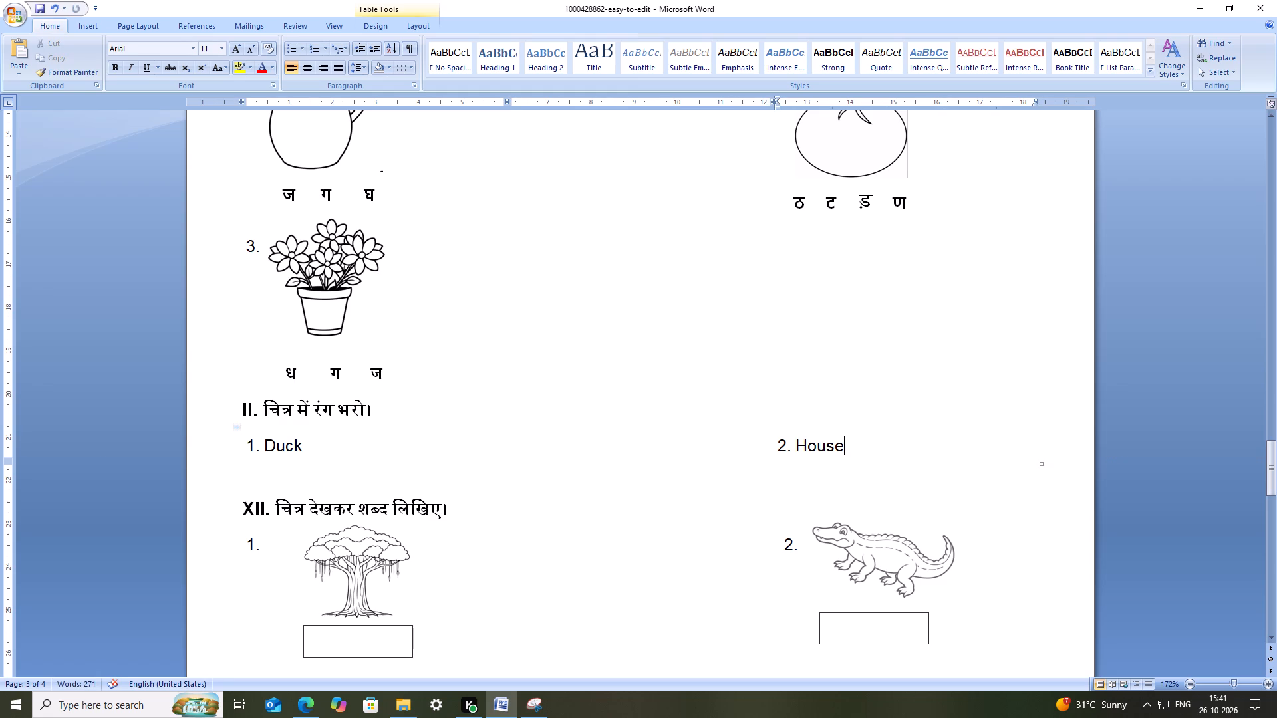
{"action": "key", "text": "Return"}
{"action": "key", "text": "Return"}
{"action": "key", "text": "Return"}
{"action": "key", "text": "Return"}
{"action": "key", "text": "Return"}
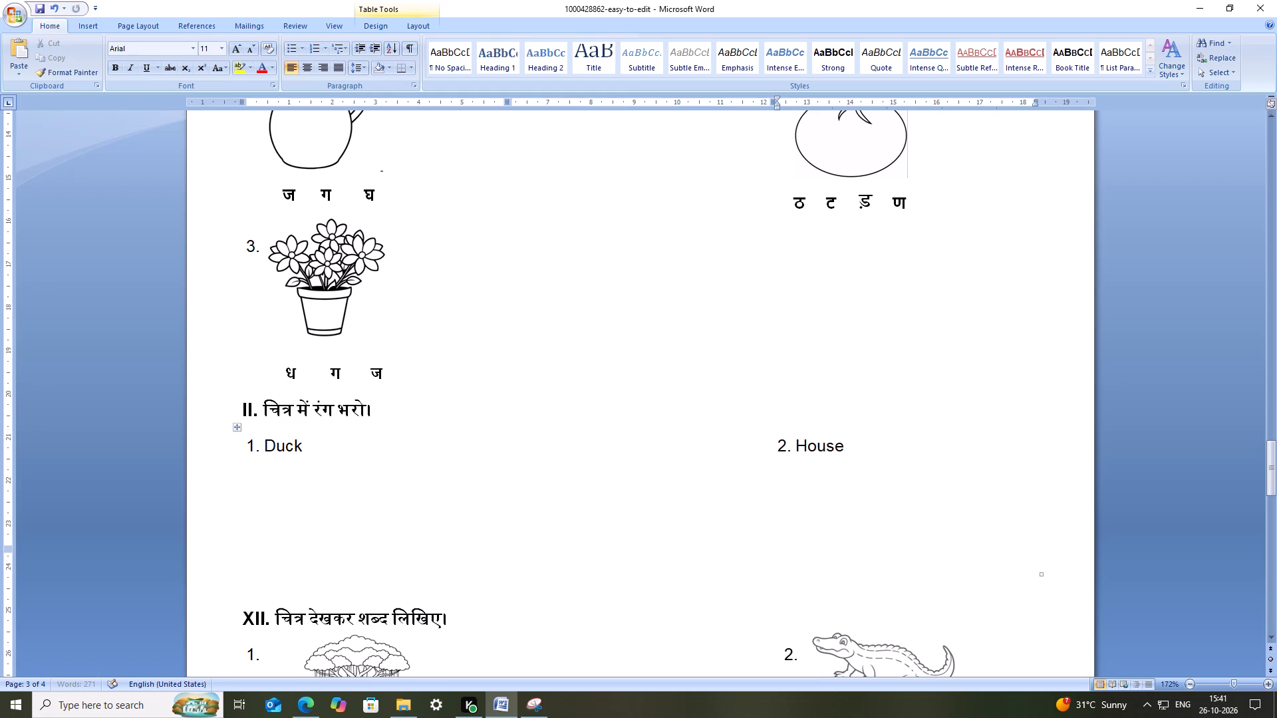
{"action": "key", "text": "Return"}
{"action": "key", "text": "Return"}
{"action": "key", "text": "Return"}
{"action": "scroll", "coordinate": [698, 533], "scroll_direction": "down", "scroll_amount": 6}
{"action": "scroll", "coordinate": [676, 481], "scroll_direction": "up", "scroll_amount": 5}
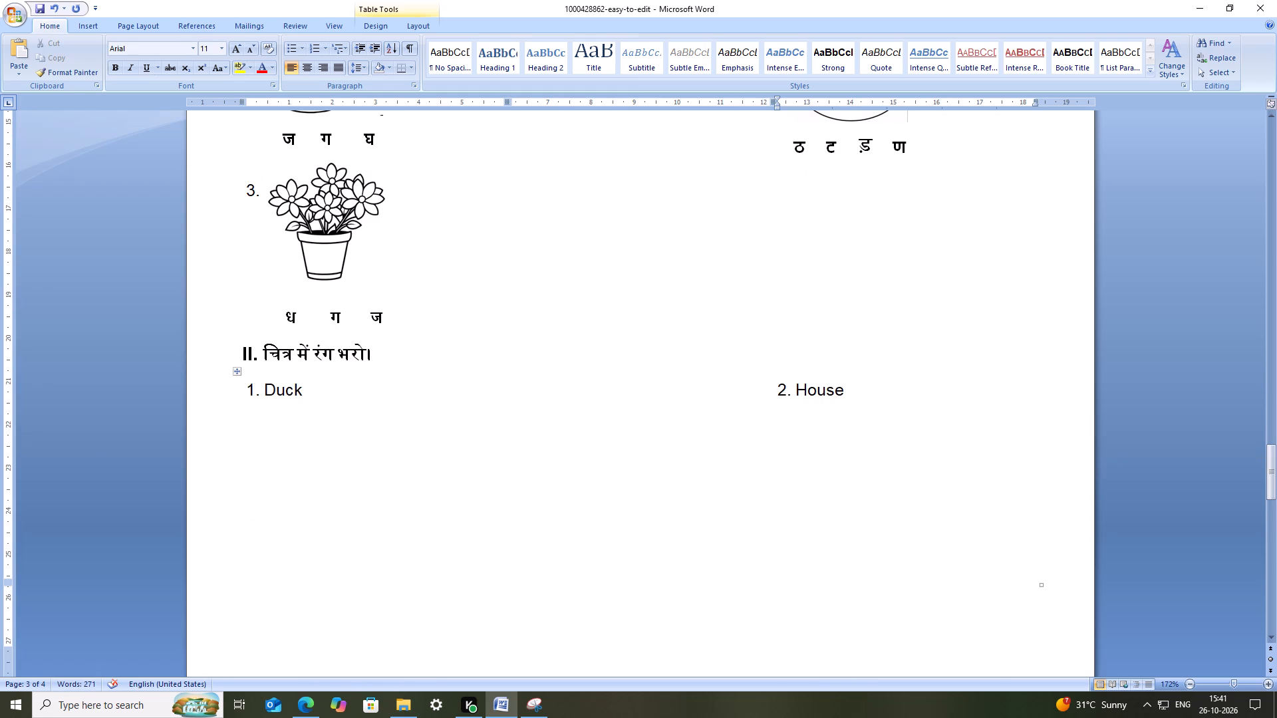
{"action": "key", "text": "ctrl+s"}
{"action": "key", "text": "ctrl+s"}
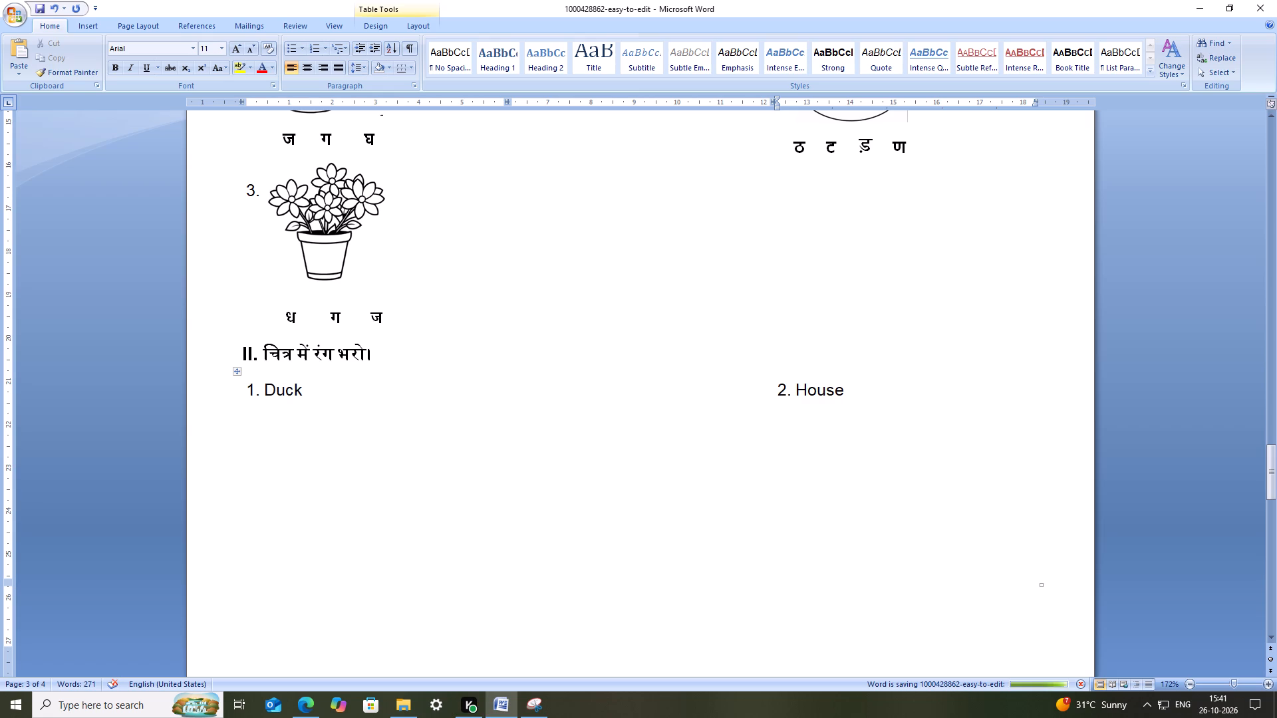
Replace the word Duck after number 1 of the colouring question with the "duck" picture from the images folder.
{"action": "left_click", "coordinate": [375, 453]}
{"action": "key", "text": "BackSpace"}
{"action": "key", "text": "BackSpace"}
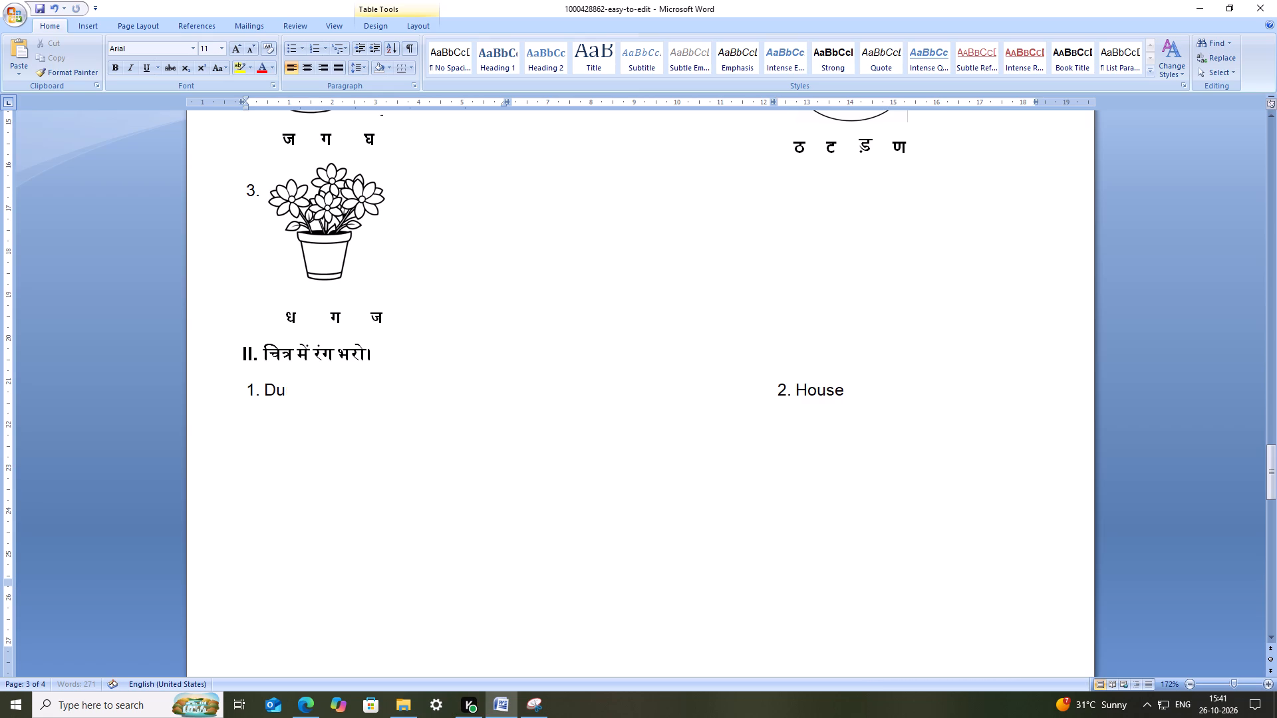
{"action": "key", "text": "BackSpace"}
{"action": "key", "text": "BackSpace"}
{"action": "left_click", "coordinate": [130, 19]}
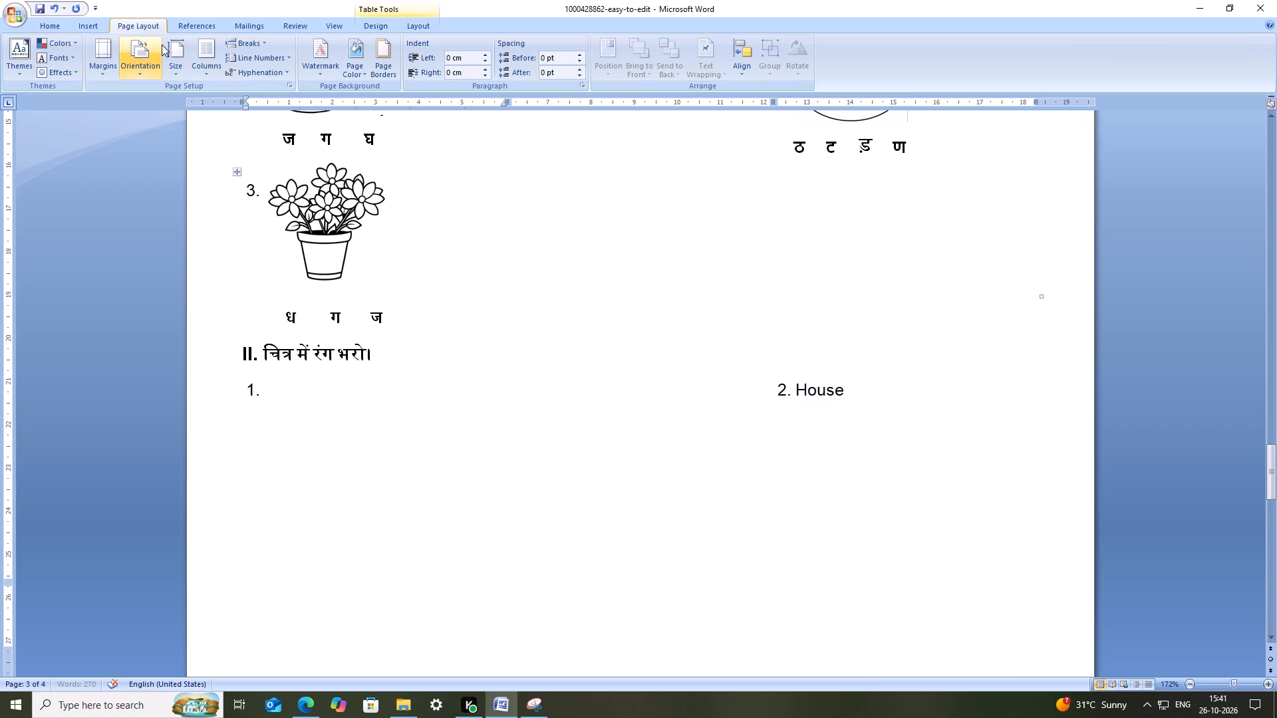
{"action": "left_click", "coordinate": [90, 29]}
{"action": "left_click", "coordinate": [144, 59]}
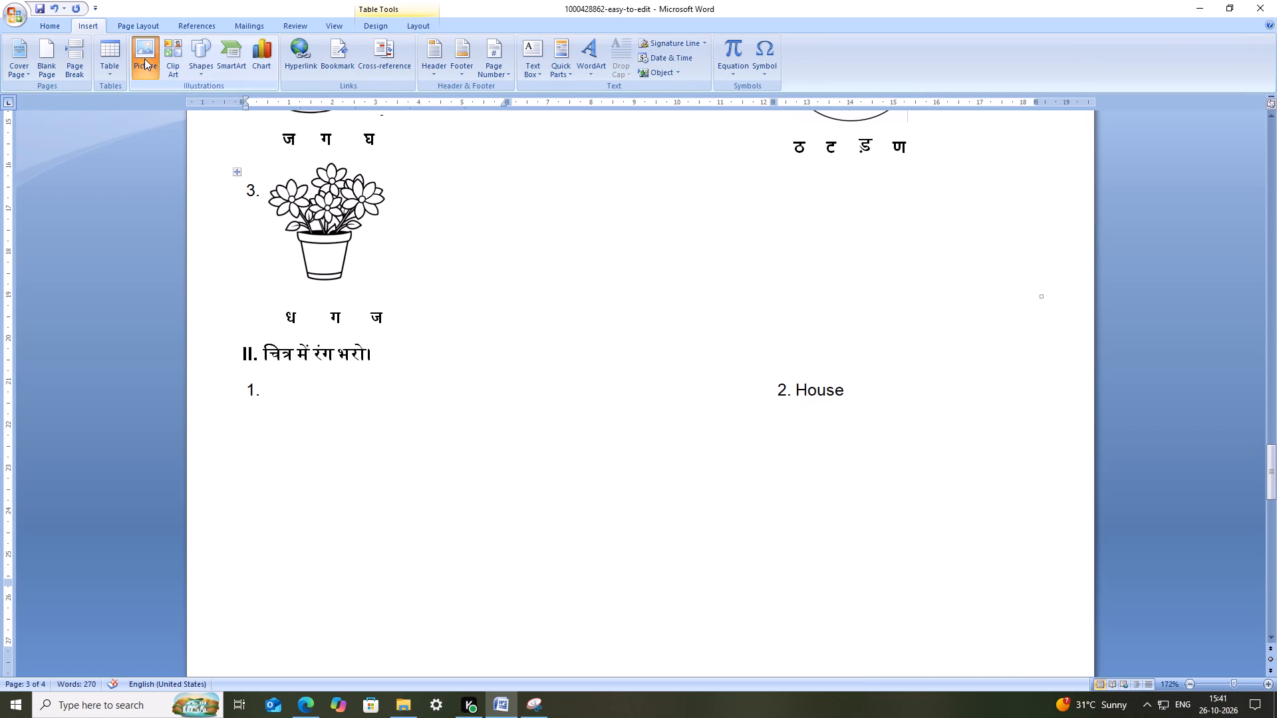
{"action": "scroll", "coordinate": [307, 208], "scroll_direction": "down", "scroll_amount": 2}
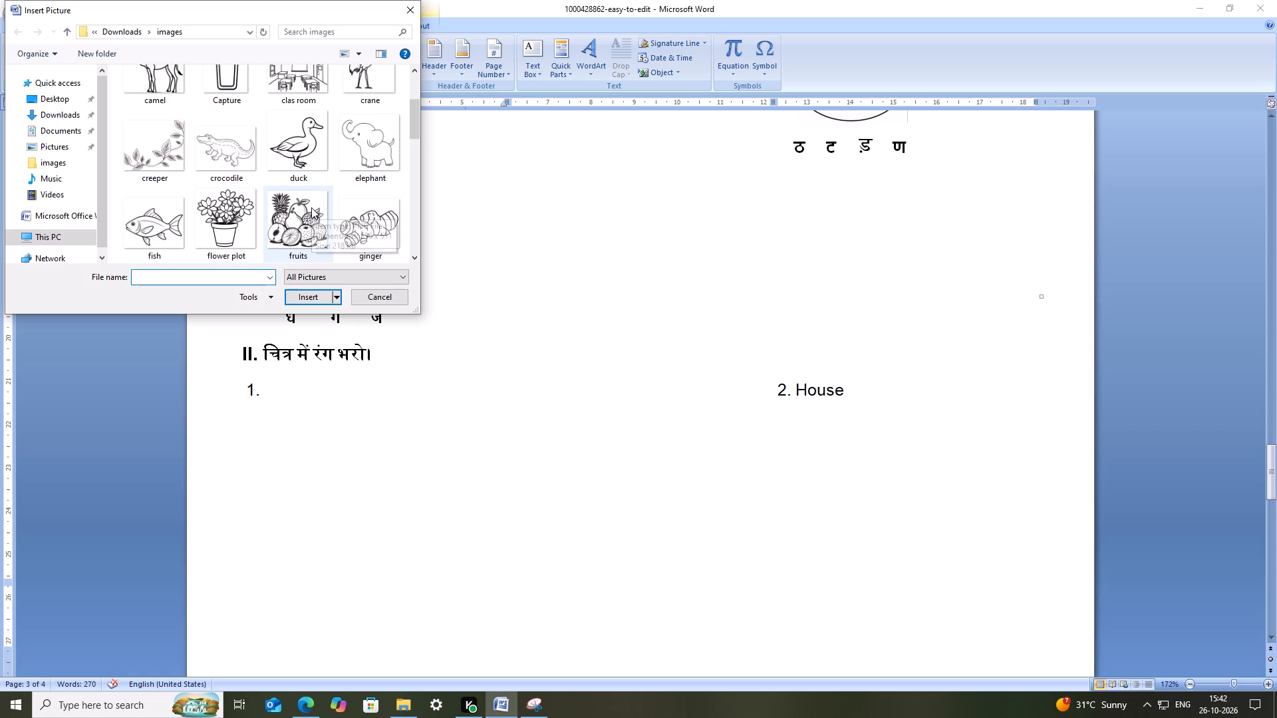
{"action": "left_click", "coordinate": [311, 139]}
{"action": "left_click", "coordinate": [314, 293]}
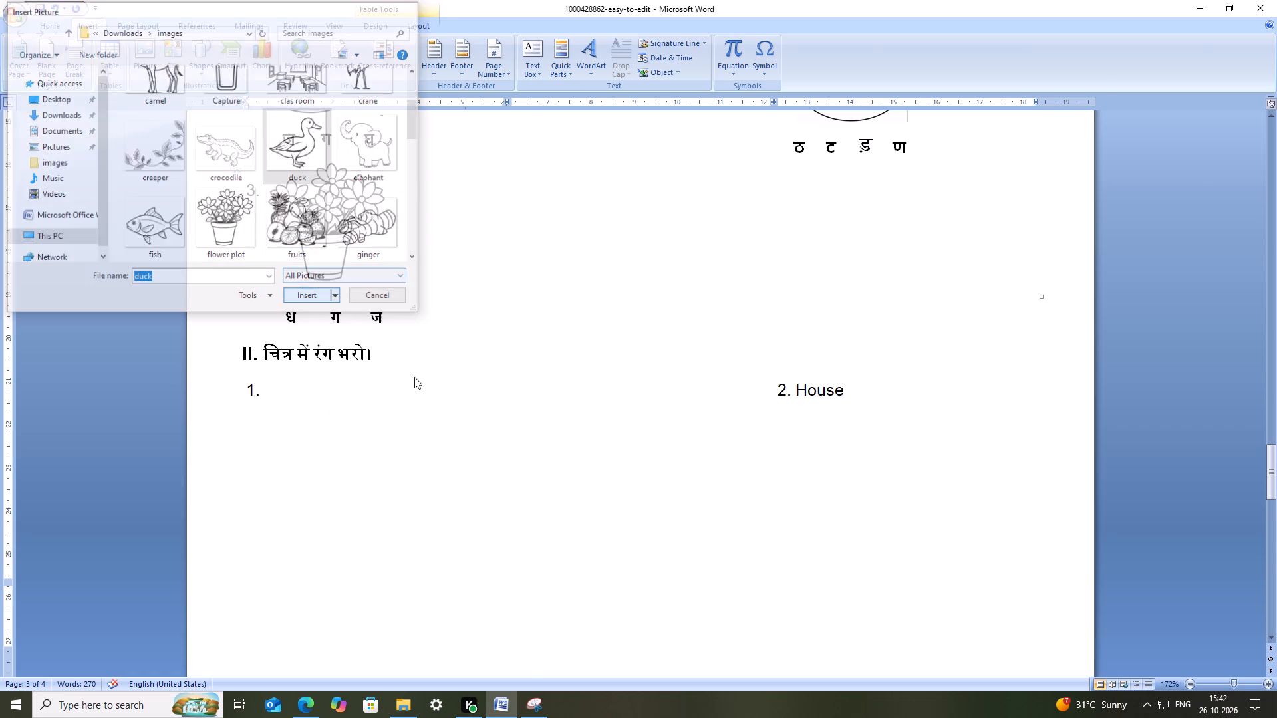
Set the duck picture's wrapping to In Front of Text and shrink it to about 5.5 cm square.
{"action": "right_click", "coordinate": [517, 415]}
{"action": "left_click", "coordinate": [562, 558]}
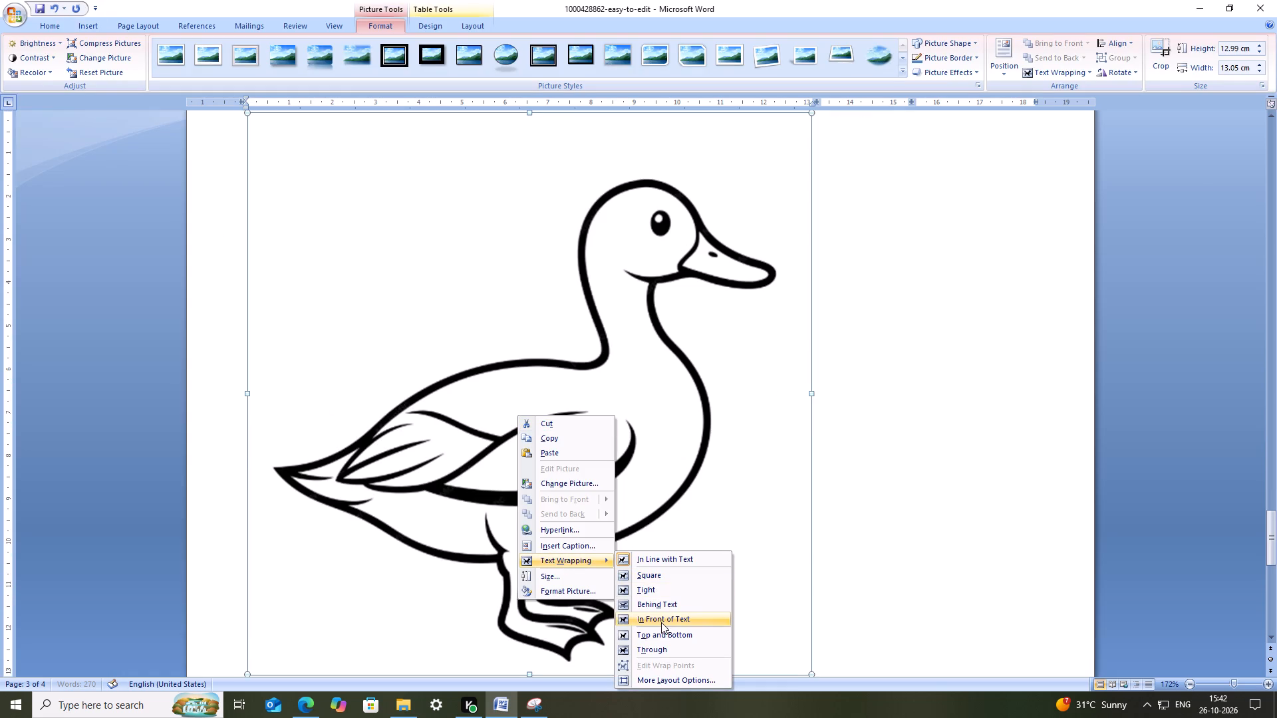
{"action": "left_click", "coordinate": [661, 624]}
{"action": "scroll", "coordinate": [611, 388], "scroll_direction": "up", "scroll_amount": 2}
{"action": "scroll", "coordinate": [608, 391], "scroll_direction": "down", "scroll_amount": 6}
{"action": "scroll", "coordinate": [597, 395], "scroll_direction": "up", "scroll_amount": 4}
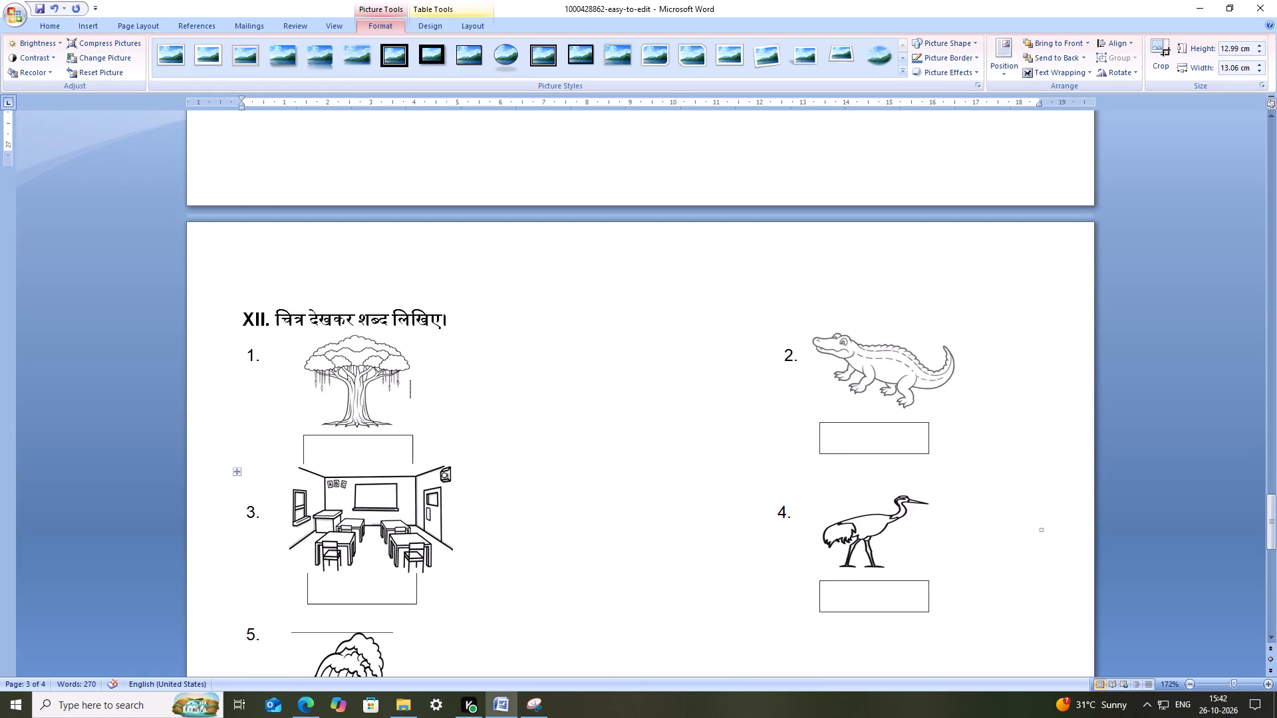
{"action": "scroll", "coordinate": [597, 395], "scroll_direction": "up", "scroll_amount": 16}
{"action": "scroll", "coordinate": [563, 361], "scroll_direction": "up", "scroll_amount": 12}
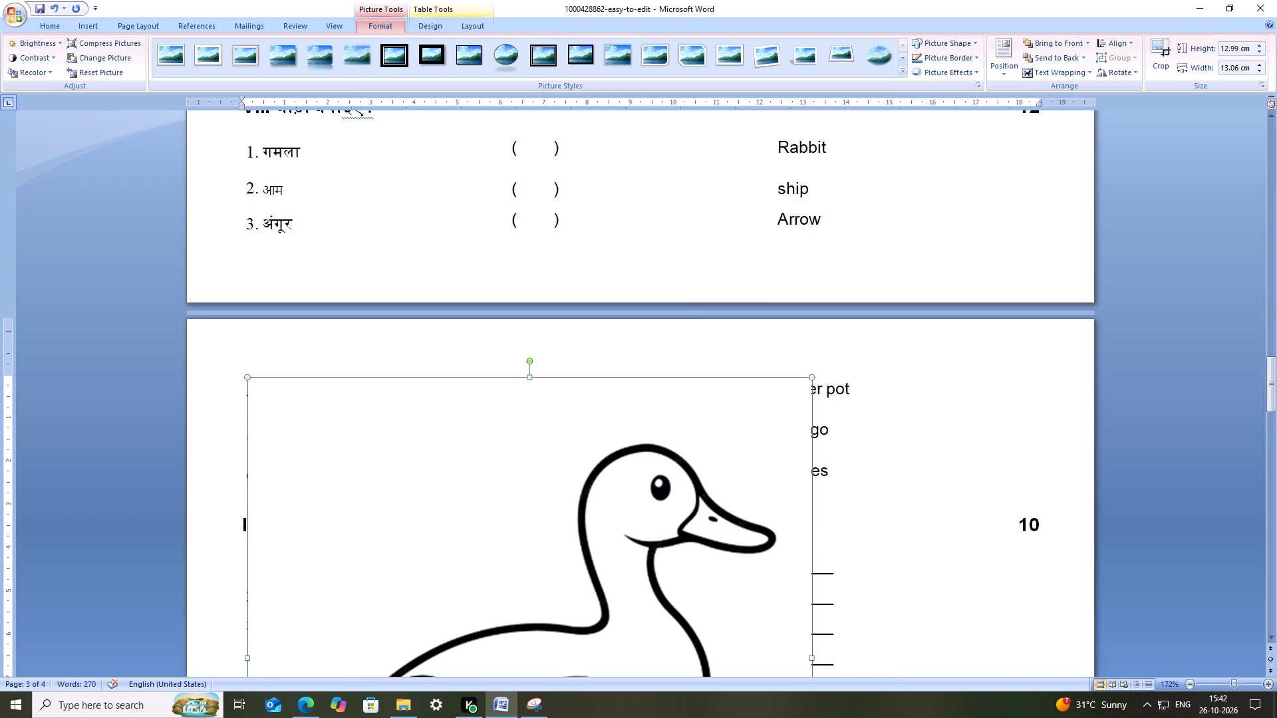
{"action": "left_click_drag", "start_coordinate": [809, 374], "coordinate": [607, 634]}
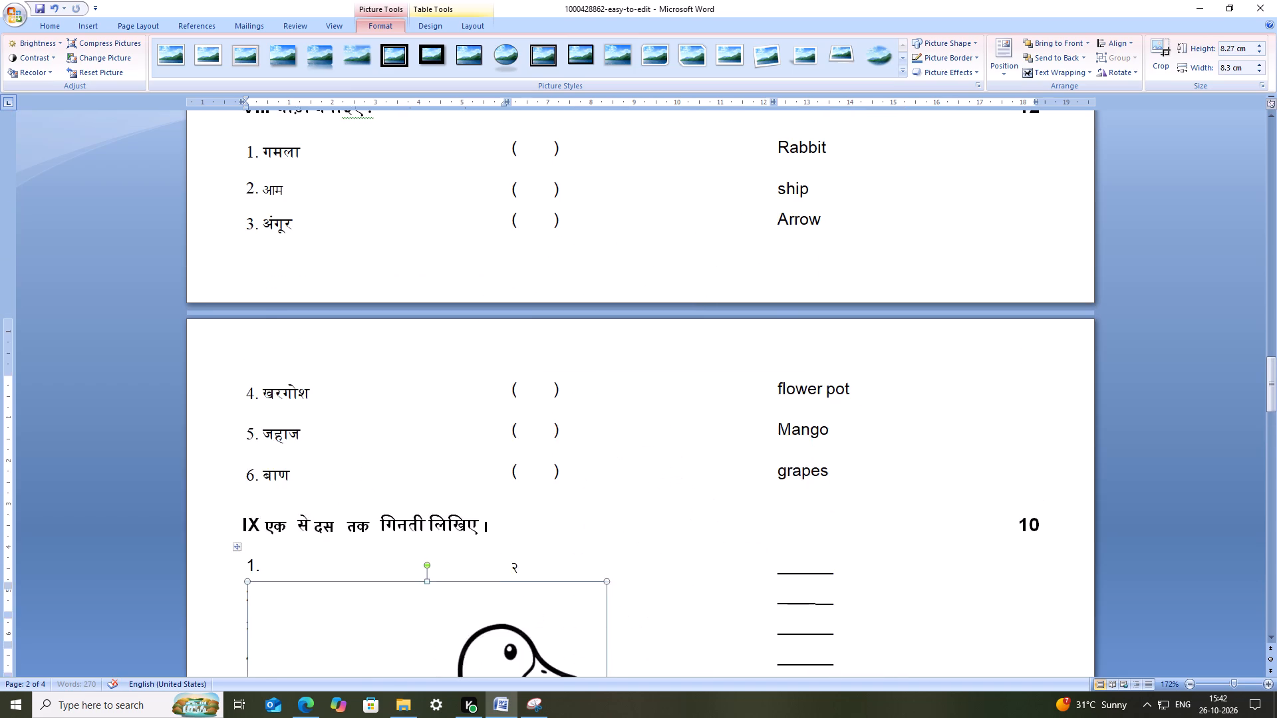
{"action": "scroll", "coordinate": [677, 502], "scroll_direction": "down", "scroll_amount": 5}
{"action": "left_click_drag", "start_coordinate": [607, 300], "coordinate": [485, 501]}
{"action": "scroll", "coordinate": [574, 453], "scroll_direction": "down", "scroll_amount": 3}
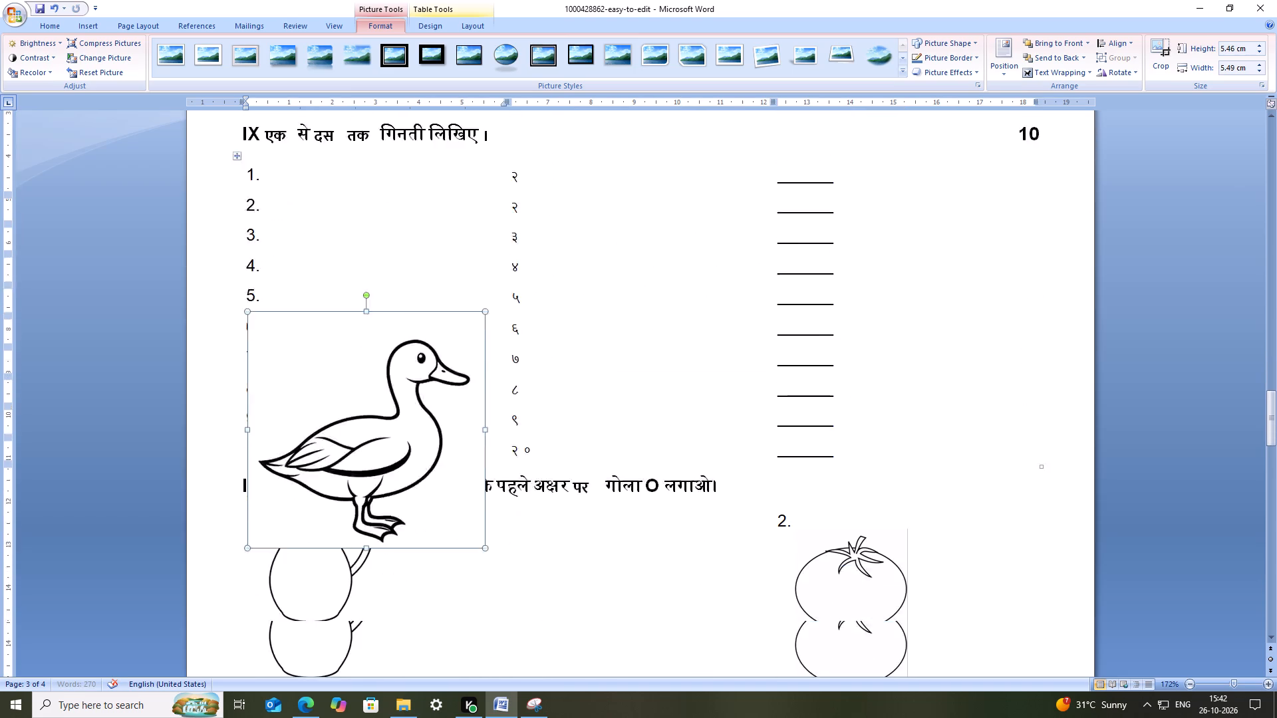
Move the duck picture beside number 1 under "चित्र में रंग भरो" and enlarge it to about 6.92 cm high by 6.95 cm wide.
{"action": "scroll", "coordinate": [574, 453], "scroll_direction": "down", "scroll_amount": 2}
{"action": "left_click_drag", "start_coordinate": [372, 287], "coordinate": [549, 540]}
{"action": "scroll", "coordinate": [627, 471], "scroll_direction": "down", "scroll_amount": 7}
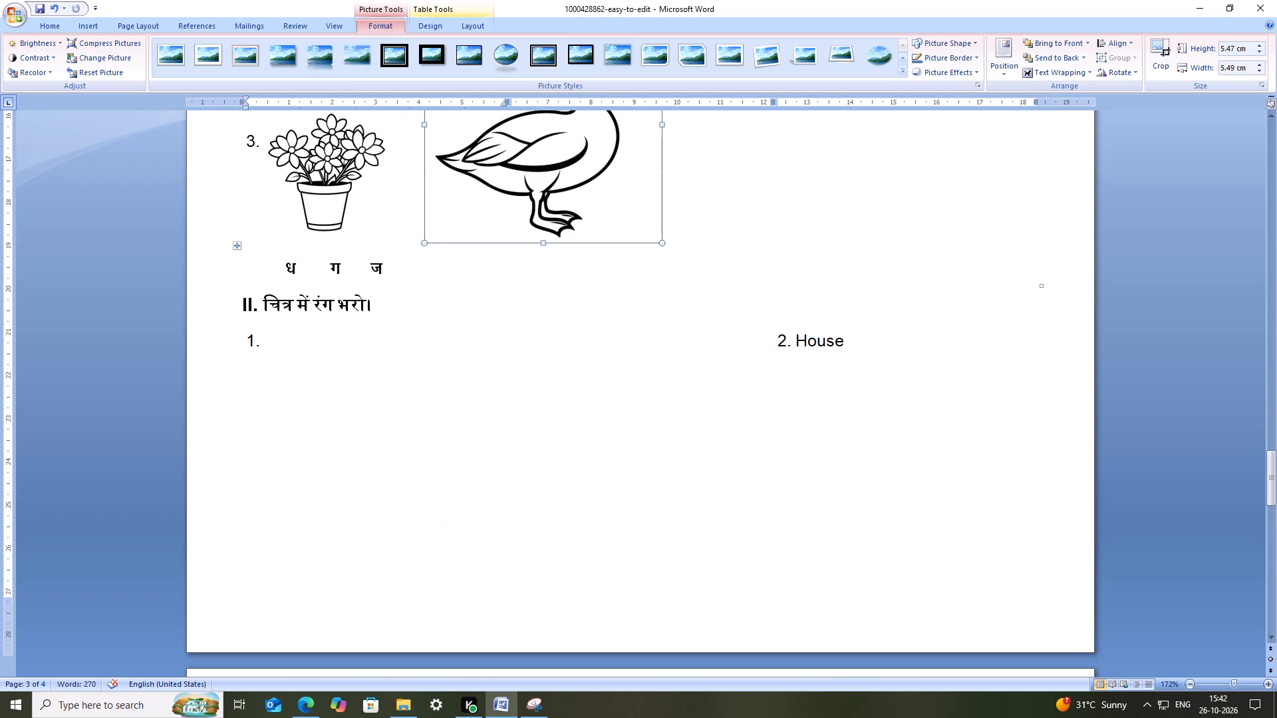
{"action": "left_click_drag", "start_coordinate": [537, 204], "coordinate": [398, 515]}
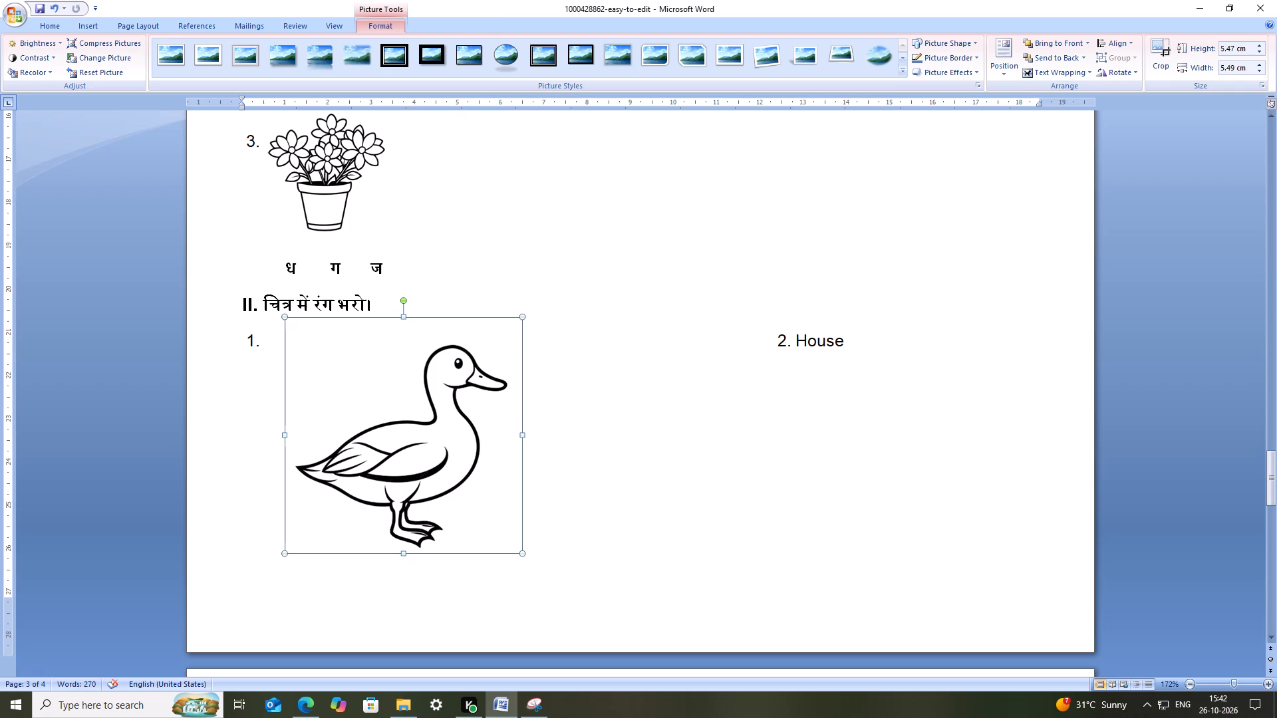
{"action": "left_click_drag", "start_coordinate": [523, 554], "coordinate": [585, 580]}
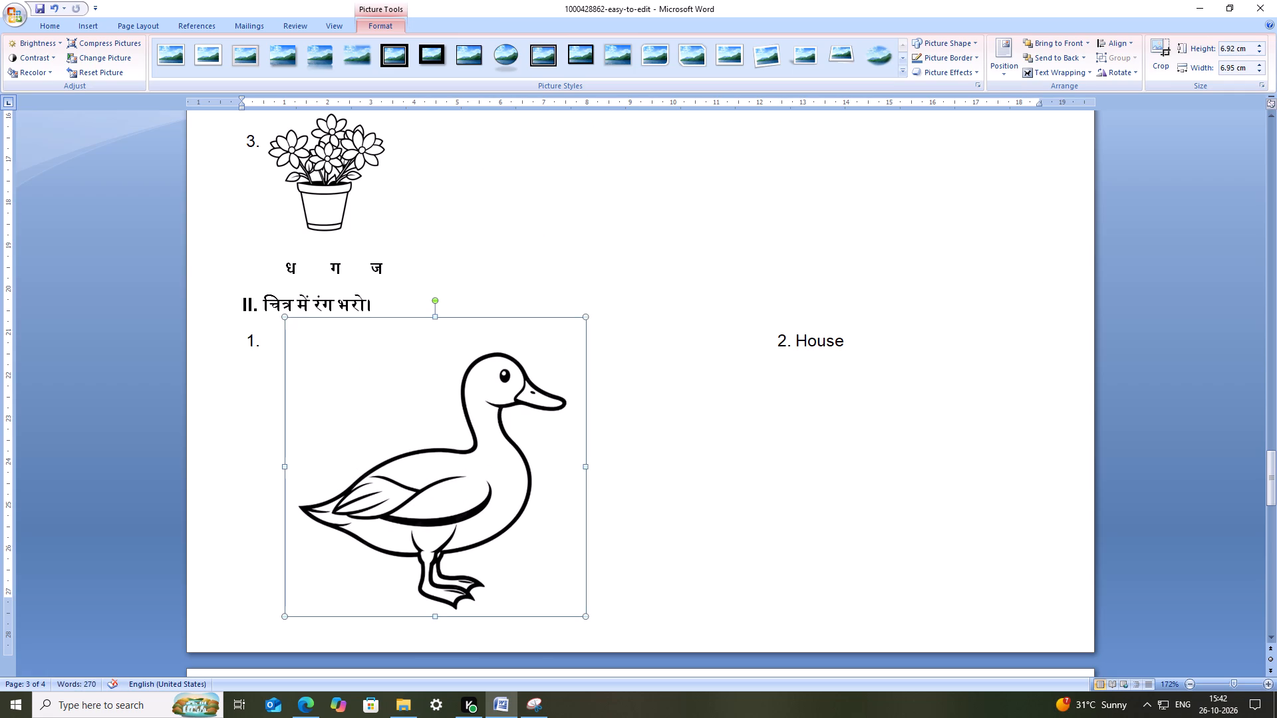
{"action": "left_click", "coordinate": [693, 491]}
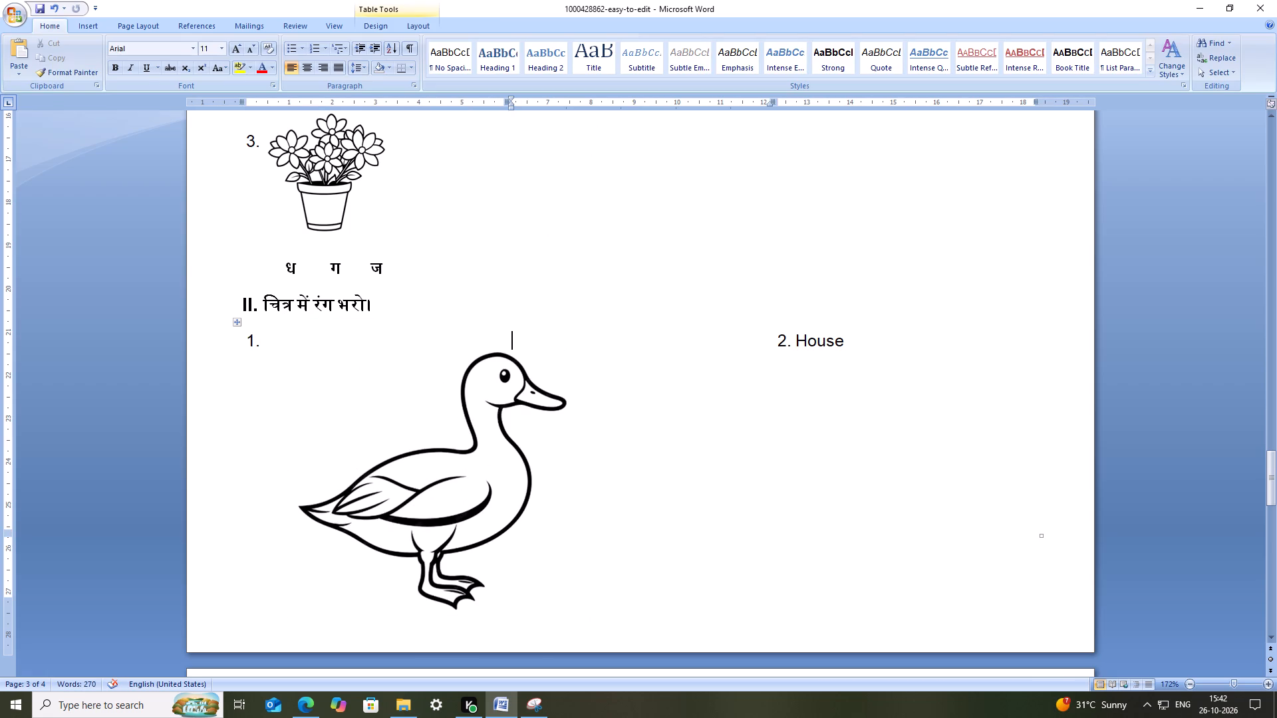
Save the document.
{"action": "key", "text": "ctrl+s"}
{"action": "key", "text": "ctrl+s"}
Delete the word House after number 2 of the colouring question, keeping the number.
{"action": "left_click", "coordinate": [863, 339]}
{"action": "key", "text": "BackSpace"}
{"action": "key", "text": "BackSpace"}
{"action": "key", "text": "BackSpace"}
{"action": "key", "text": "BackSpace"}
{"action": "key", "text": "BackSpace"}
Switch to Edge, replace "waves" with "ouse" in the image search, and open the "House line icon" result.
{"action": "left_click", "coordinate": [302, 717]}
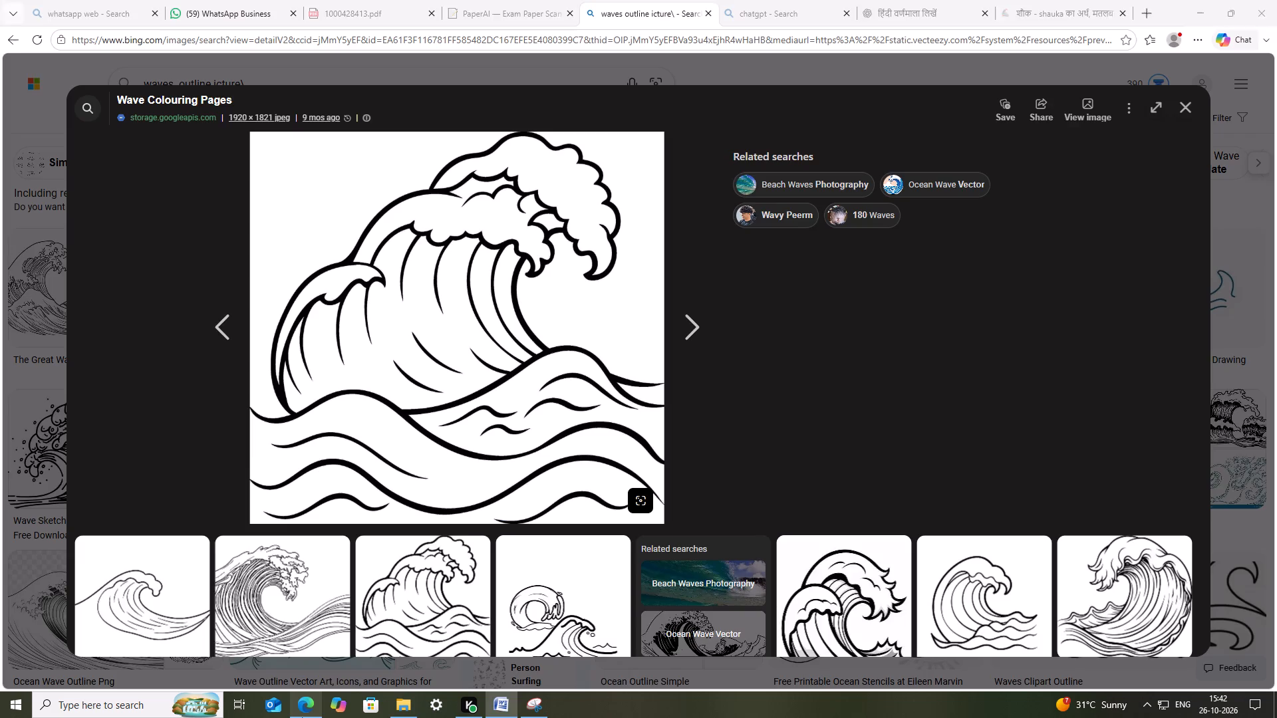
{"action": "left_click", "coordinate": [1179, 103]}
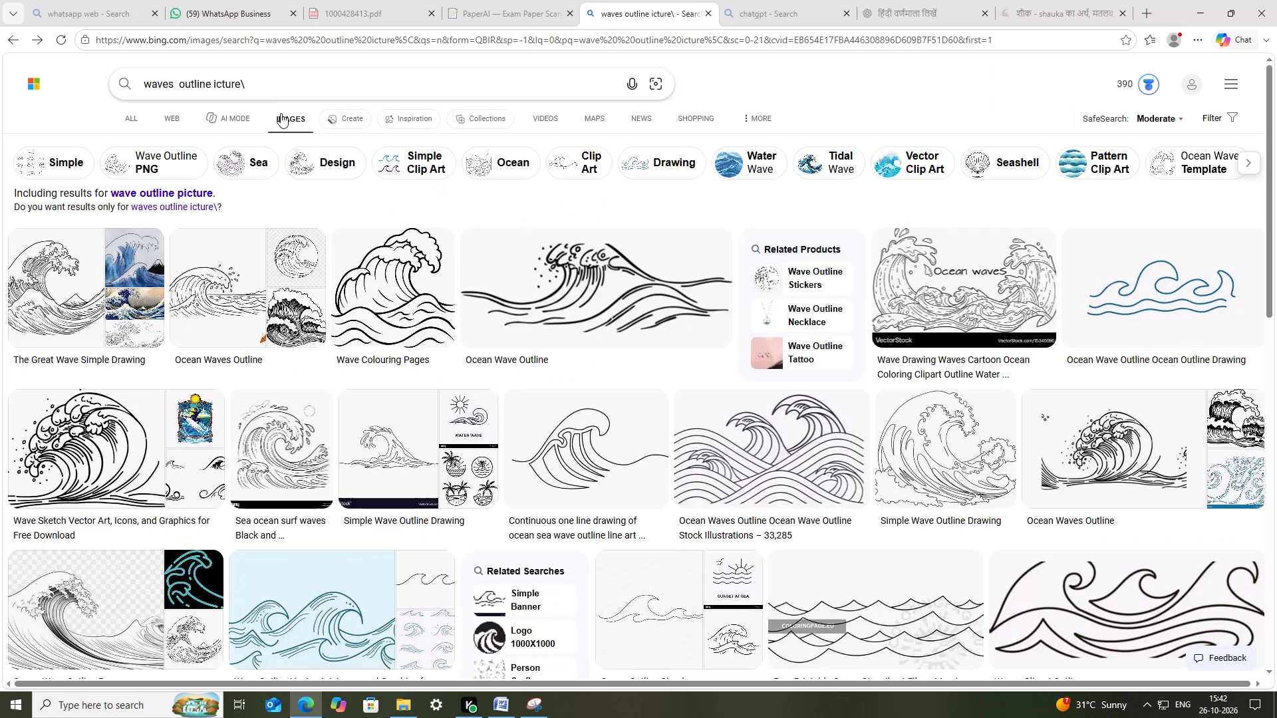
{"action": "left_click_drag", "start_coordinate": [178, 84], "coordinate": [16, 114]}
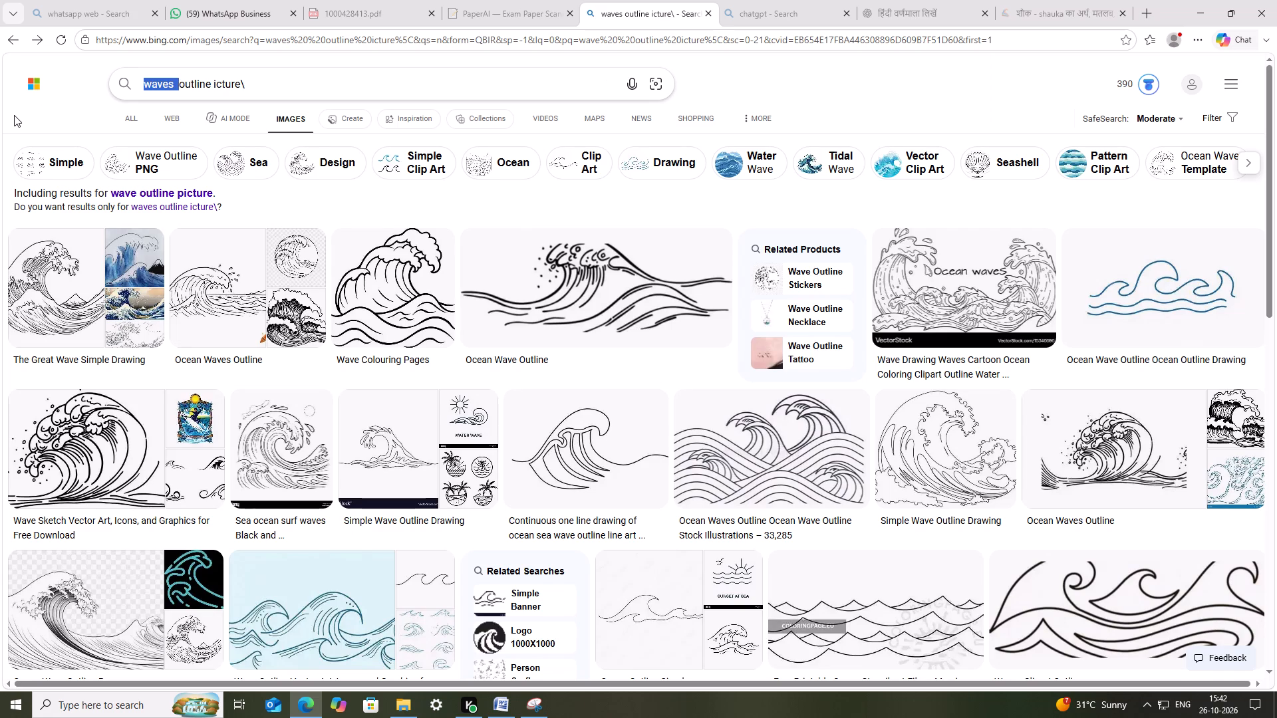
{"action": "type", "text": "ouse"}
{"action": "key", "text": "Return"}
{"action": "key", "text": "space"}
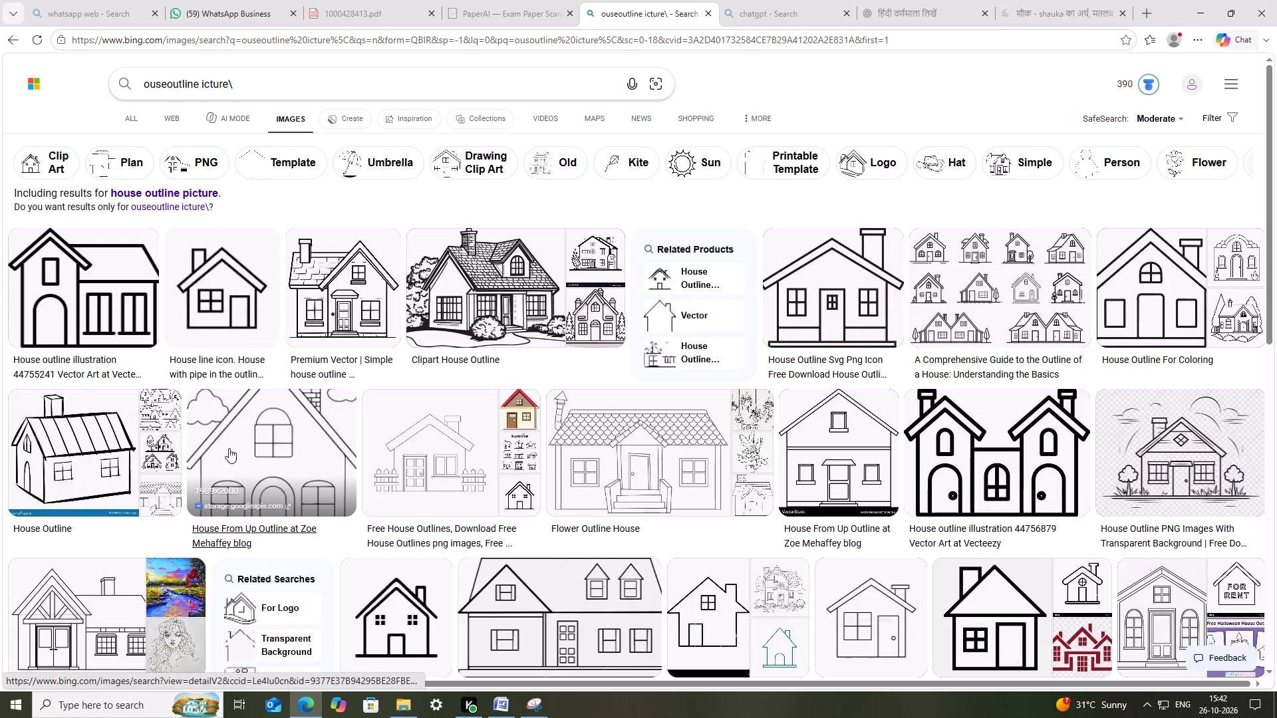
{"action": "left_click", "coordinate": [239, 295]}
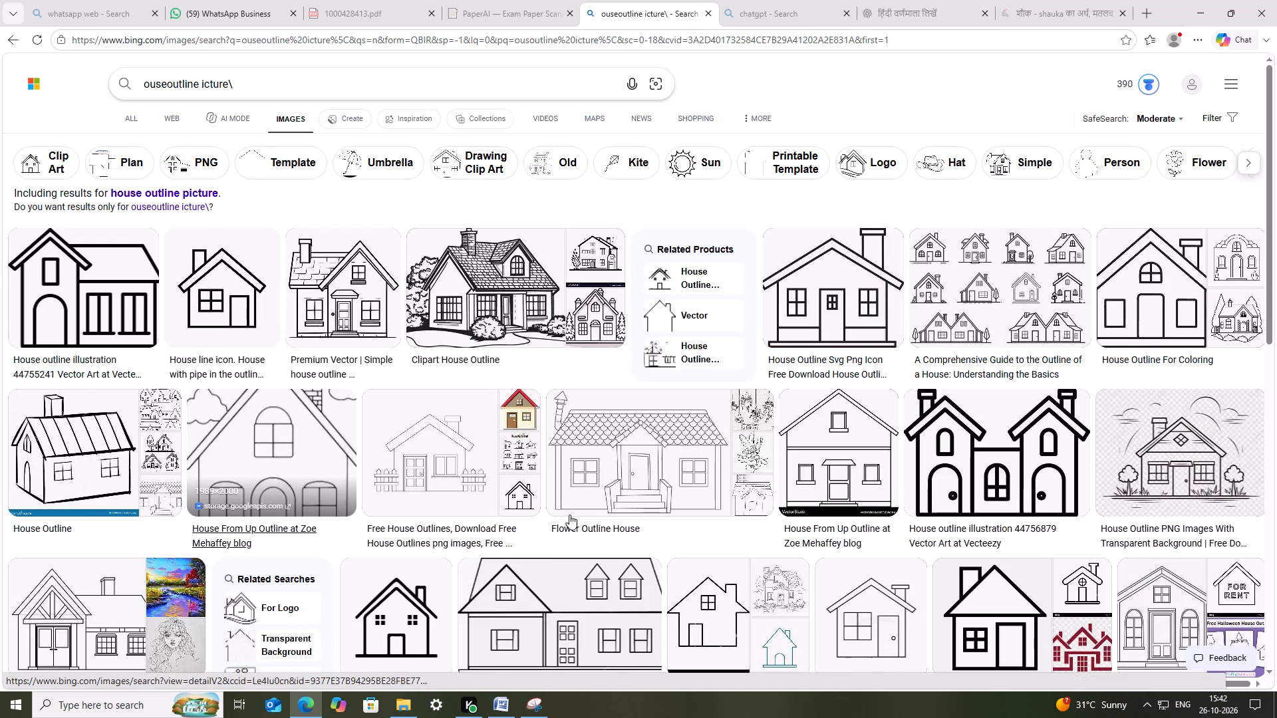
Capture the enlarged house line icon with Snipping Tool and save it as "huse" in the images folder.
{"action": "left_click", "coordinate": [529, 706]}
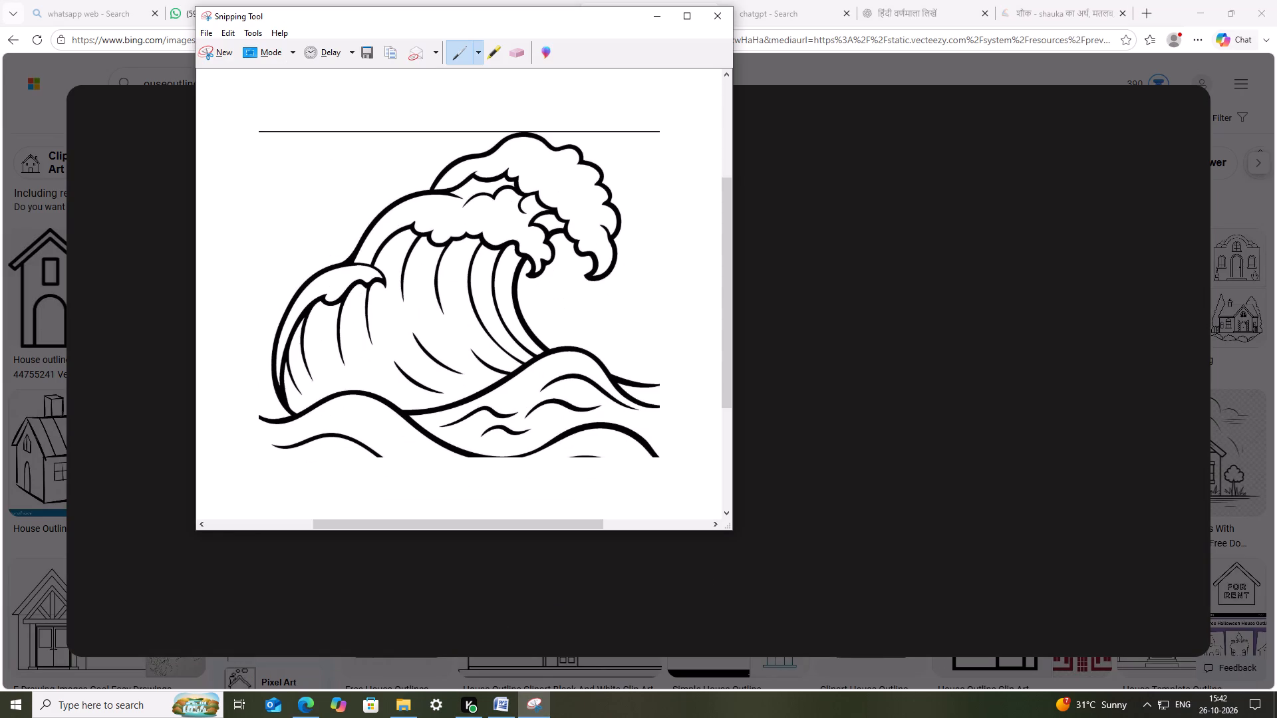
{"action": "left_click", "coordinate": [227, 57]}
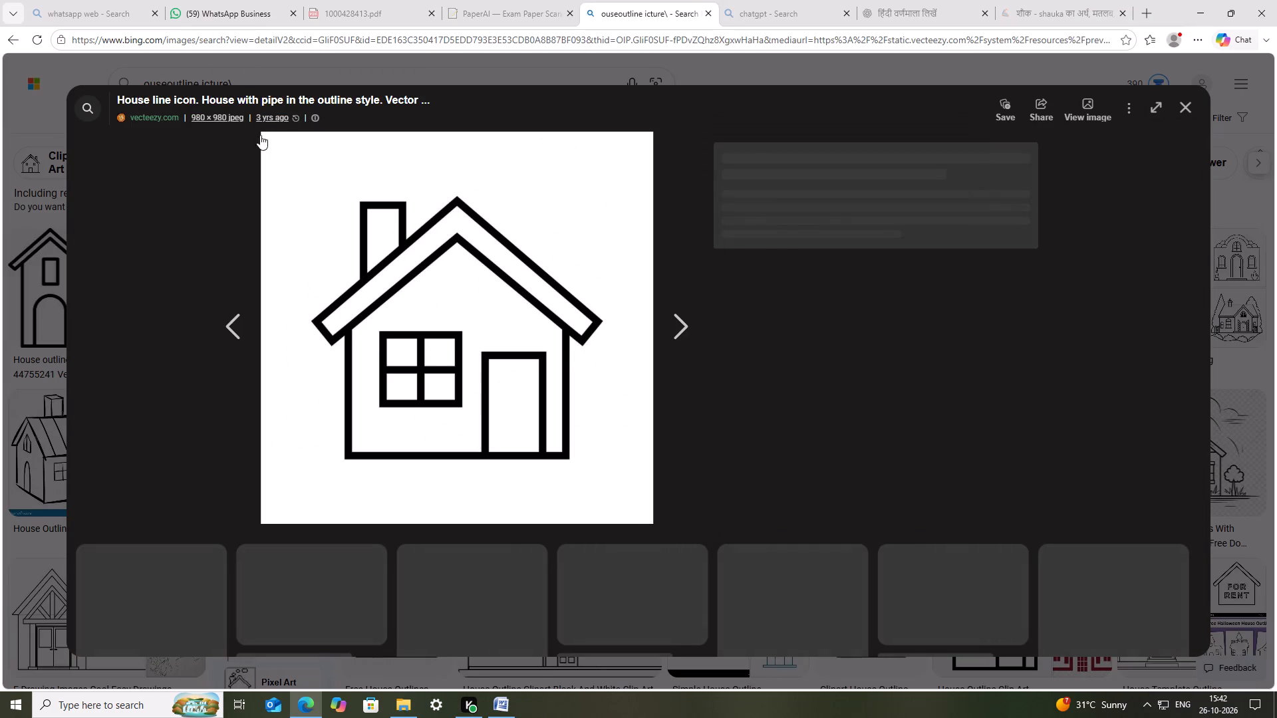
{"action": "left_click_drag", "start_coordinate": [269, 134], "coordinate": [644, 488]}
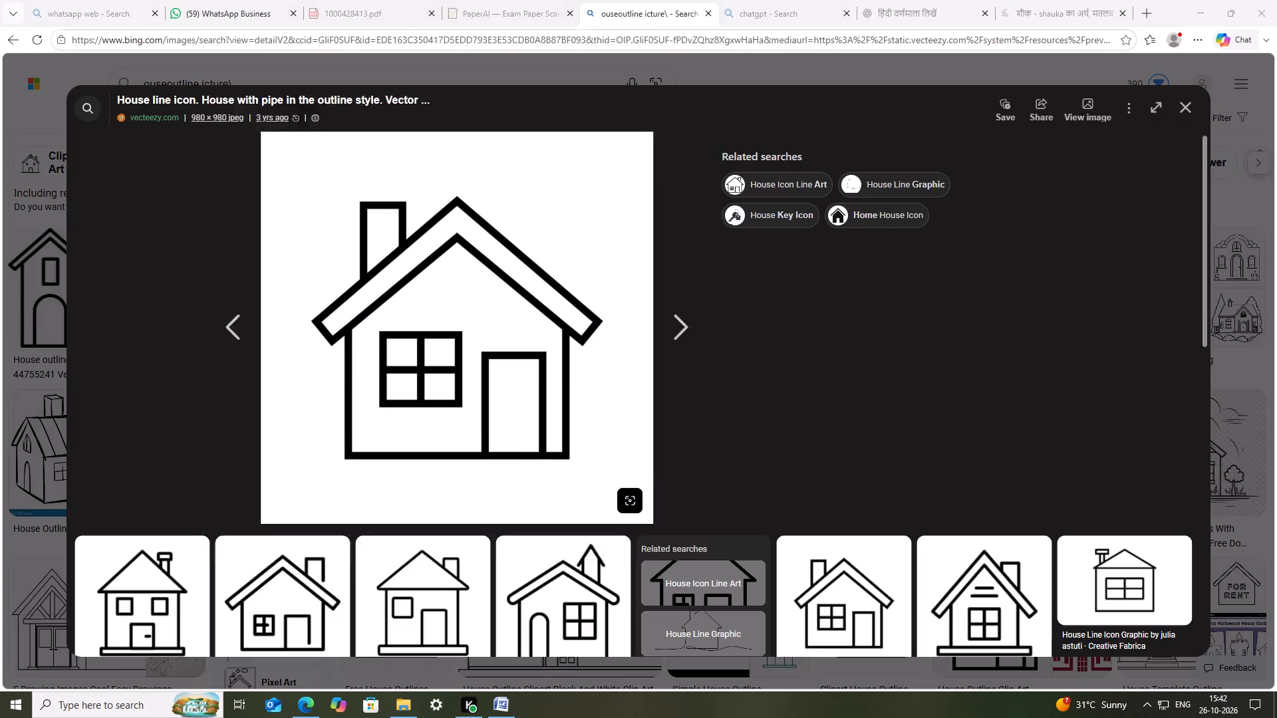
{"action": "left_click", "coordinate": [378, 57]}
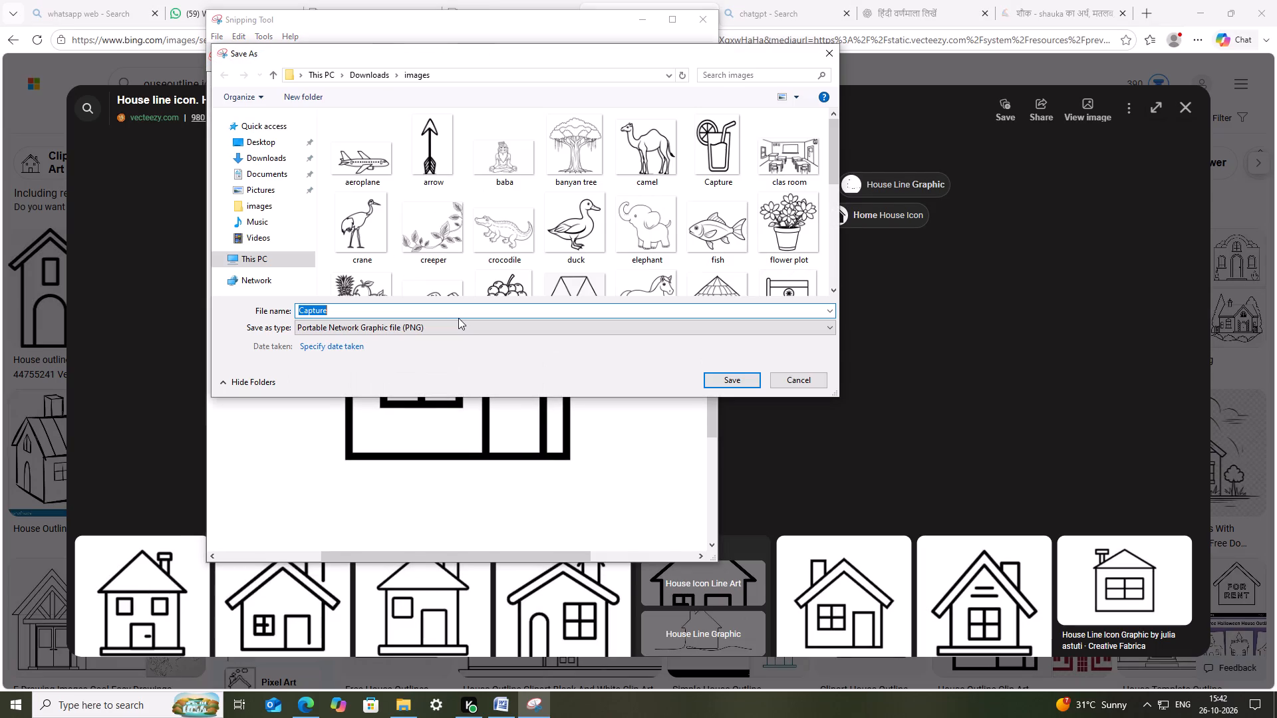
{"action": "key", "text": "h"}
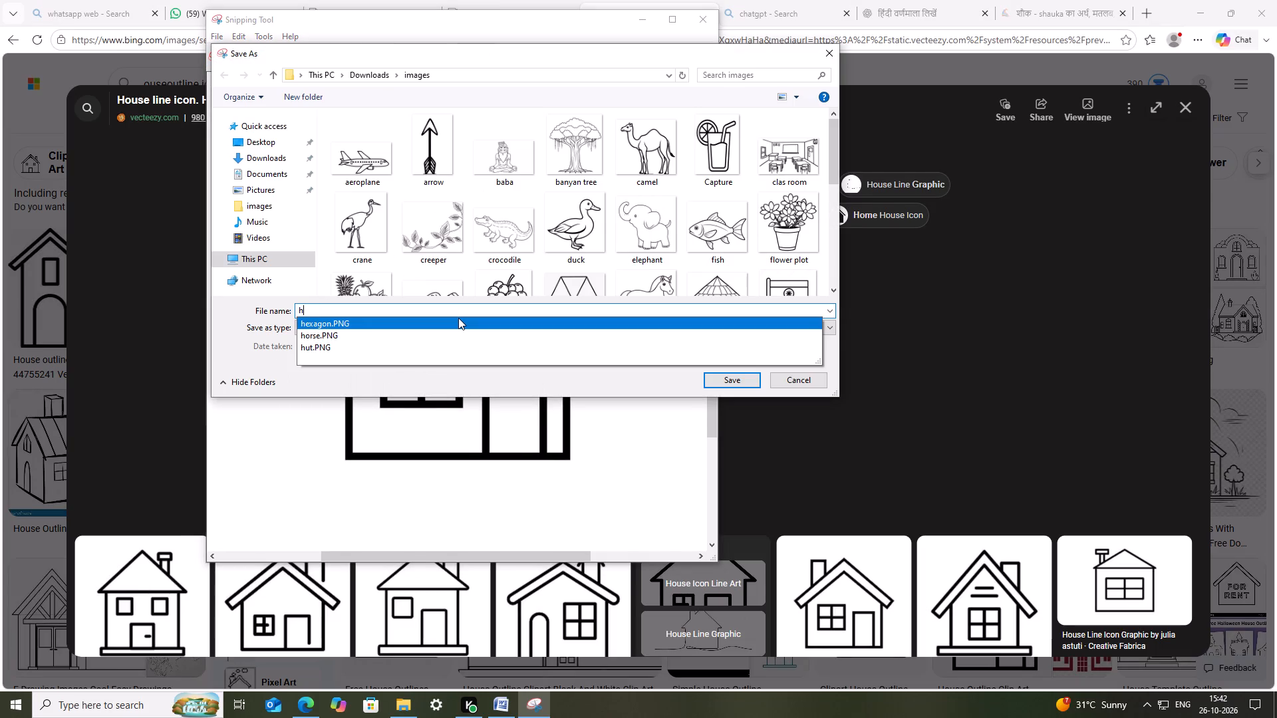
{"action": "type", "text": "use"}
{"action": "key", "text": "Return"}
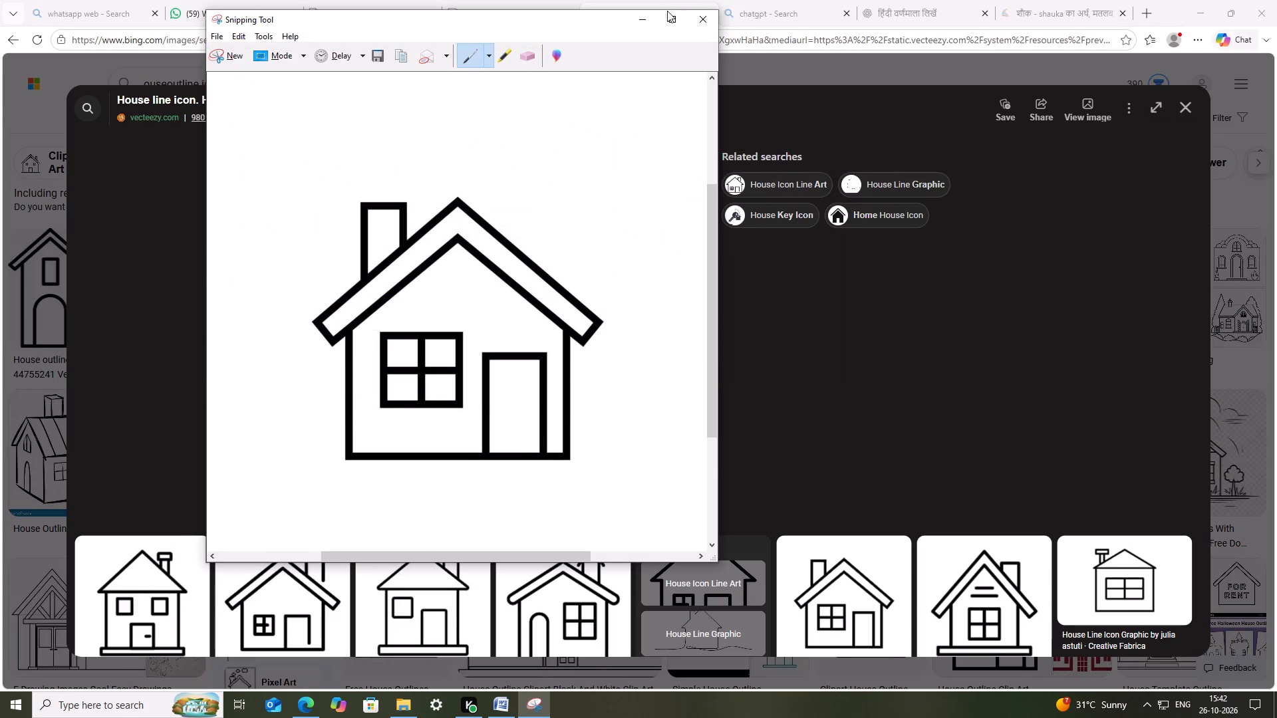
{"action": "left_click", "coordinate": [650, 18]}
Switch to Word and insert the "huse" picture from the images folder after number 2 of the colouring question.
{"action": "left_click", "coordinate": [503, 695]}
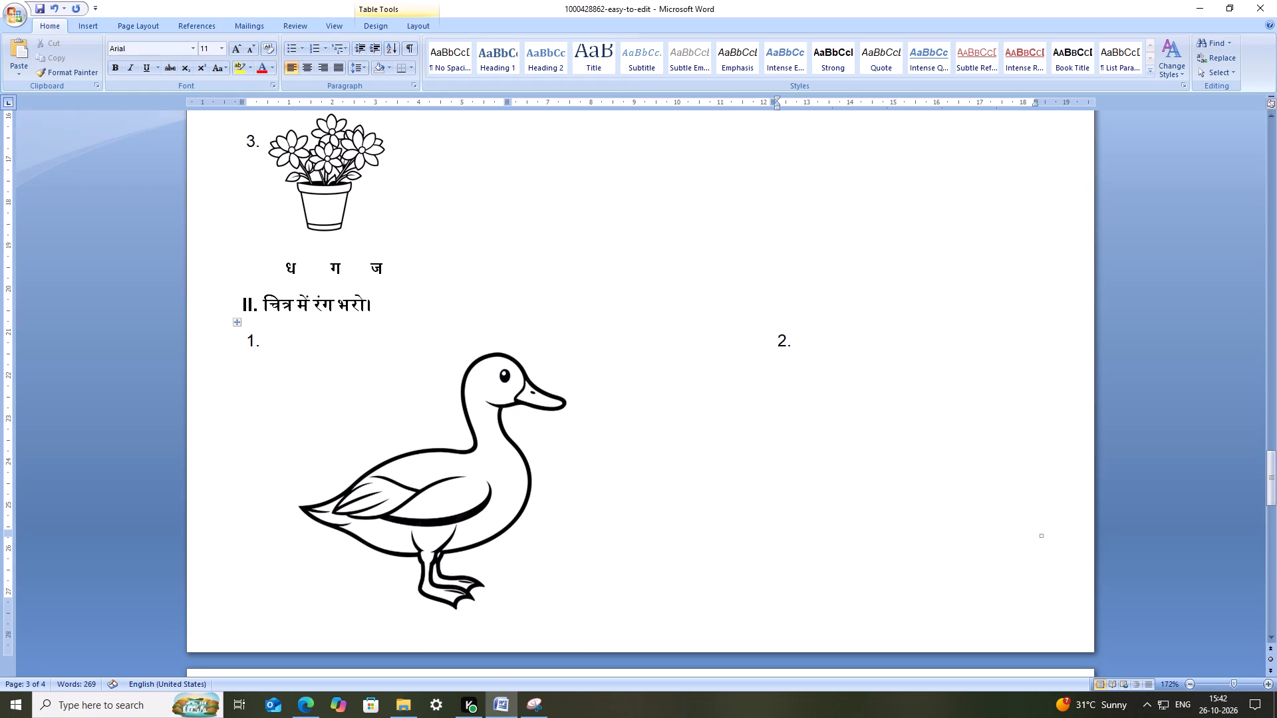
{"action": "left_click", "coordinate": [89, 27]}
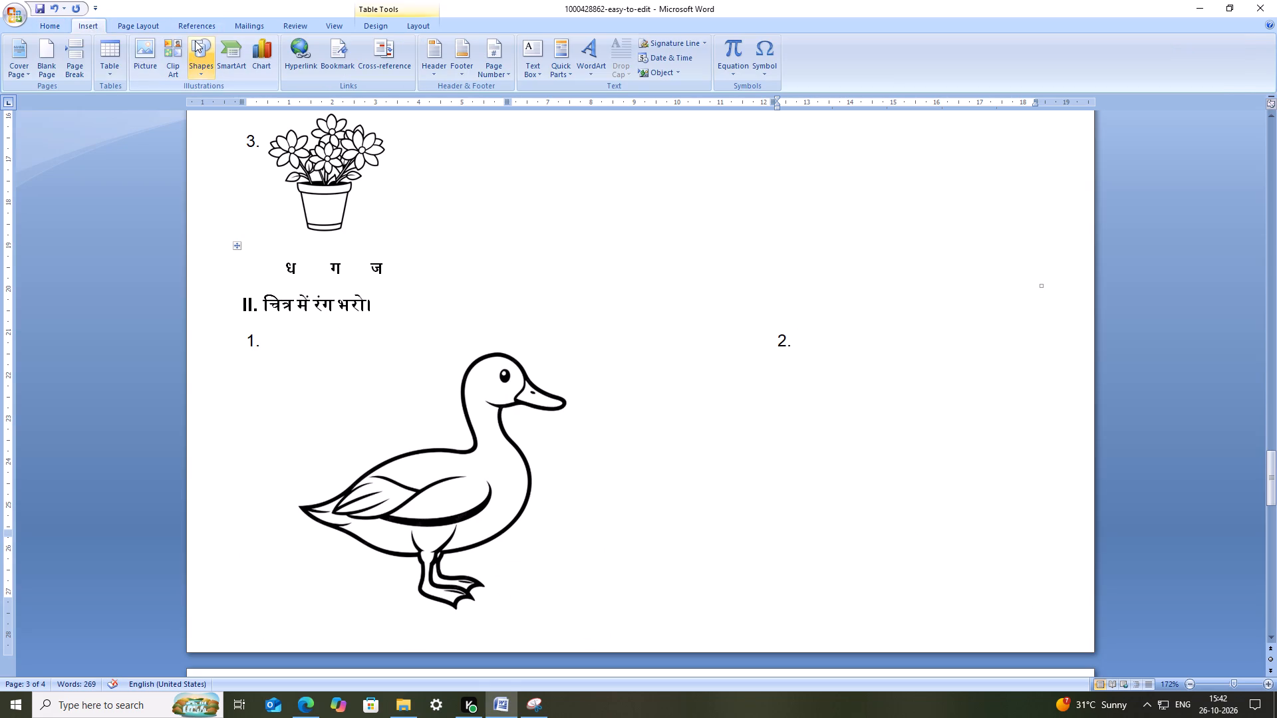
{"action": "left_click", "coordinate": [141, 52]}
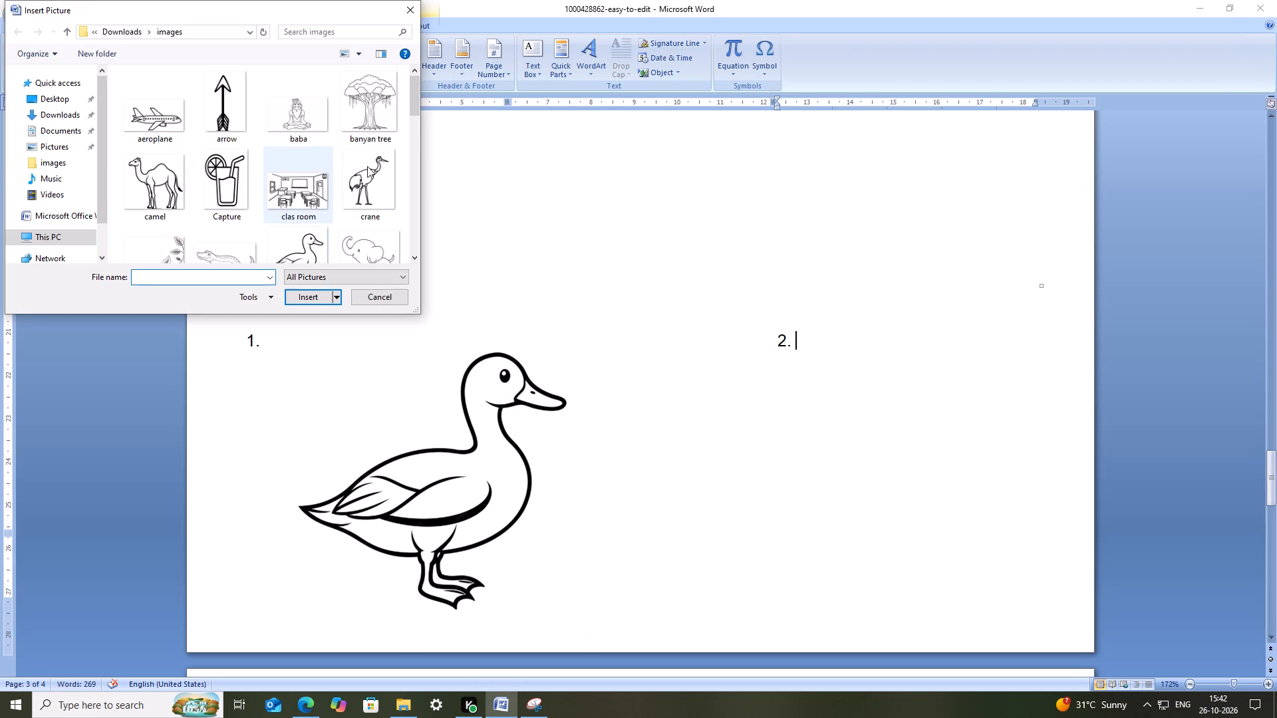
{"action": "scroll", "coordinate": [364, 185], "scroll_direction": "down", "scroll_amount": 4}
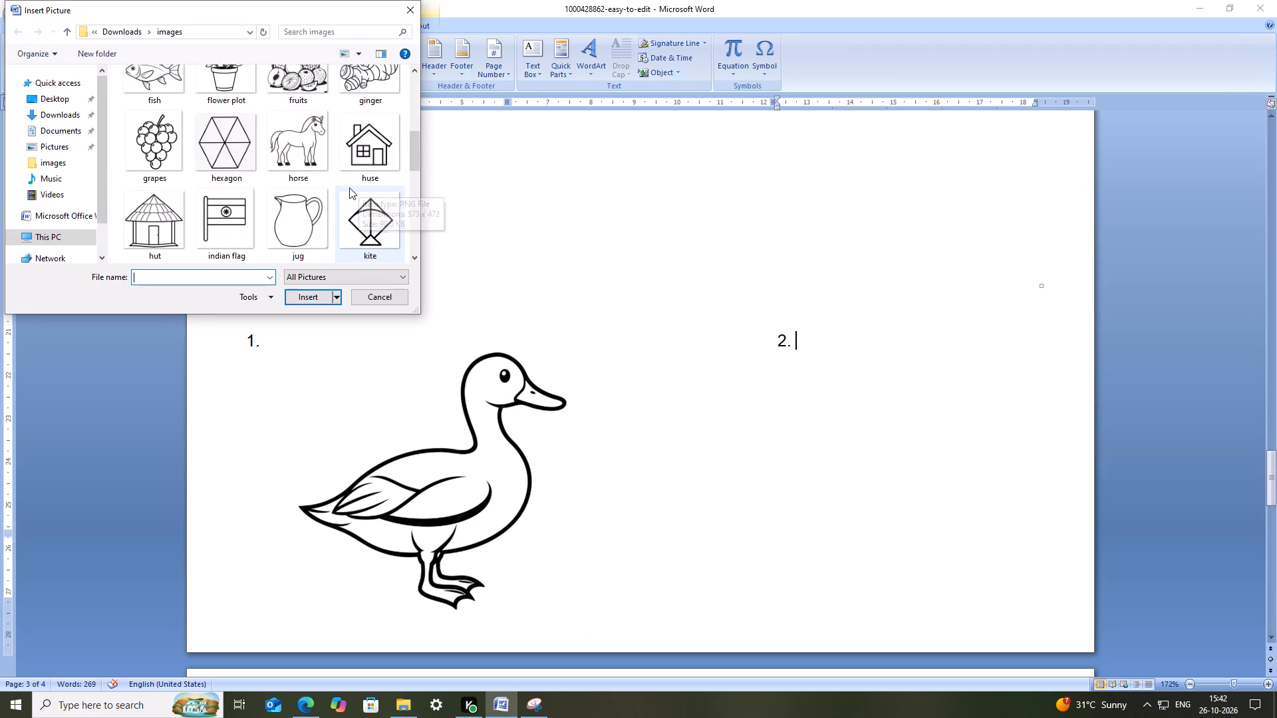
{"action": "scroll", "coordinate": [349, 191], "scroll_direction": "down", "scroll_amount": 3}
{"action": "scroll", "coordinate": [374, 197], "scroll_direction": "up", "scroll_amount": 1}
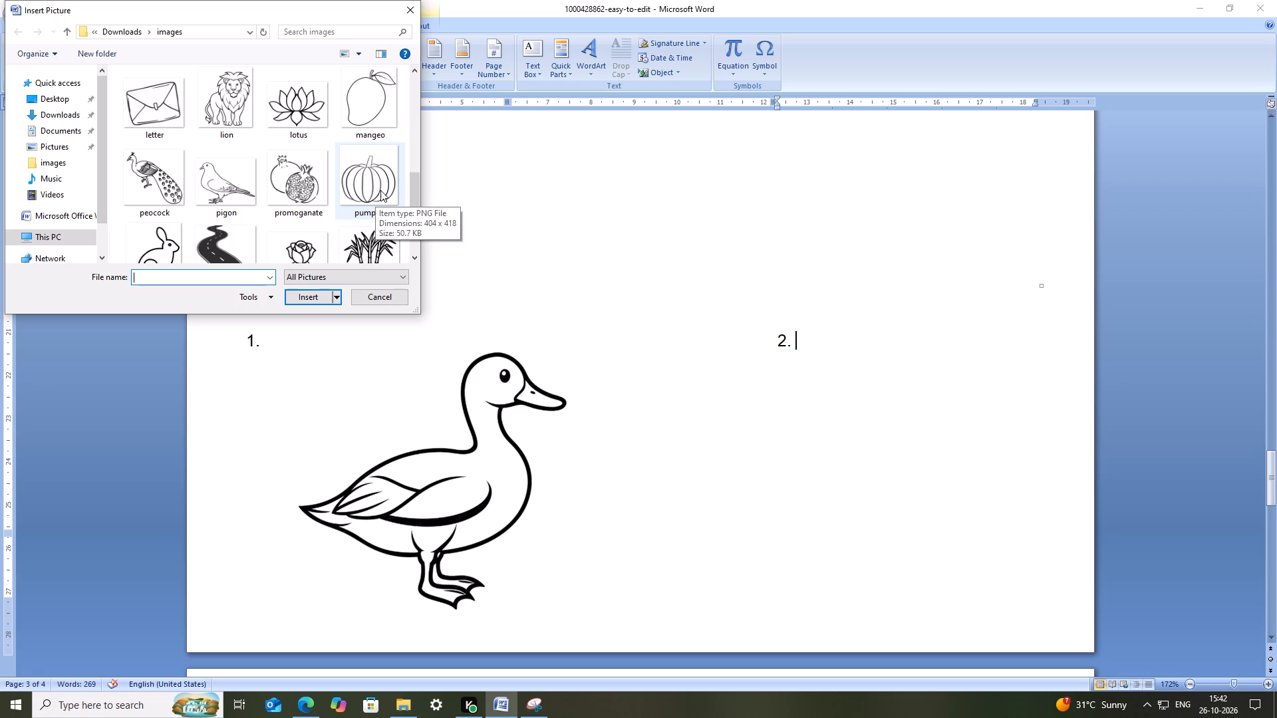
{"action": "scroll", "coordinate": [380, 160], "scroll_direction": "up", "scroll_amount": 4}
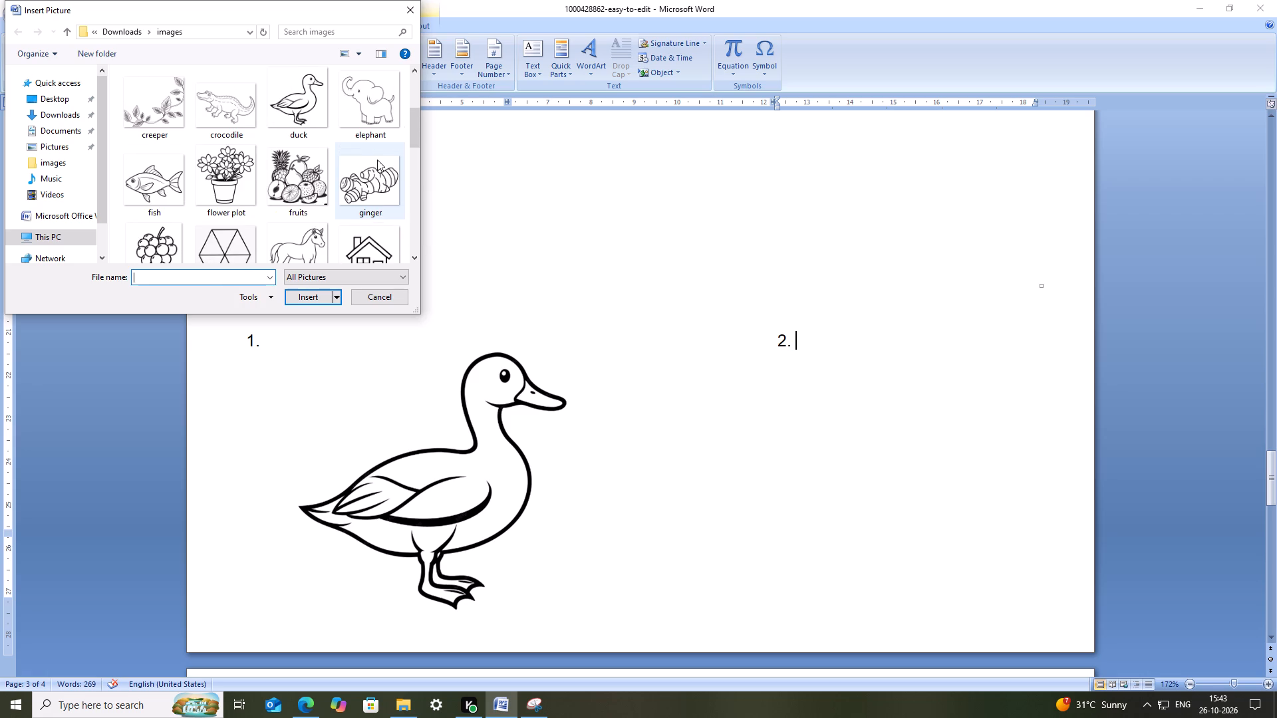
{"action": "scroll", "coordinate": [337, 148], "scroll_direction": "up", "scroll_amount": 2}
{"action": "scroll", "coordinate": [337, 144], "scroll_direction": "down", "scroll_amount": 2}
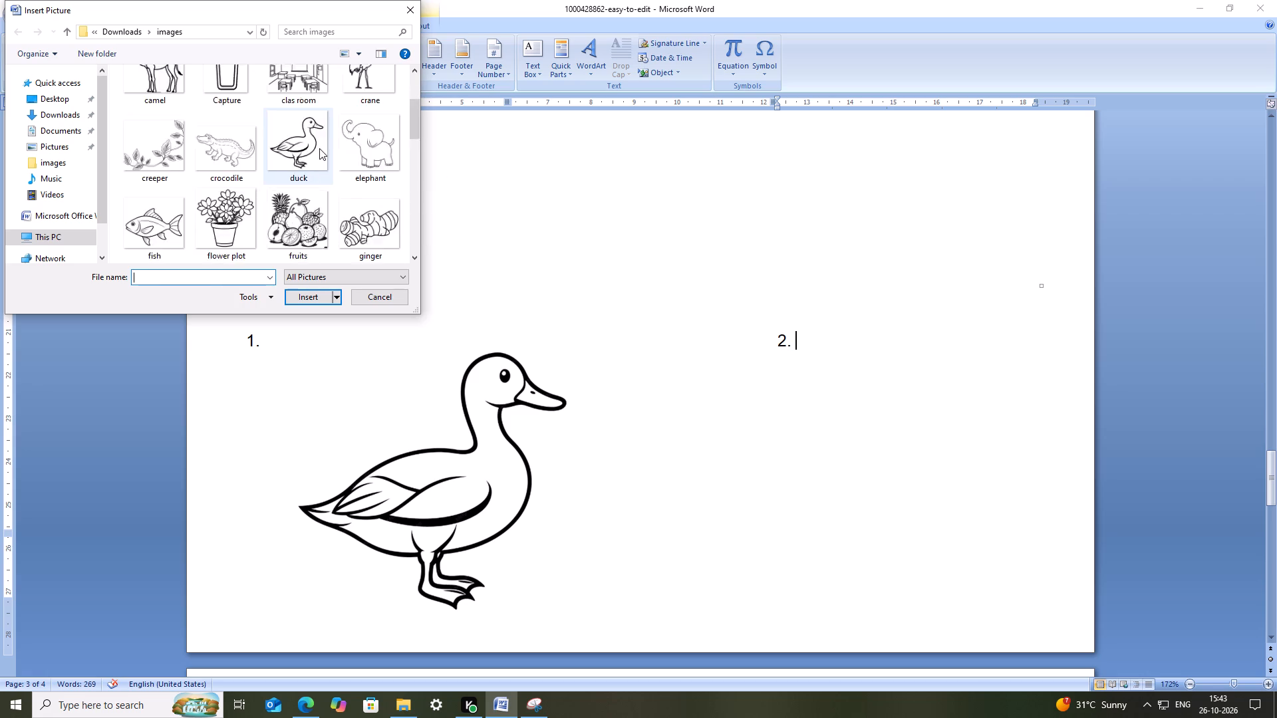
{"action": "scroll", "coordinate": [319, 148], "scroll_direction": "down", "scroll_amount": 3}
{"action": "left_click", "coordinate": [368, 88]}
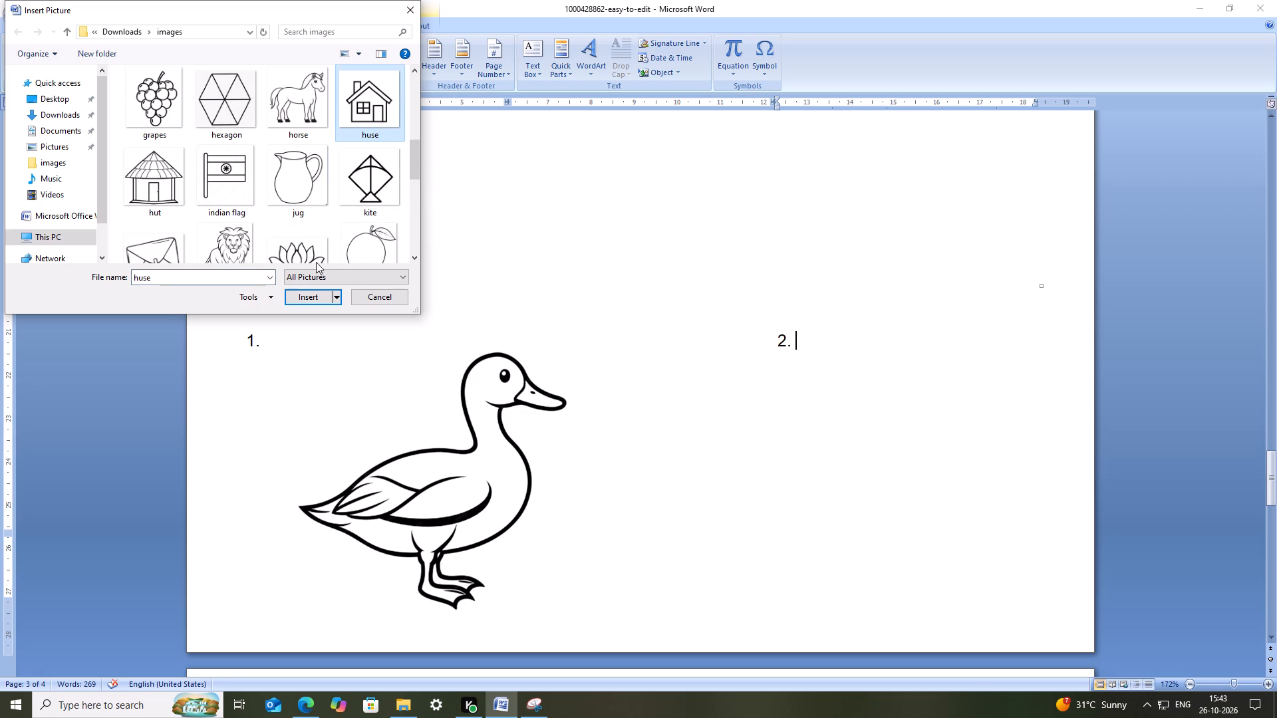
{"action": "left_click", "coordinate": [322, 297]}
Set the house picture's text wrapping to In Front of Text.
{"action": "right_click", "coordinate": [635, 380]}
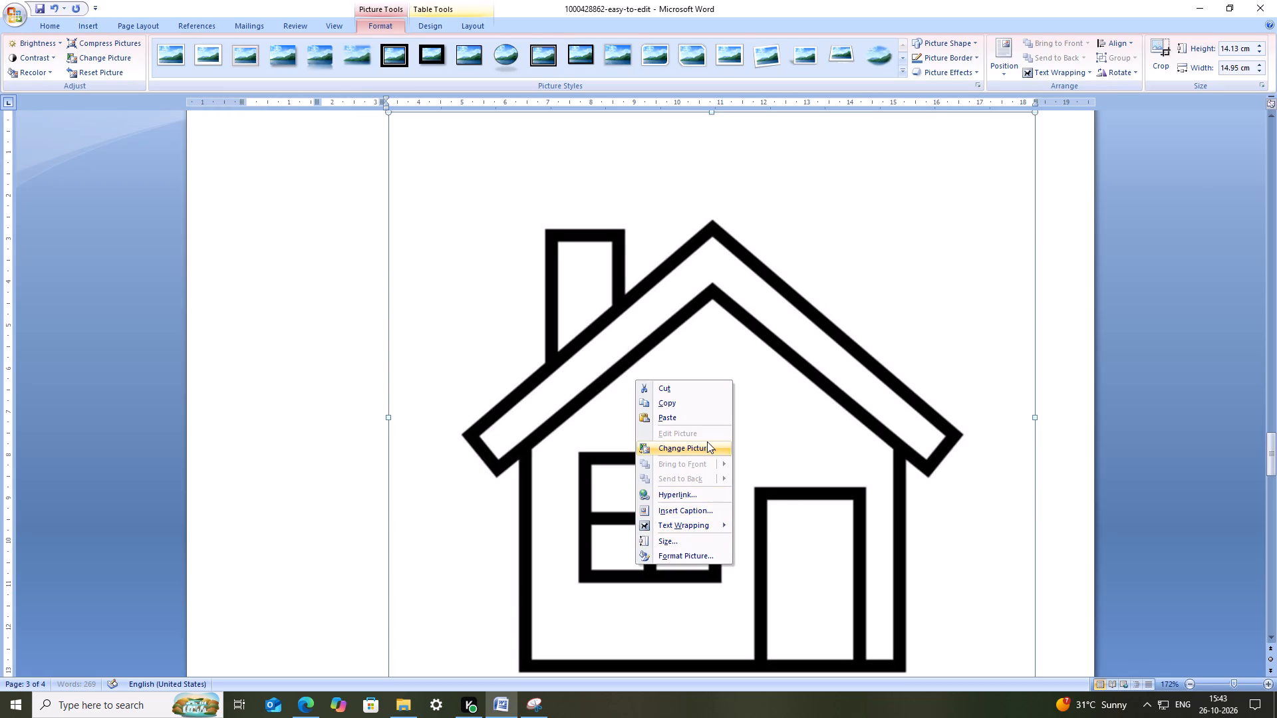
{"action": "left_click", "coordinate": [723, 530]}
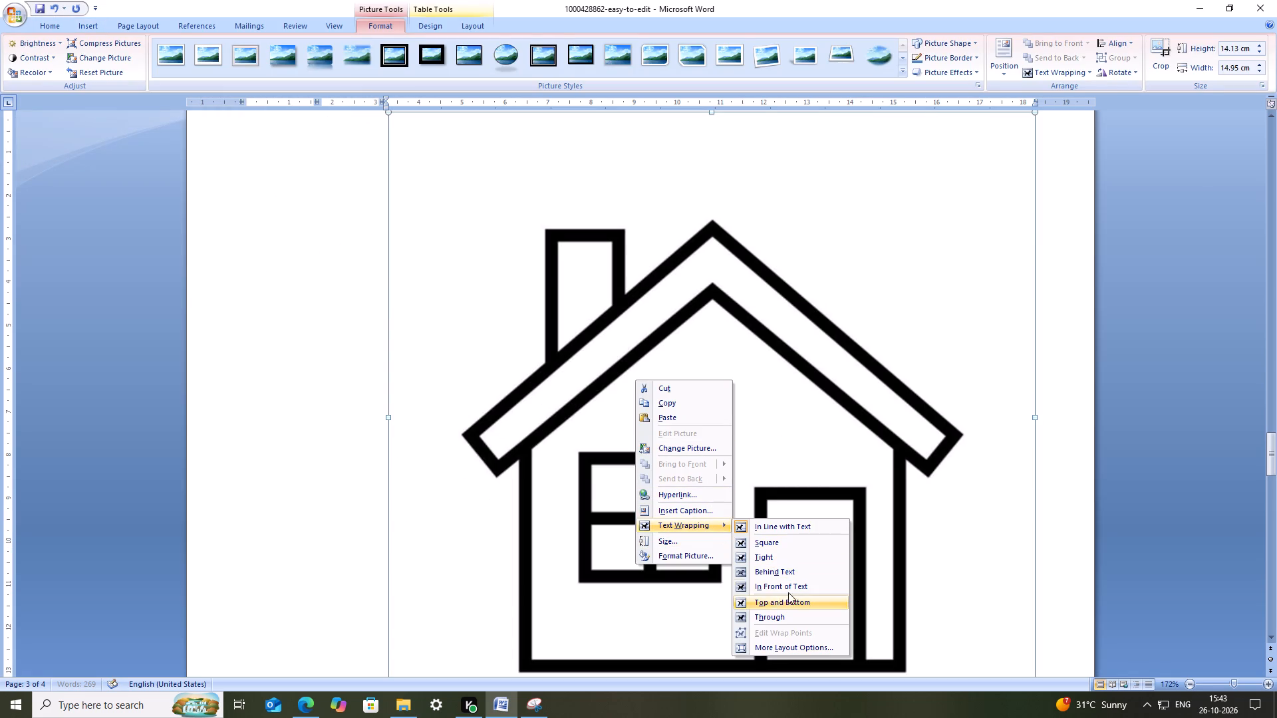
{"action": "left_click", "coordinate": [795, 590]}
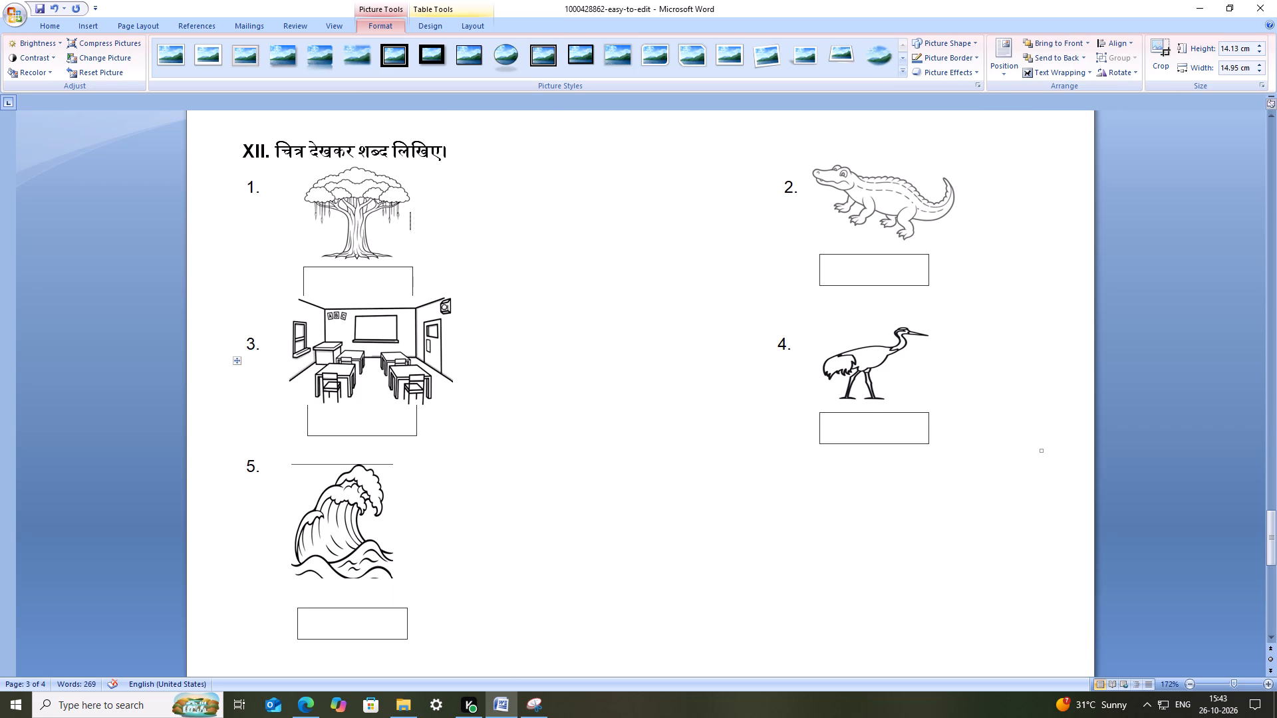
Shrink question XII's classroom picture to about 2.16 cm high by 2.85 cm wide and fit it above its answer box.
{"action": "left_click", "coordinate": [358, 355]}
{"action": "left_click_drag", "start_coordinate": [360, 356], "coordinate": [476, 394]}
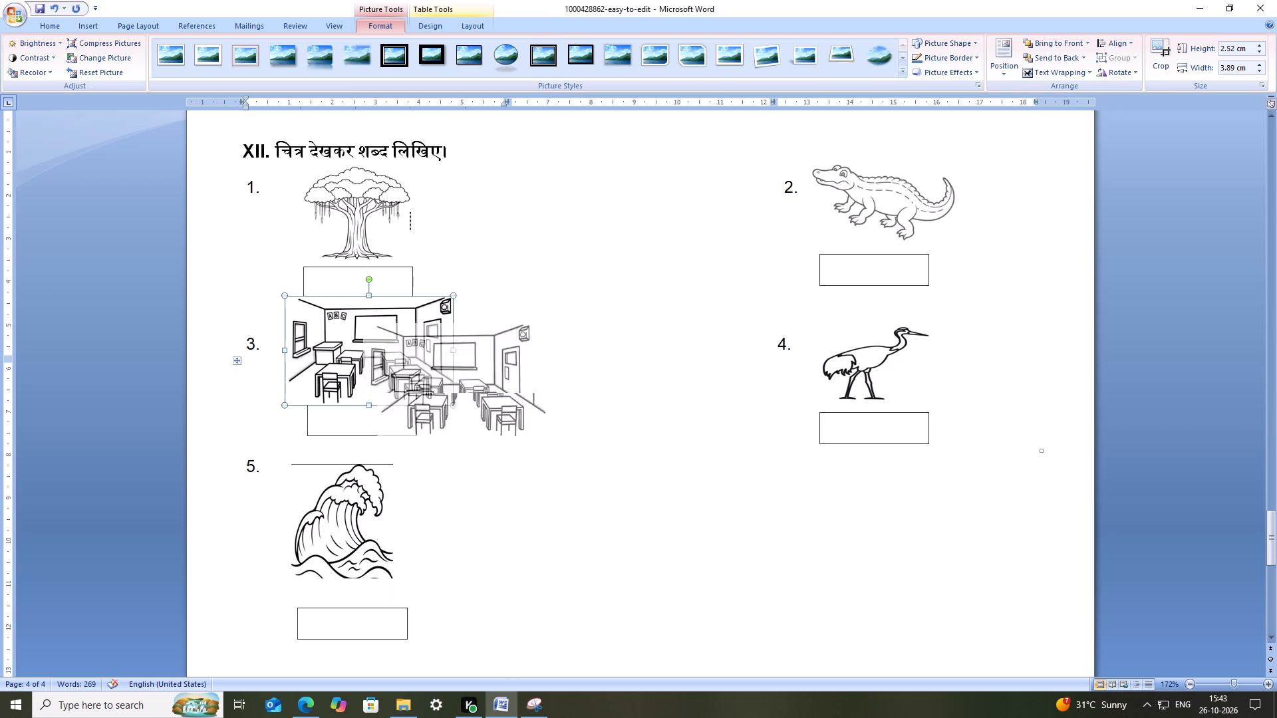
{"action": "left_click_drag", "start_coordinate": [476, 394], "coordinate": [576, 467]}
{"action": "left_click_drag", "start_coordinate": [571, 451], "coordinate": [358, 349]}
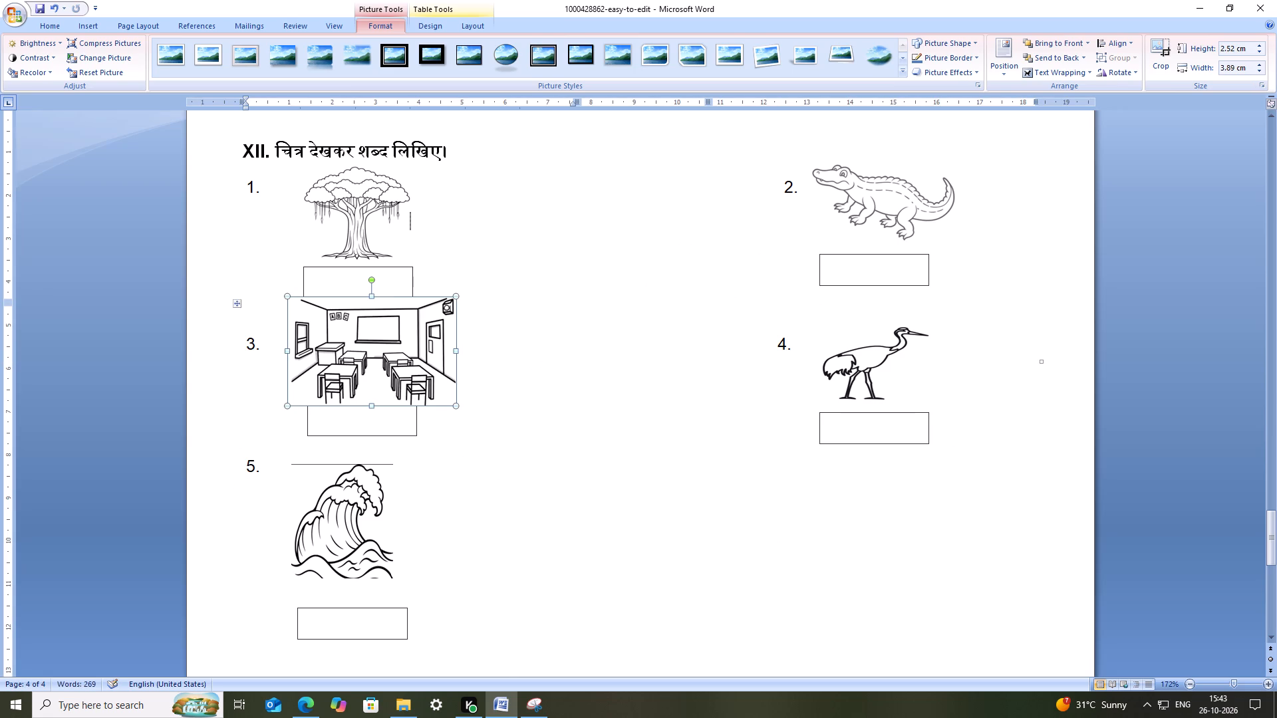
{"action": "left_click_drag", "start_coordinate": [455, 294], "coordinate": [410, 312]}
{"action": "left_click_drag", "start_coordinate": [366, 343], "coordinate": [385, 336]}
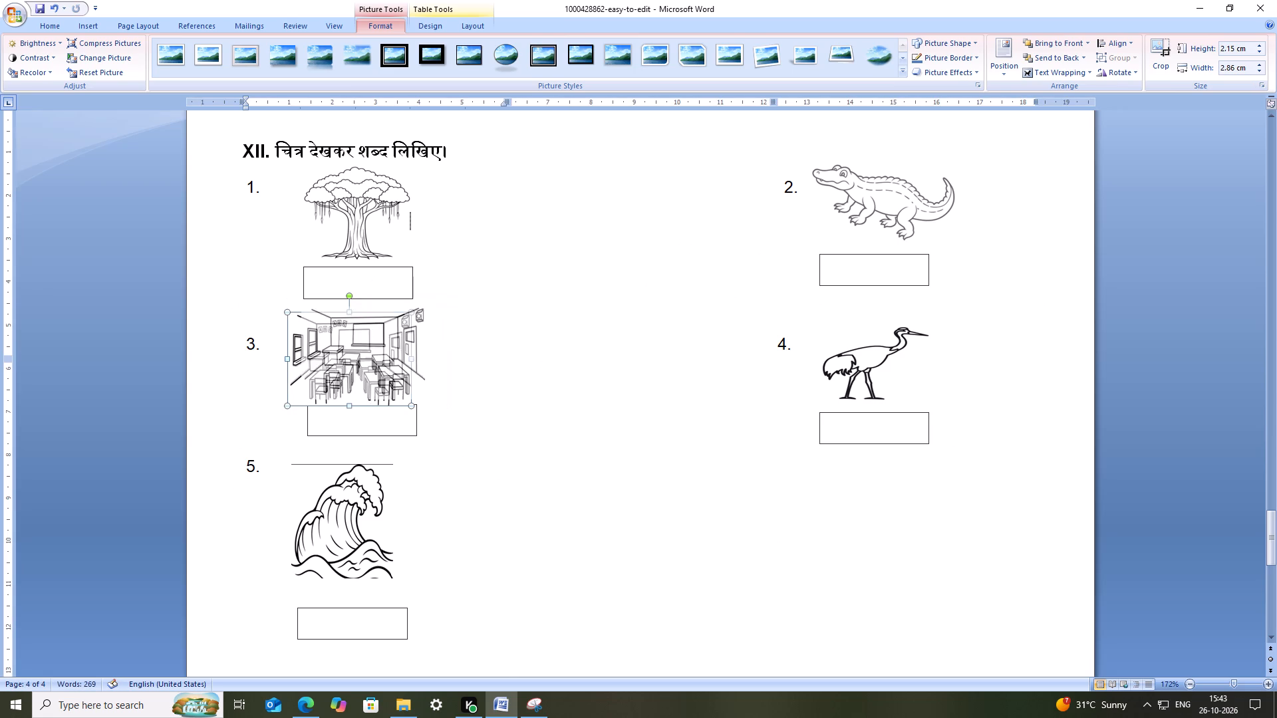
{"action": "left_click_drag", "start_coordinate": [385, 336], "coordinate": [386, 335]}
{"action": "left_click", "coordinate": [392, 342]}
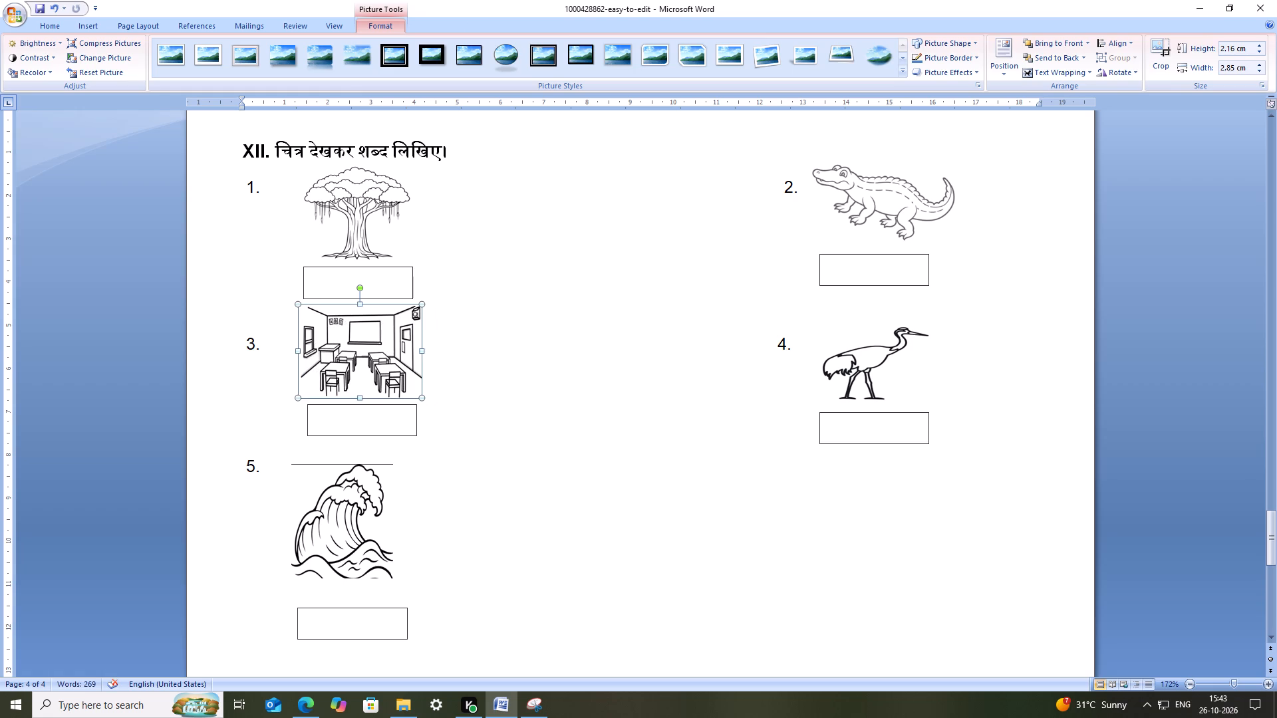
{"action": "left_click", "coordinate": [779, 455]}
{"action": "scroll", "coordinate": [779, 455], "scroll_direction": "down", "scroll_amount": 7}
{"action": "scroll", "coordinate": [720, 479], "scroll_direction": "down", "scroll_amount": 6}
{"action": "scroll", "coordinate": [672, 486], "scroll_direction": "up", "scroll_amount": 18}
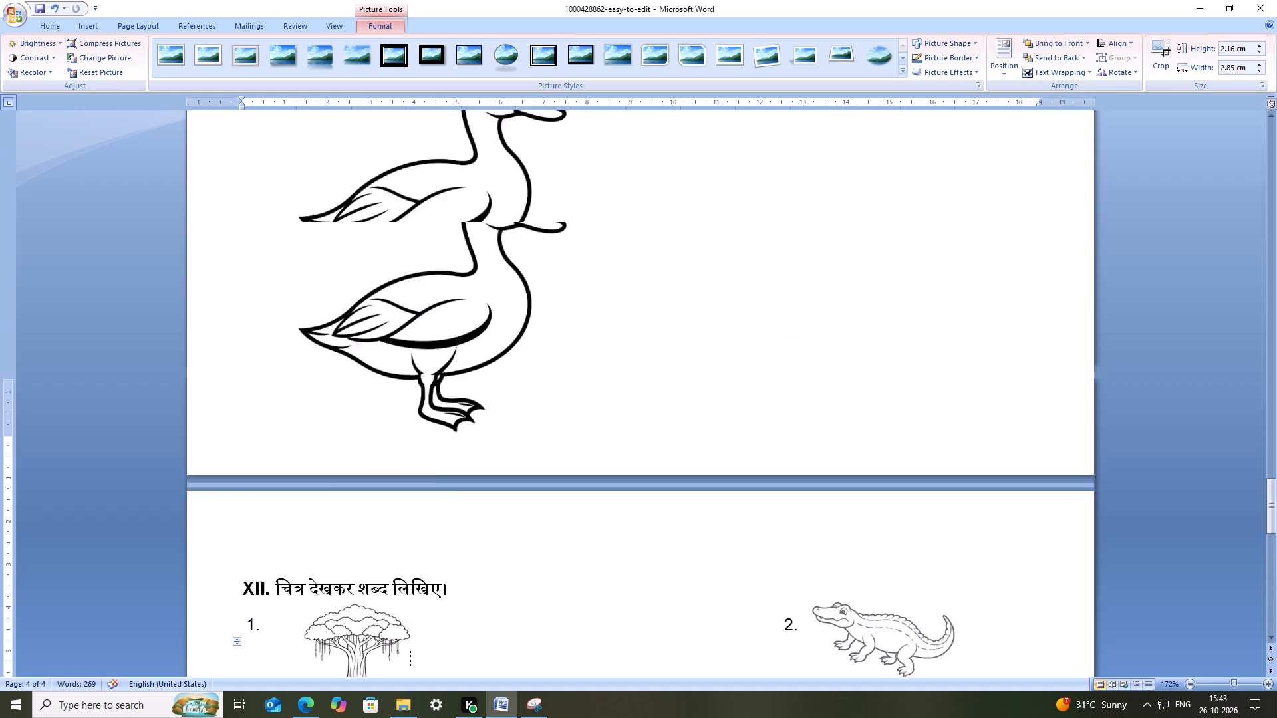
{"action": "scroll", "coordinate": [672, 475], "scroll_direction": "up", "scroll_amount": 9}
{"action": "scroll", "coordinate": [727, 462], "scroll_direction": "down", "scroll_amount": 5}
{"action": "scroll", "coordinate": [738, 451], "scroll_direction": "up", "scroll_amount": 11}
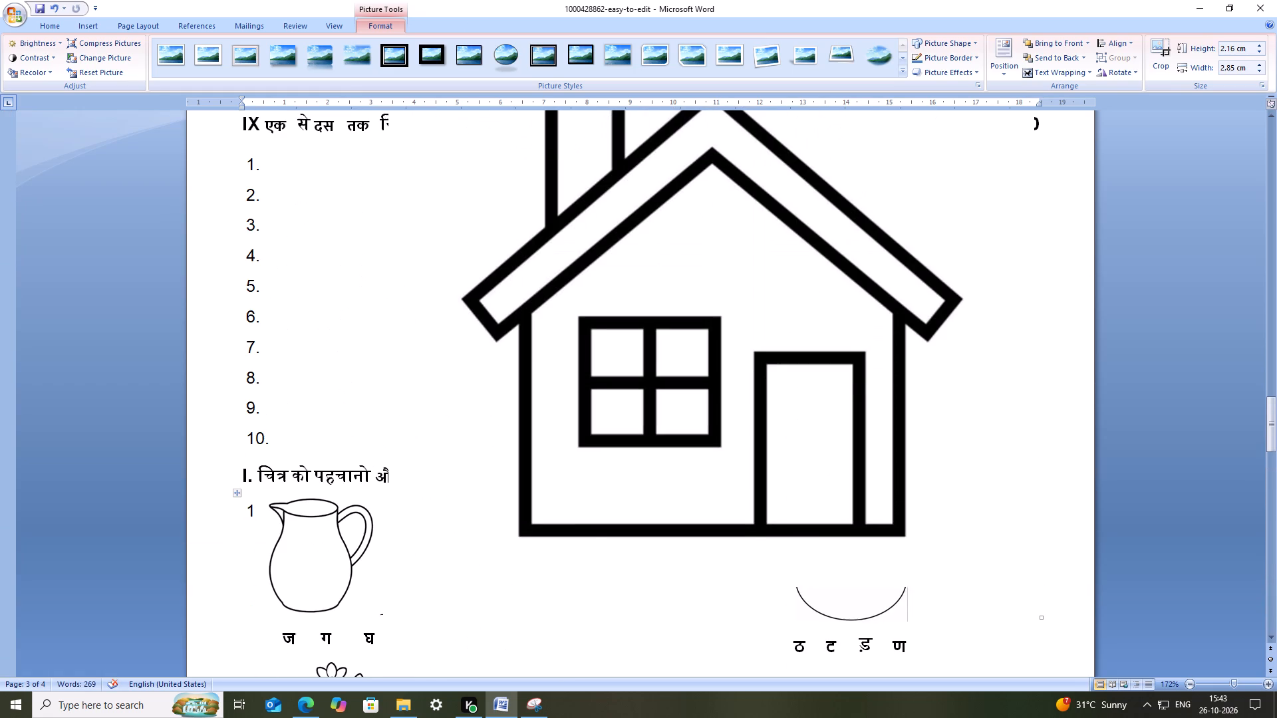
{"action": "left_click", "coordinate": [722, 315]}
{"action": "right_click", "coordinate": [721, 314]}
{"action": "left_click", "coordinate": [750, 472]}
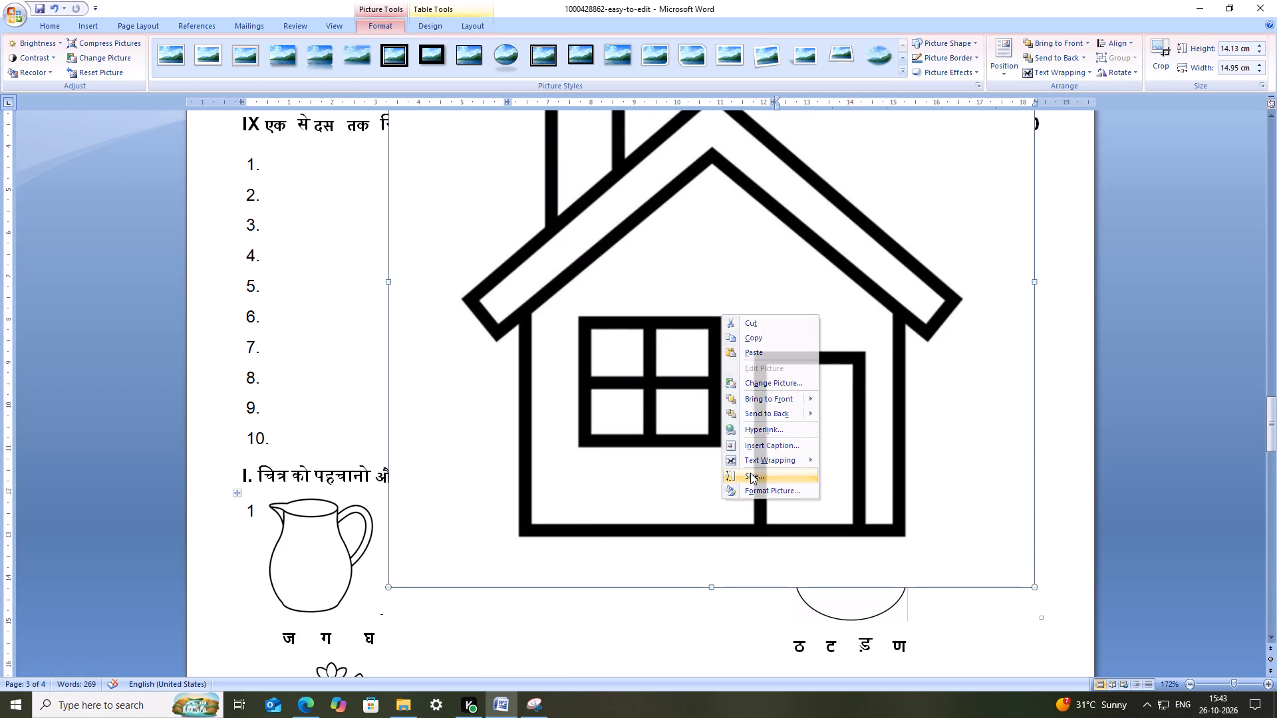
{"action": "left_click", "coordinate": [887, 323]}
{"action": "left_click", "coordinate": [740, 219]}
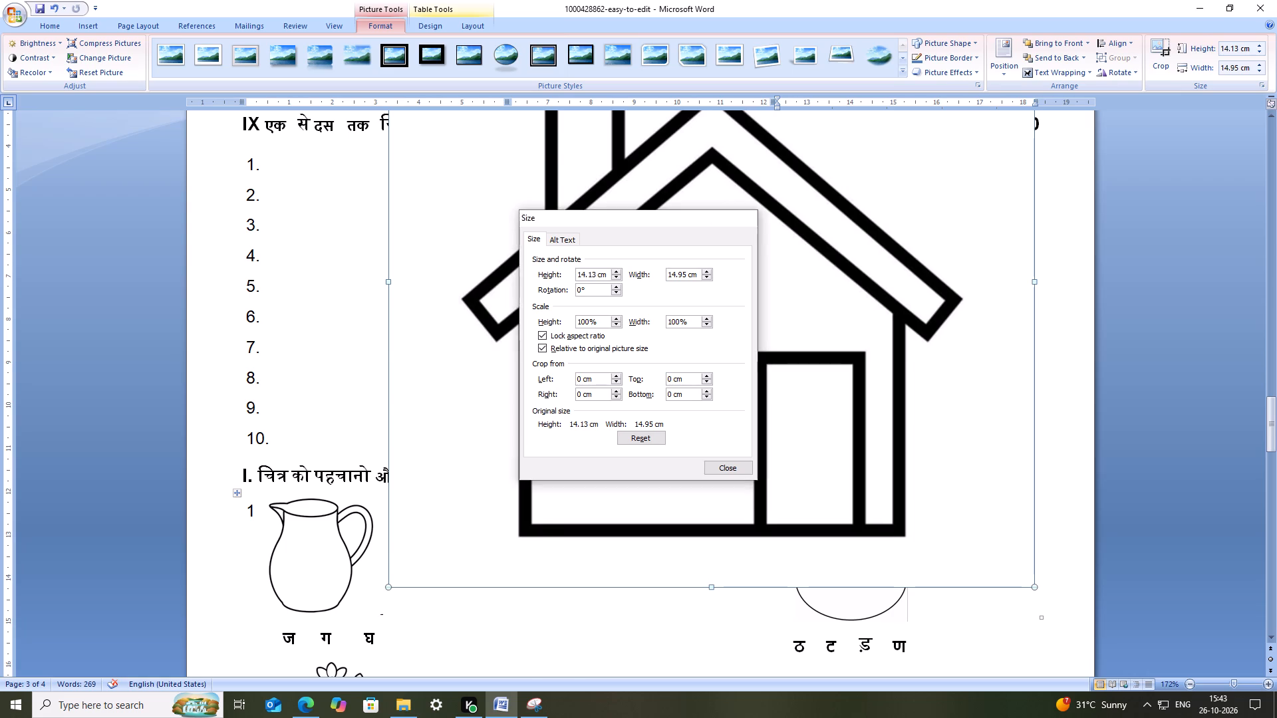
Shrink the house picture to about 6.27 cm high by 6.63 cm wide.
{"action": "scroll", "coordinate": [879, 263], "scroll_direction": "up", "scroll_amount": 5}
{"action": "left_click_drag", "start_coordinate": [1036, 255], "coordinate": [829, 582]}
{"action": "scroll", "coordinate": [876, 508], "scroll_direction": "down", "scroll_amount": 6}
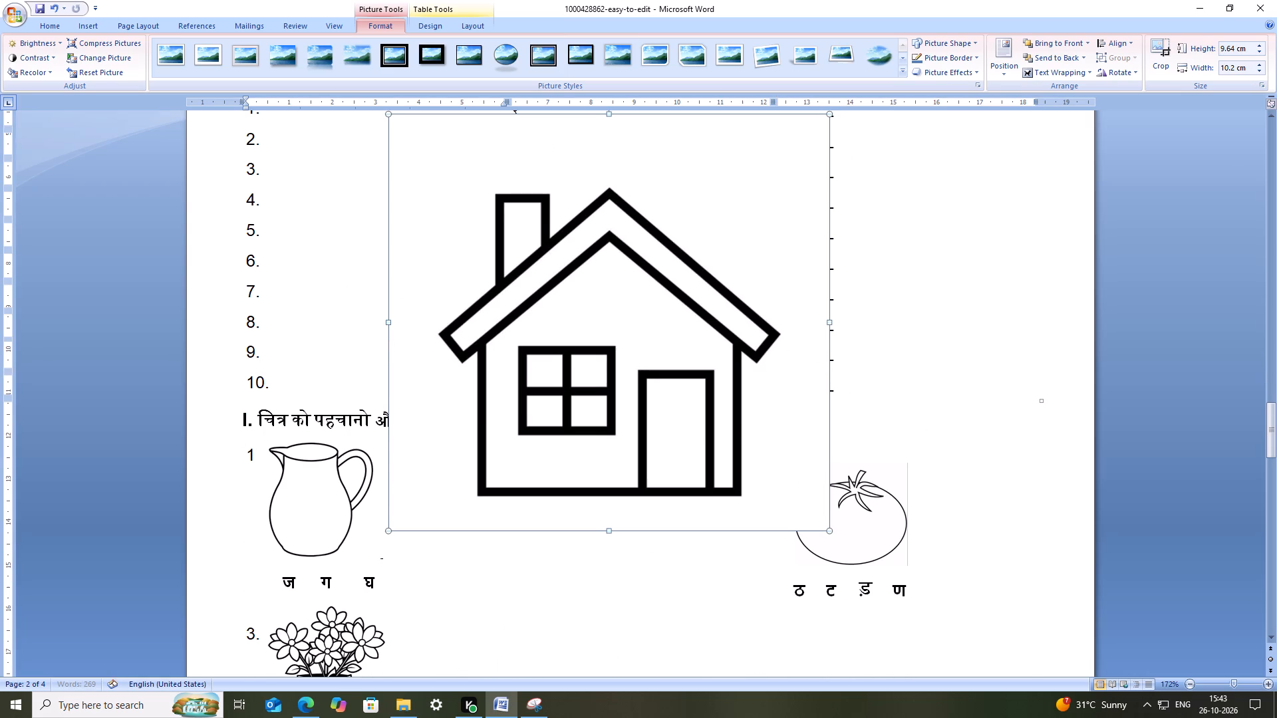
{"action": "left_click_drag", "start_coordinate": [827, 115], "coordinate": [675, 441]}
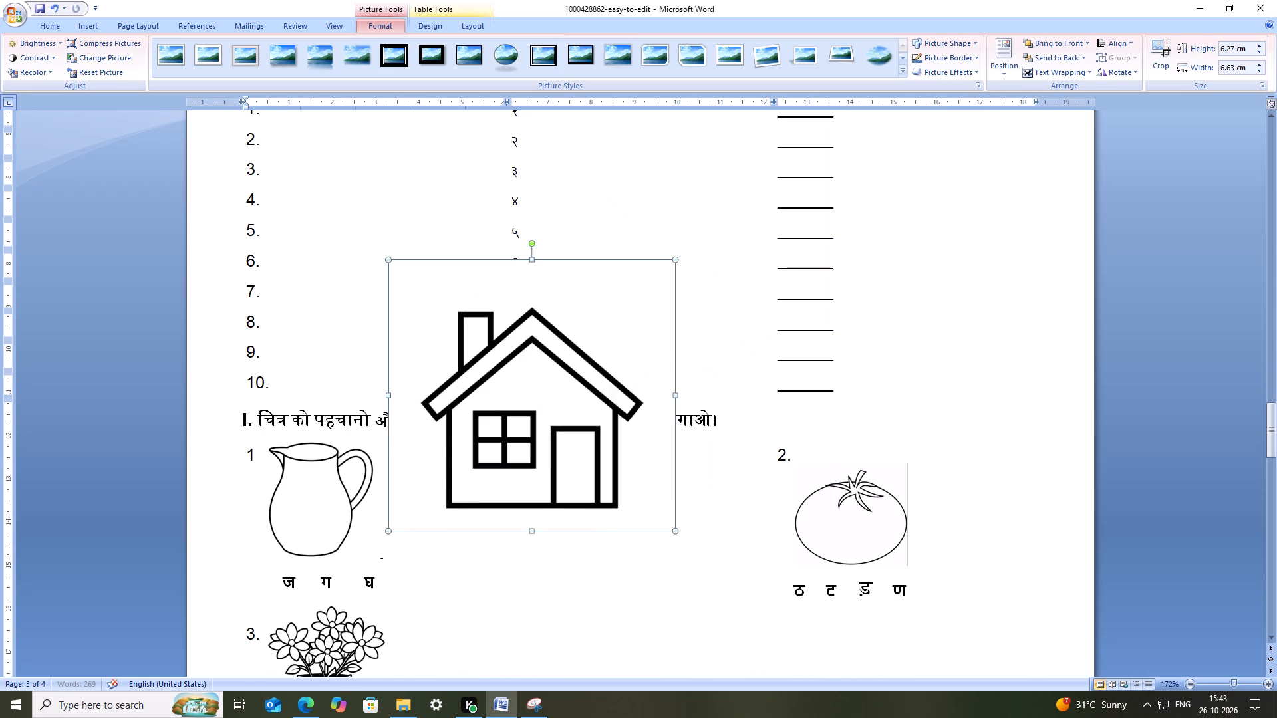
Move the house picture down into question II, beside the duck and clear of the number 2 label.
{"action": "scroll", "coordinate": [624, 445], "scroll_direction": "down", "scroll_amount": 5}
{"action": "left_click_drag", "start_coordinate": [525, 207], "coordinate": [1009, 709]}
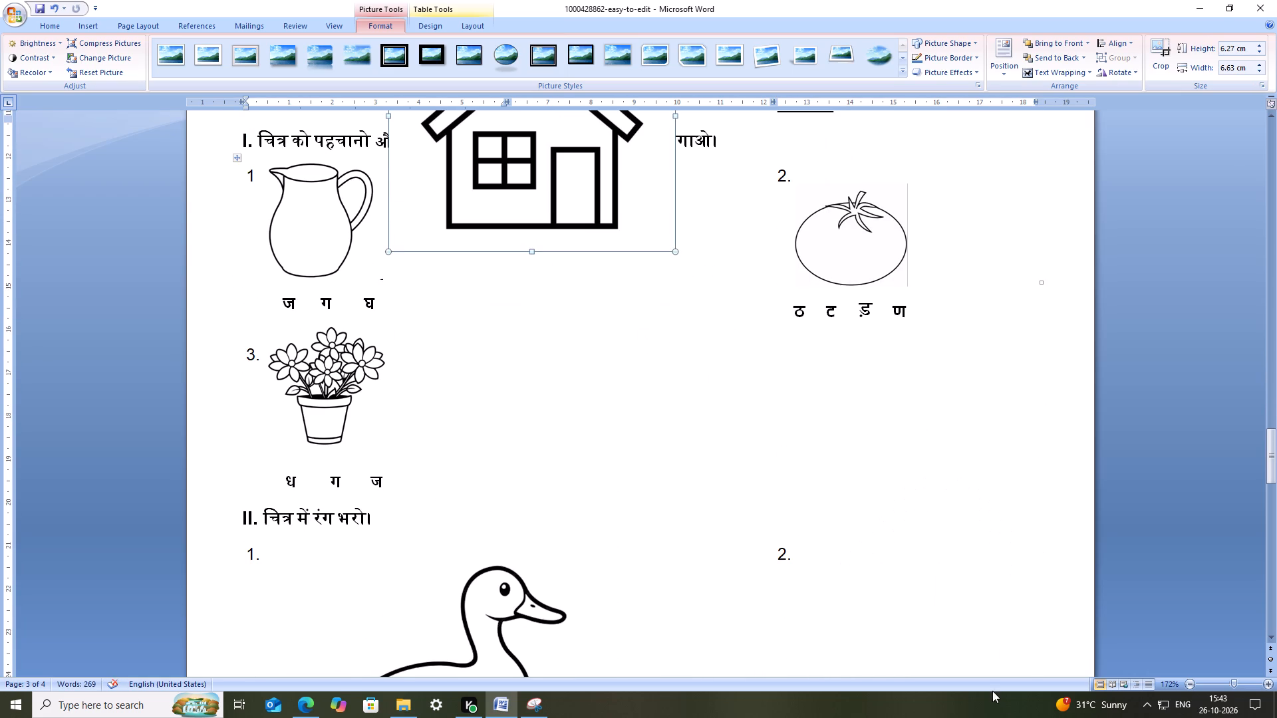
{"action": "left_click_drag", "start_coordinate": [553, 197], "coordinate": [867, 552]}
{"action": "scroll", "coordinate": [868, 550], "scroll_direction": "down", "scroll_amount": 6}
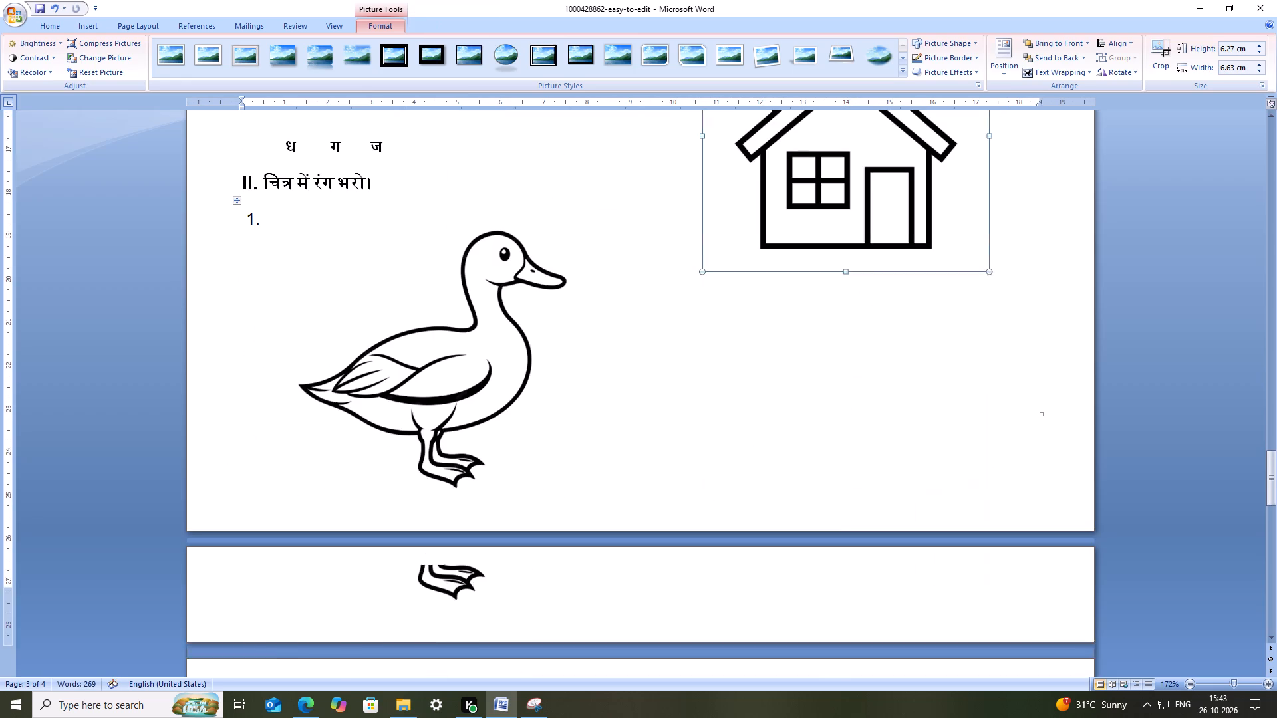
{"action": "left_click_drag", "start_coordinate": [839, 231], "coordinate": [928, 437]}
{"action": "left_click_drag", "start_coordinate": [929, 415], "coordinate": [909, 425]}
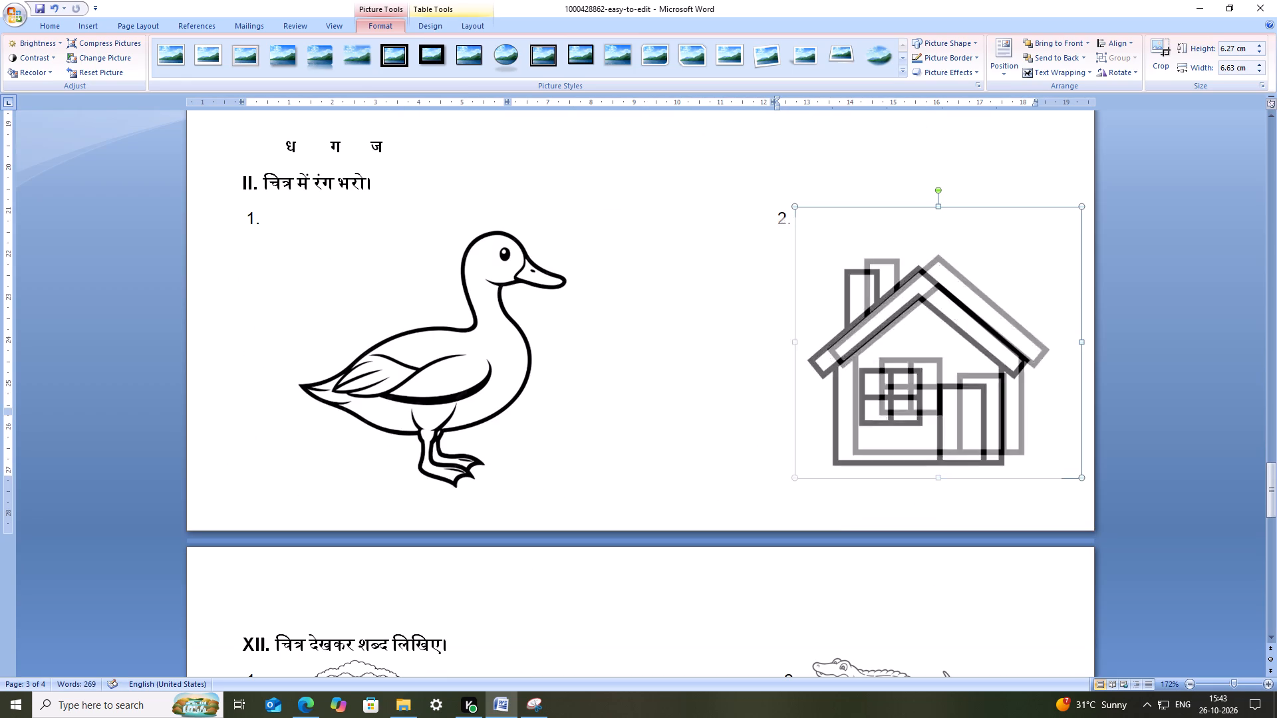
{"action": "left_click", "coordinate": [749, 237]}
{"action": "left_click", "coordinate": [748, 222]}
{"action": "left_click_drag", "start_coordinate": [859, 289], "coordinate": [890, 332]}
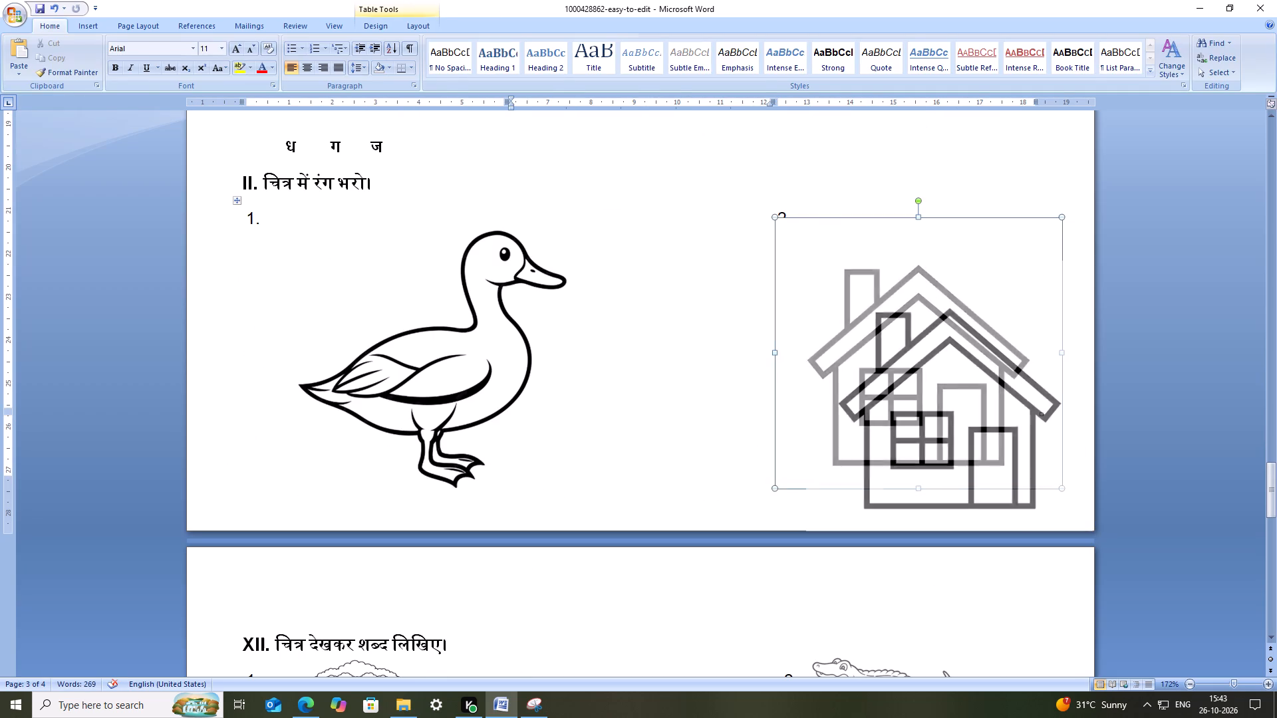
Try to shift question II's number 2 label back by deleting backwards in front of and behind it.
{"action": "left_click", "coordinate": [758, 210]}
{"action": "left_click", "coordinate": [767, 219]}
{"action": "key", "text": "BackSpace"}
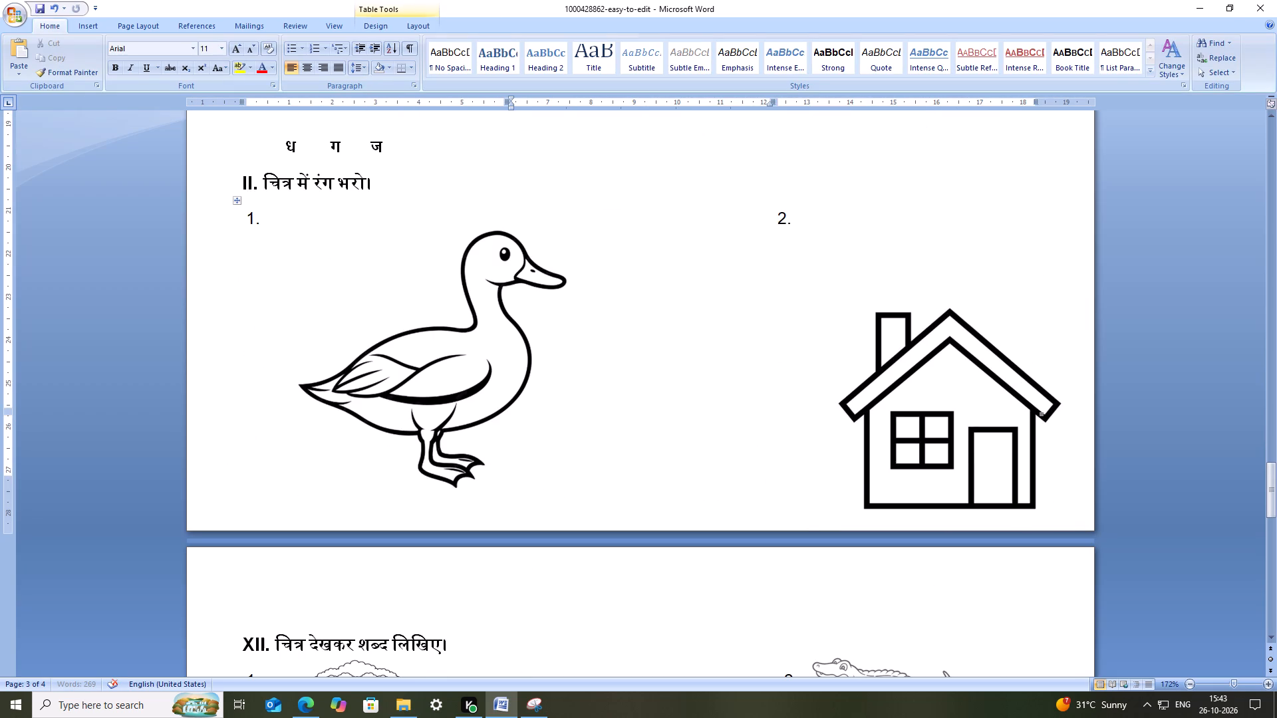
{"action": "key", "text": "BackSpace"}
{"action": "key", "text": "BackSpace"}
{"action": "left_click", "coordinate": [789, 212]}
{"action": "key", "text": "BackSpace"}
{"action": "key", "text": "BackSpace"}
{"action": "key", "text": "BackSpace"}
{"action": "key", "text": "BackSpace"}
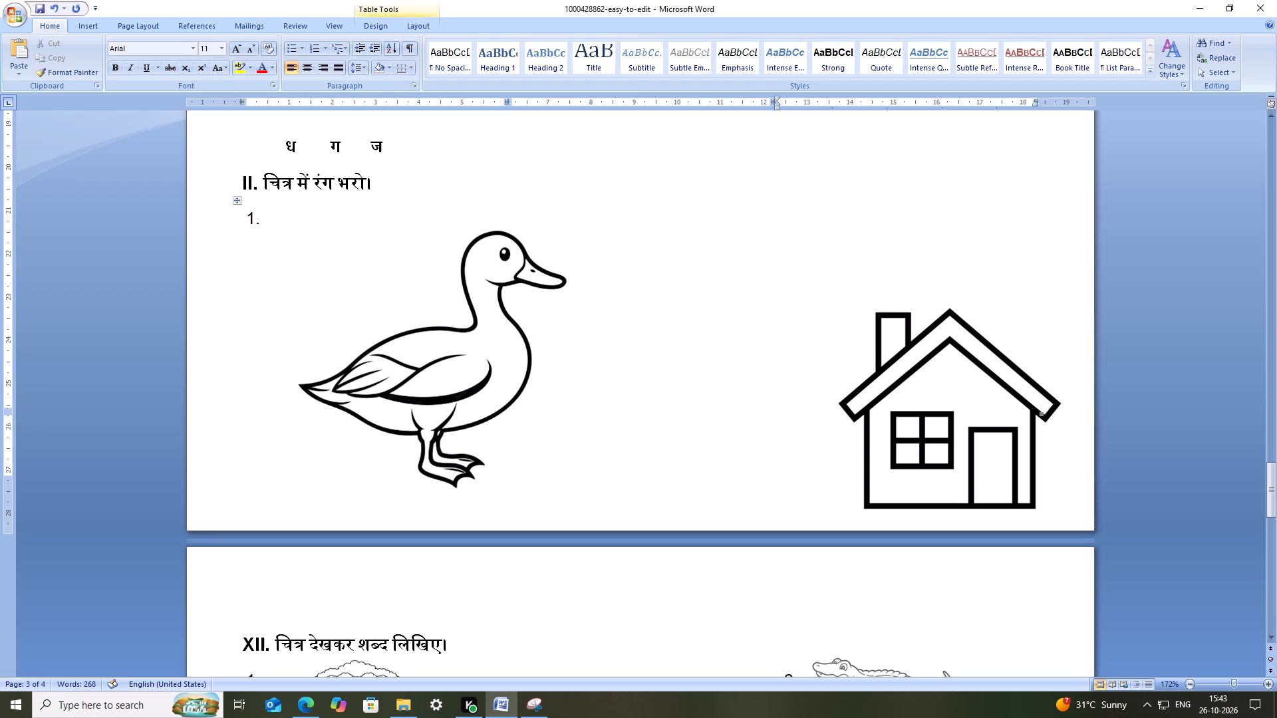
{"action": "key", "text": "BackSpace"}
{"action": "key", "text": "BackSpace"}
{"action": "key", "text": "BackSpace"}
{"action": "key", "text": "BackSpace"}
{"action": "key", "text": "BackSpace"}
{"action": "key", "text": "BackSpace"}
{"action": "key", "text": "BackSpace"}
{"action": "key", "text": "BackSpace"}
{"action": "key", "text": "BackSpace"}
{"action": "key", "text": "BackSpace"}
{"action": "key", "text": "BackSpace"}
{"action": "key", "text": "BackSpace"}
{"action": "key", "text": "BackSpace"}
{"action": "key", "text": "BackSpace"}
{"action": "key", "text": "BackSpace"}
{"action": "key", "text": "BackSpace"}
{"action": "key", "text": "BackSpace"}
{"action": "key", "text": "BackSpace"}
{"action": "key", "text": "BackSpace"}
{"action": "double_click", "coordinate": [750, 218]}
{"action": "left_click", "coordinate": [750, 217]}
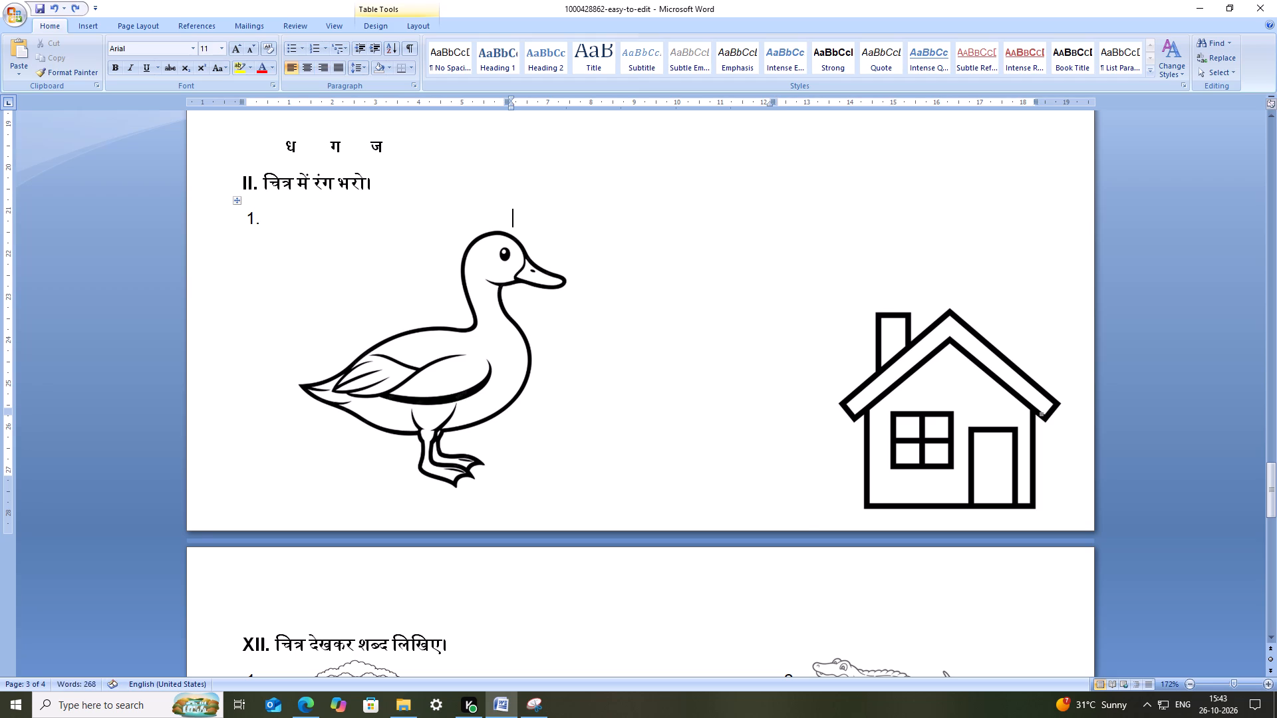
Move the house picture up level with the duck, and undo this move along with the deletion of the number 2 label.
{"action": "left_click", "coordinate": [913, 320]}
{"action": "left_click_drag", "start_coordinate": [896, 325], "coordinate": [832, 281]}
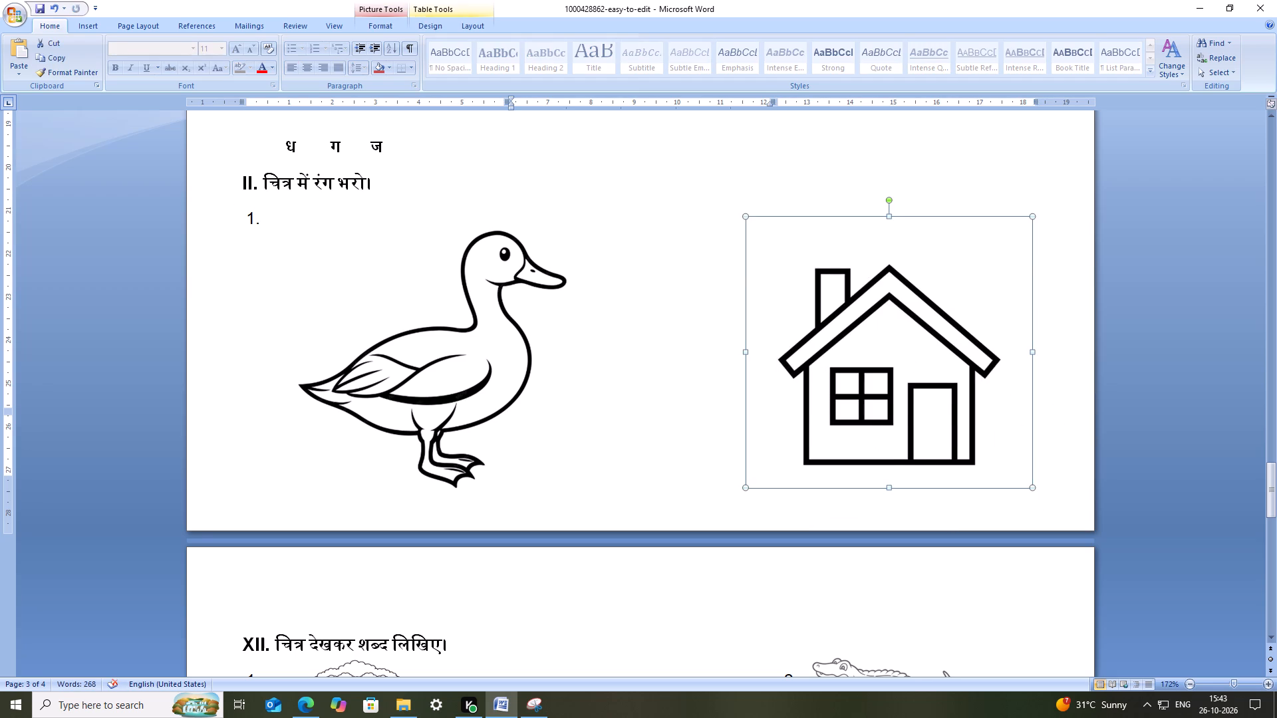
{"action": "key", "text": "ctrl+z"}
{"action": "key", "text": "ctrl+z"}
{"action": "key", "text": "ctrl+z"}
Enlarge the house picture to about 7.11 cm high by 7.52 cm wide and move it up level with the duck.
{"action": "left_click_drag", "start_coordinate": [922, 366], "coordinate": [880, 314]}
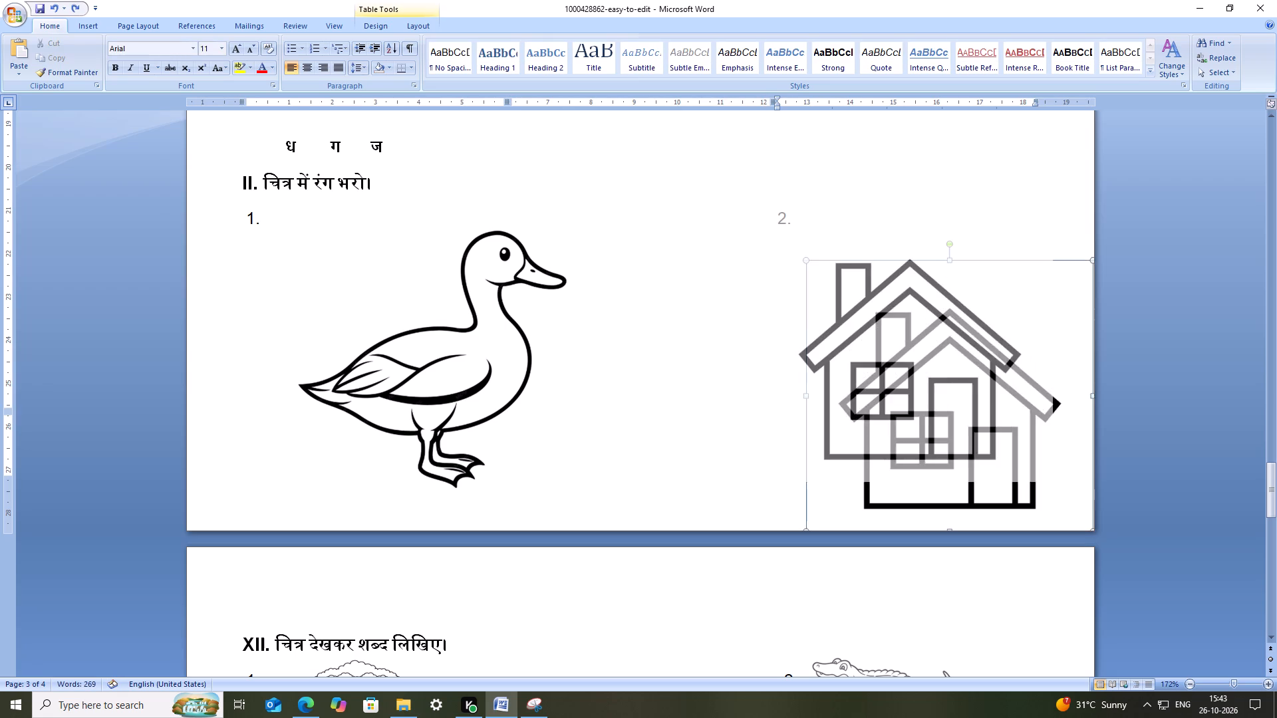
{"action": "left_click_drag", "start_coordinate": [880, 314], "coordinate": [821, 304]}
{"action": "left_click_drag", "start_coordinate": [880, 331], "coordinate": [887, 357]}
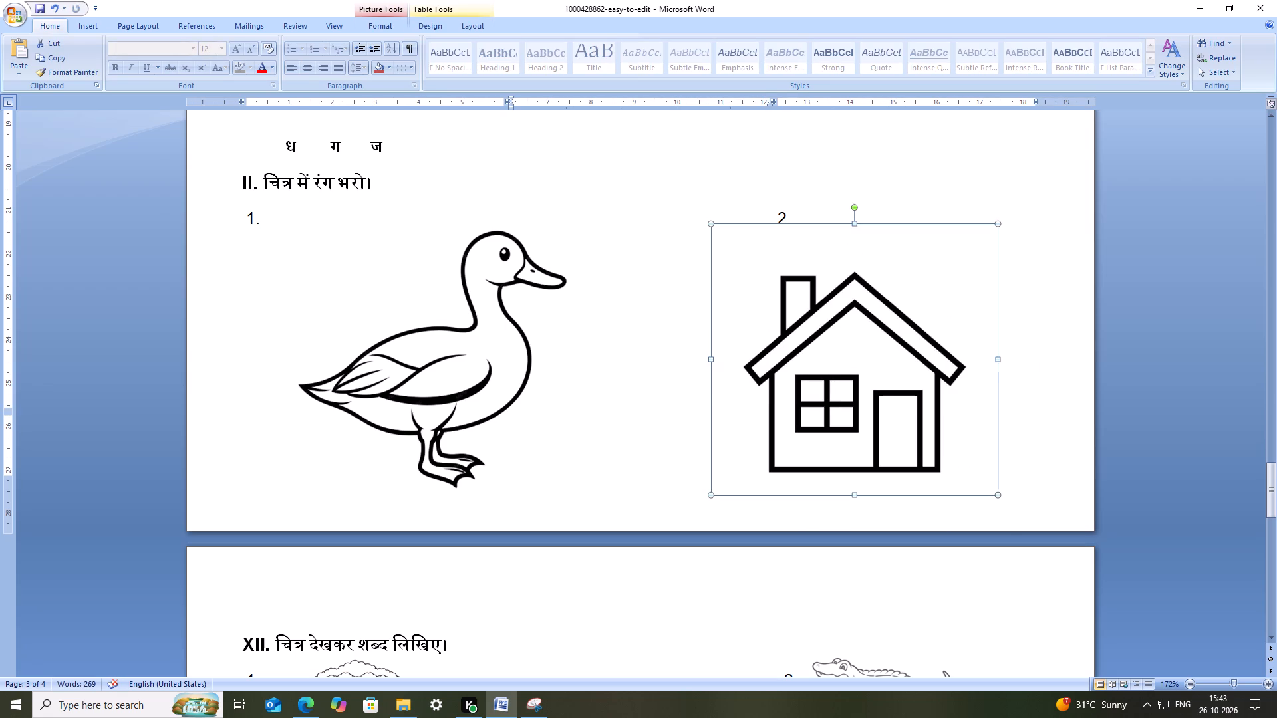
{"action": "left_click_drag", "start_coordinate": [995, 225], "coordinate": [991, 243]}
{"action": "left_click_drag", "start_coordinate": [936, 300], "coordinate": [942, 299]}
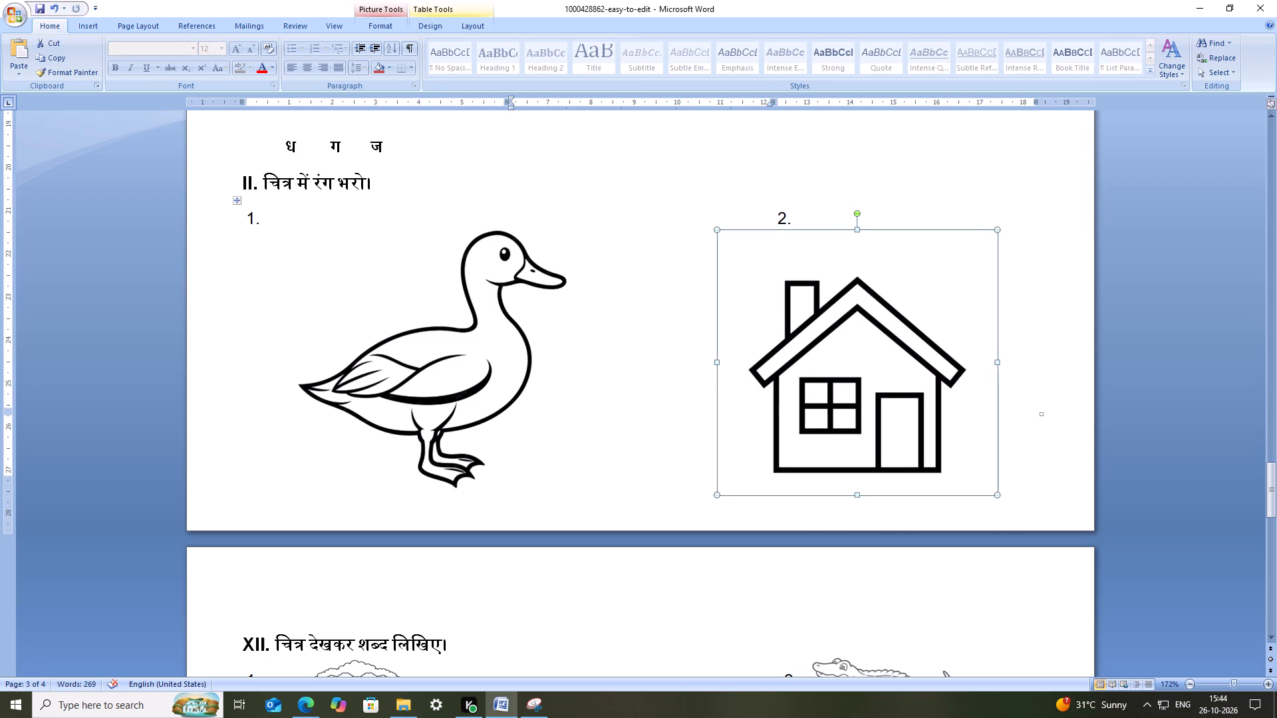
{"action": "left_click_drag", "start_coordinate": [997, 492], "coordinate": [1042, 506]}
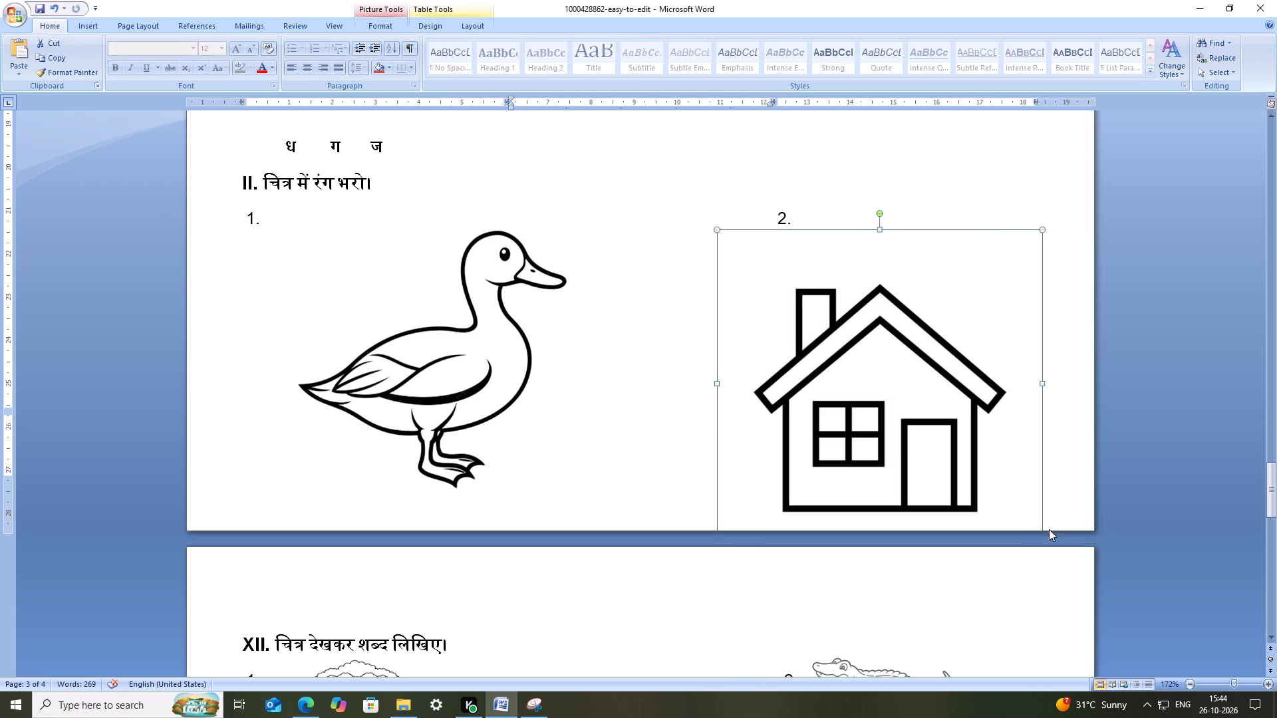
{"action": "left_click_drag", "start_coordinate": [992, 452], "coordinate": [980, 394]}
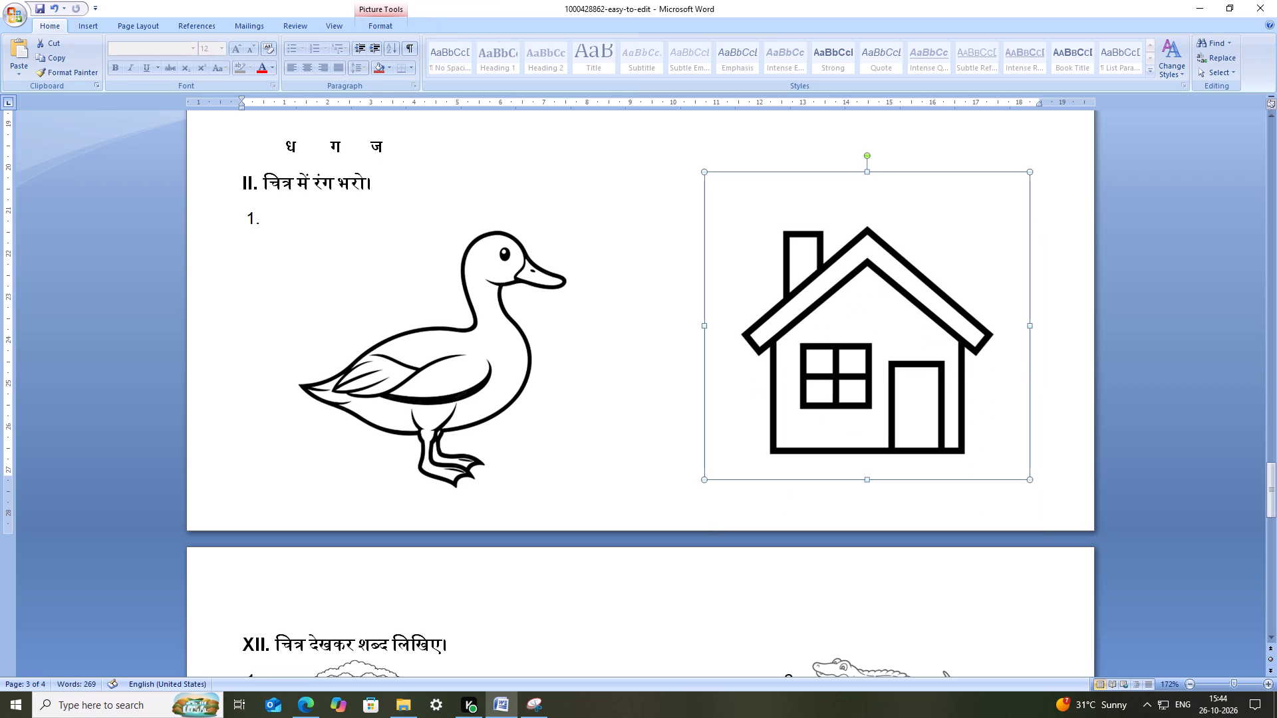
Crop the blank strip above the house's roof, leaving the picture about 5.93 cm high.
{"action": "left_click", "coordinate": [358, 23]}
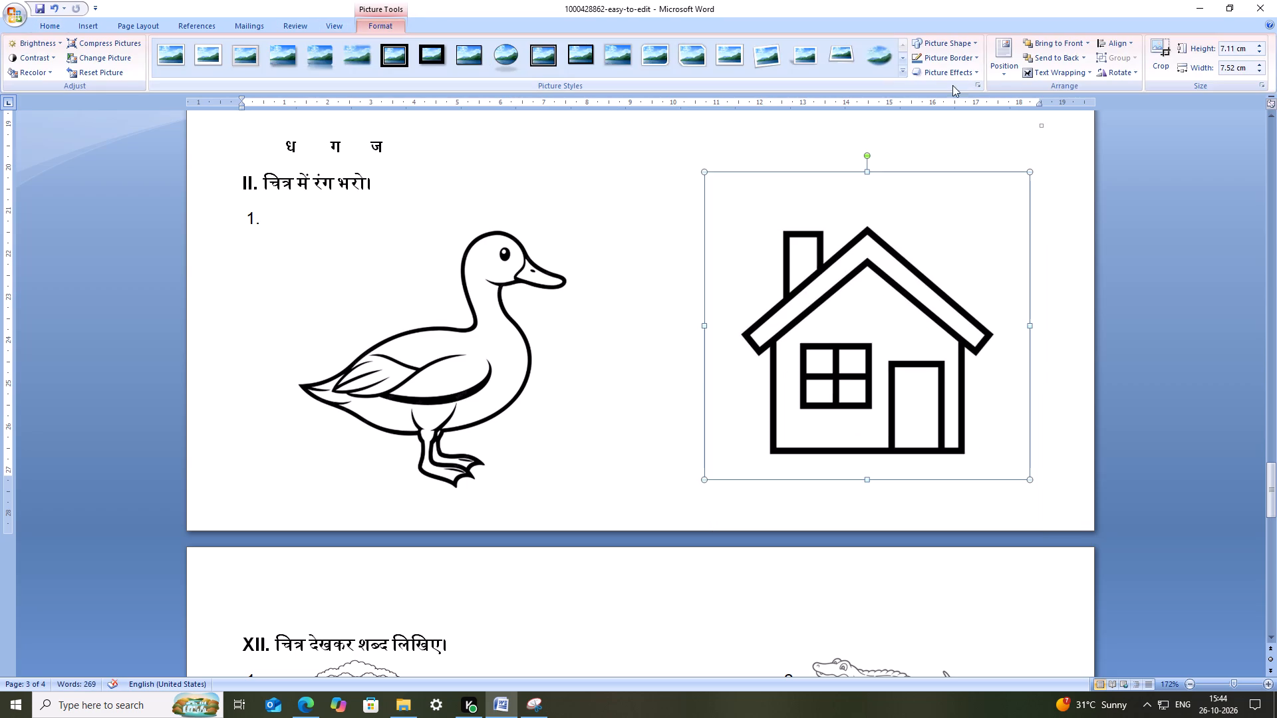
{"action": "left_click", "coordinate": [1153, 53]}
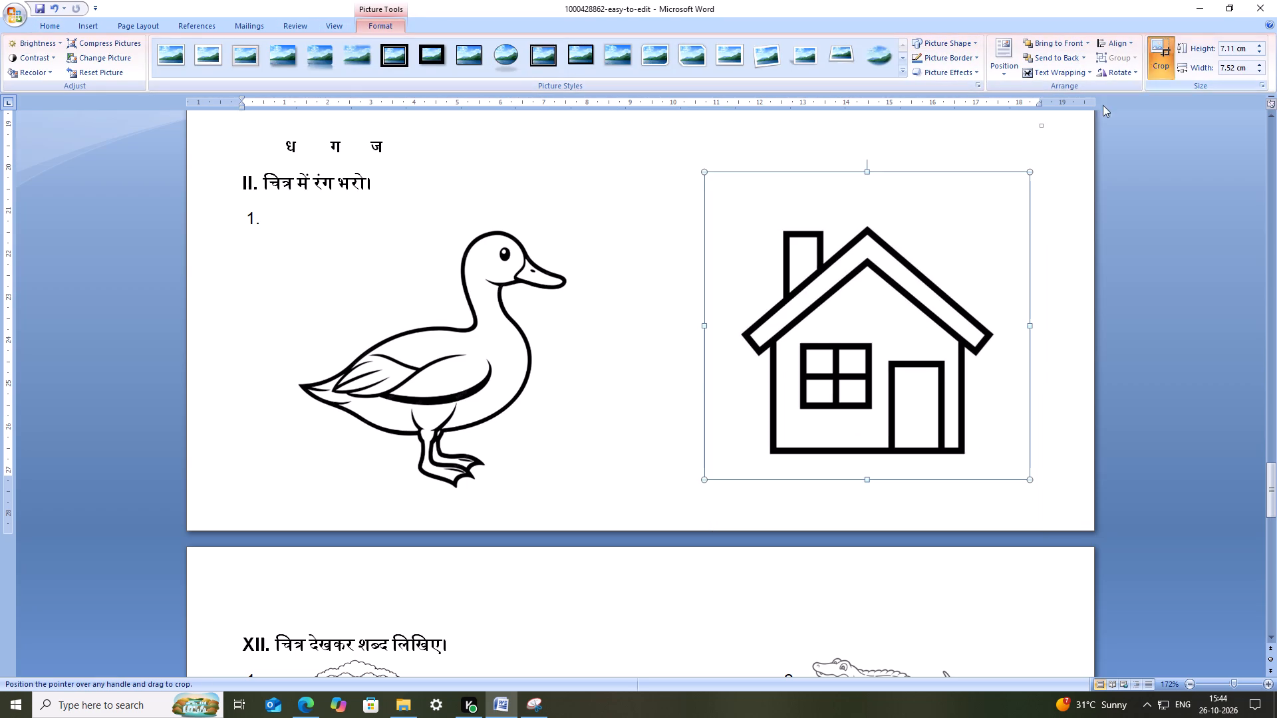
{"action": "left_click_drag", "start_coordinate": [867, 173], "coordinate": [872, 207]}
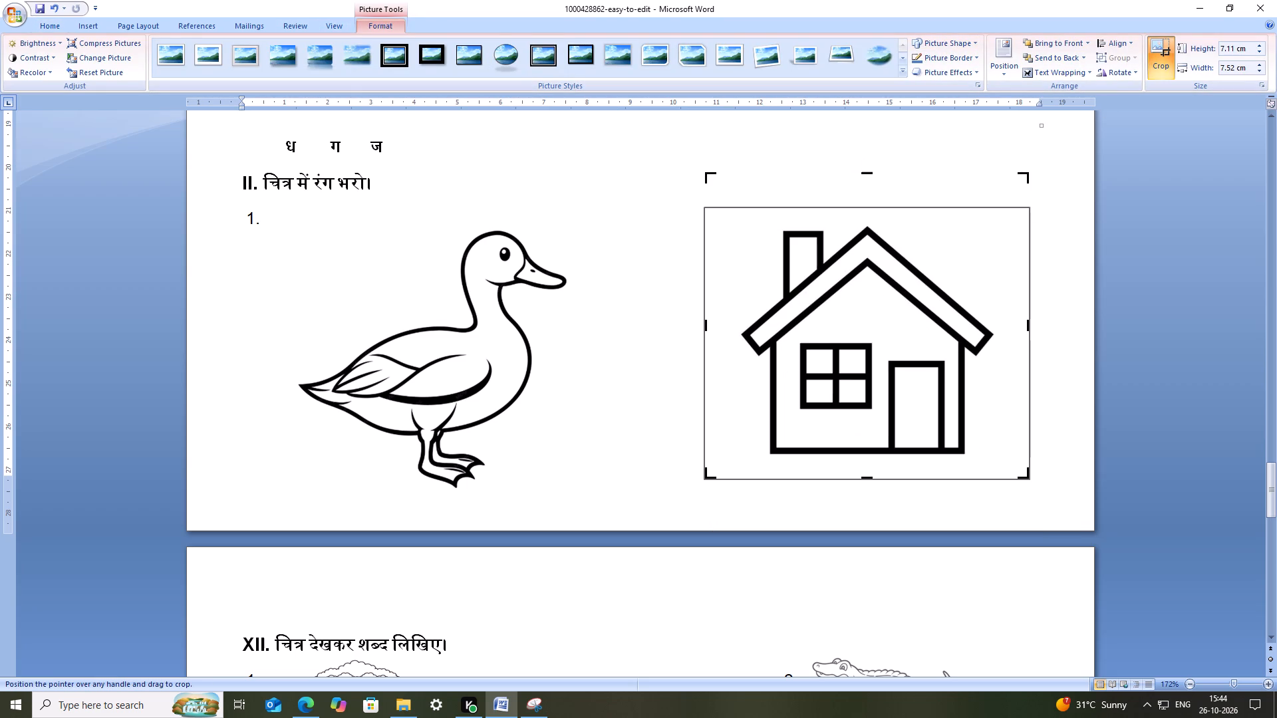
{"action": "left_click_drag", "start_coordinate": [872, 207], "coordinate": [877, 223]}
{"action": "left_click", "coordinate": [668, 254]}
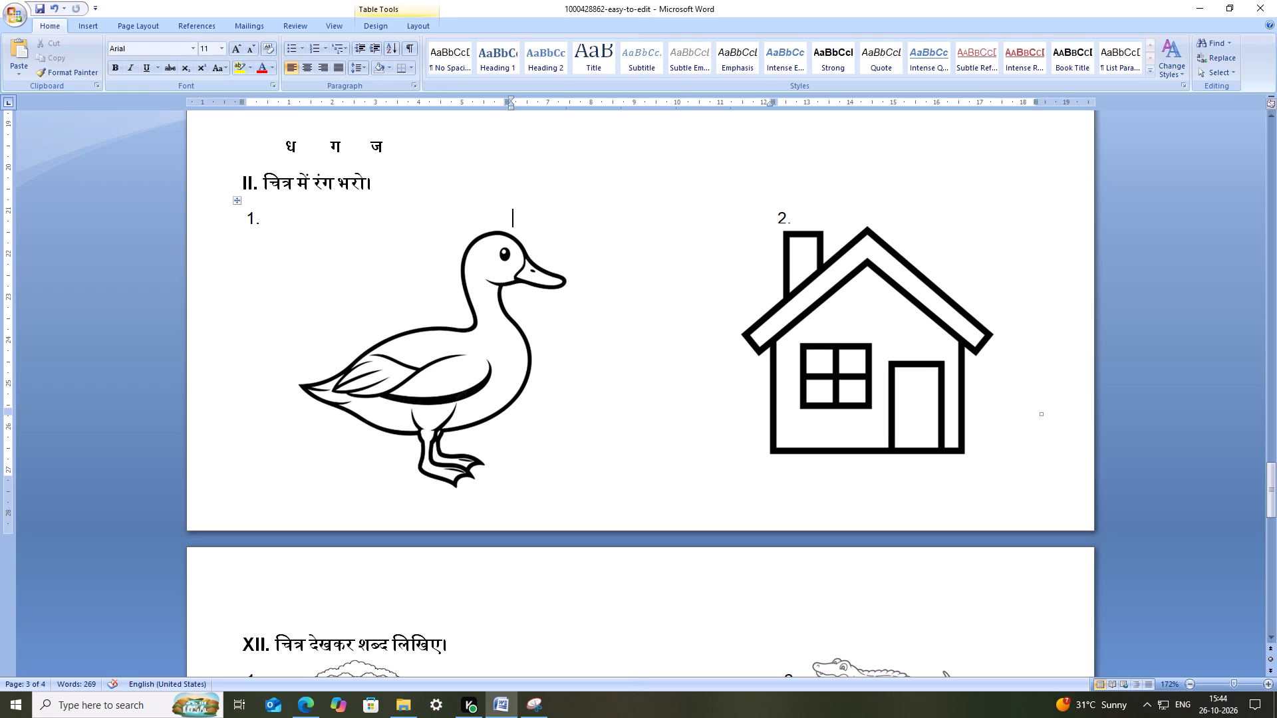
Enlarge the cropped house picture to about 6.33 cm high by 8.03 cm wide and place it just below the number 2 label.
{"action": "left_click", "coordinate": [843, 308]}
{"action": "left_click_drag", "start_coordinate": [1033, 479], "coordinate": [1052, 494]}
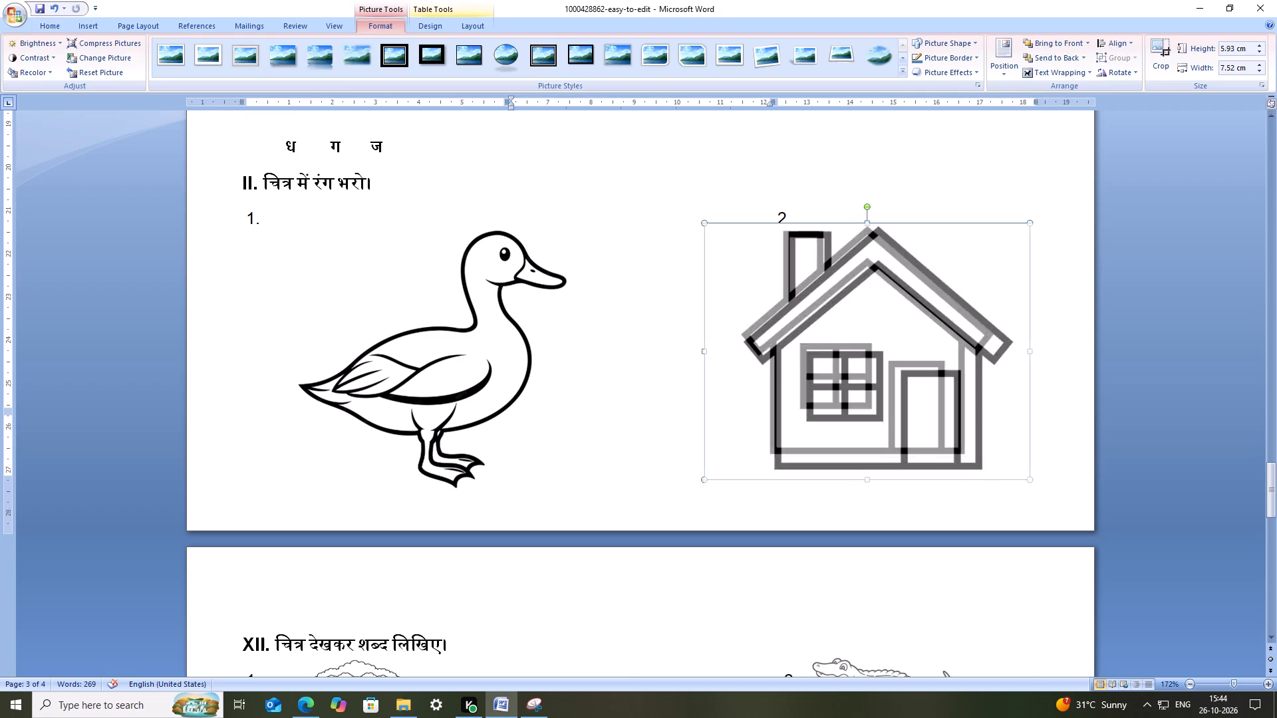
{"action": "left_click_drag", "start_coordinate": [922, 400], "coordinate": [929, 415]}
{"action": "left_click_drag", "start_coordinate": [927, 406], "coordinate": [924, 398]}
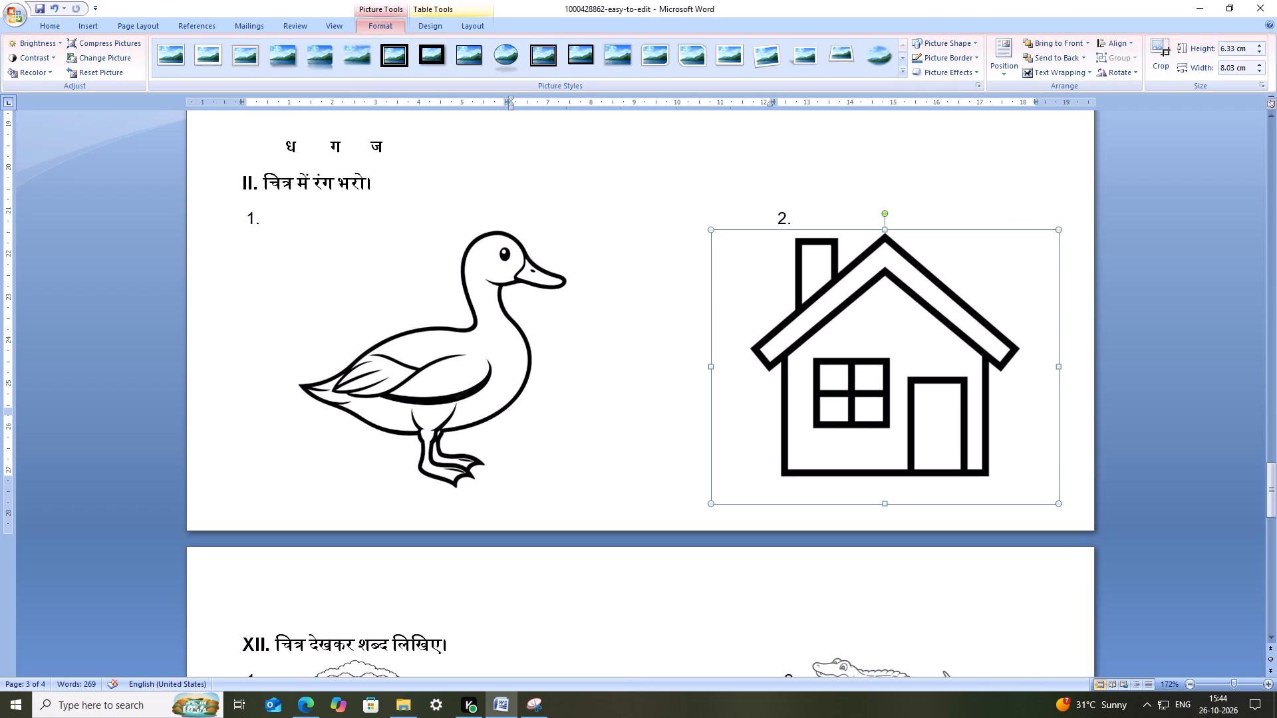
{"action": "left_click", "coordinate": [692, 599]}
Review the layout of the question paper from question XII's pictures back up to the Class: I heading.
{"action": "scroll", "coordinate": [597, 535], "scroll_direction": "down", "scroll_amount": 7}
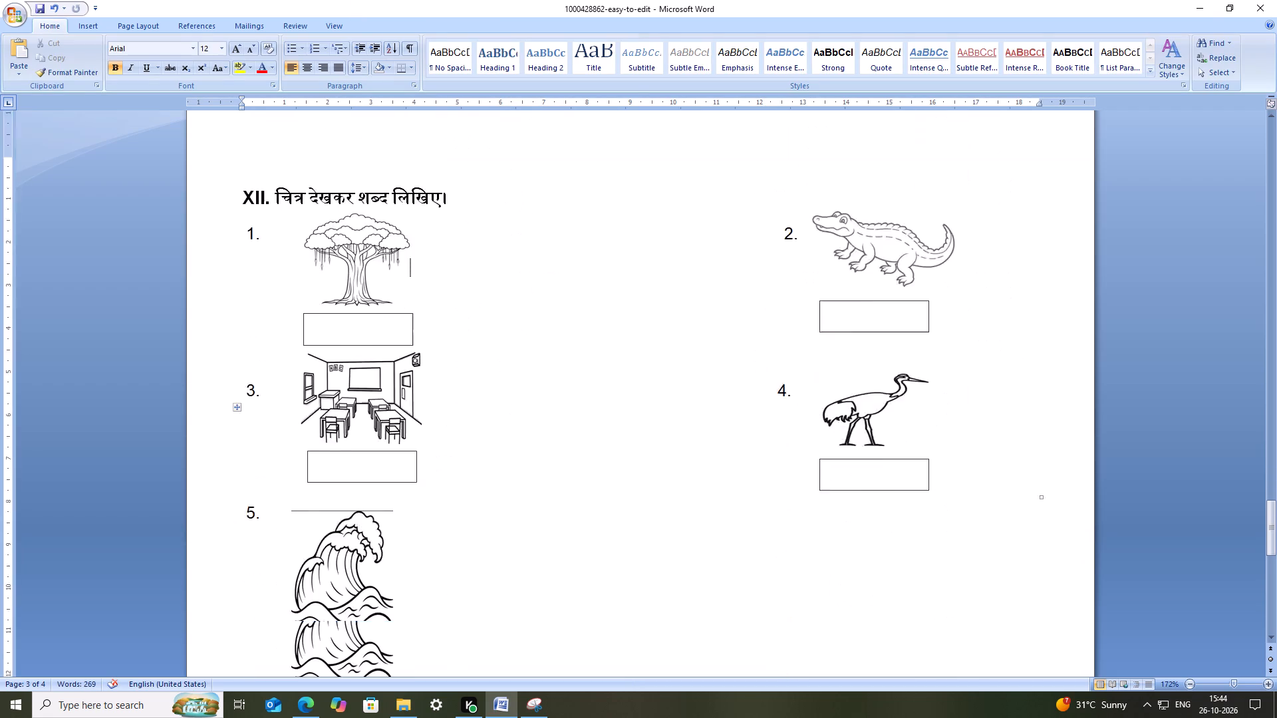
{"action": "scroll", "coordinate": [597, 525], "scroll_direction": "down", "scroll_amount": 12}
{"action": "scroll", "coordinate": [625, 513], "scroll_direction": "up", "scroll_amount": 18}
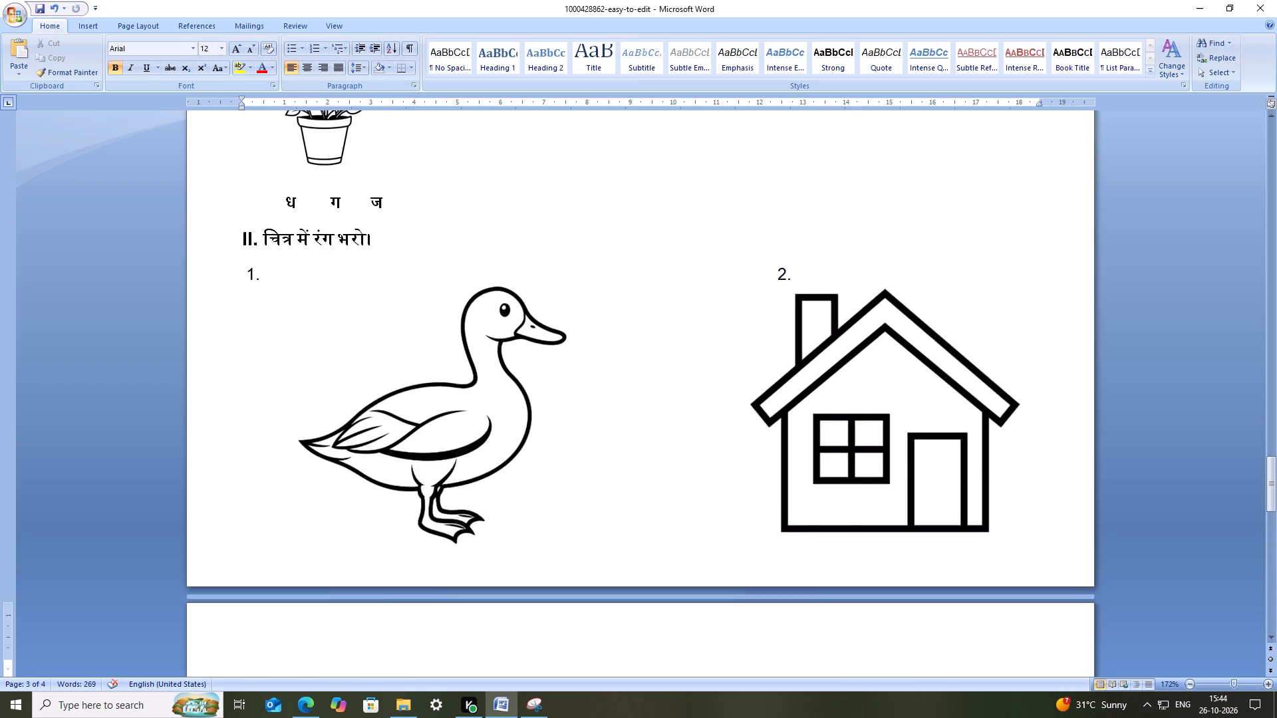
{"action": "scroll", "coordinate": [655, 473], "scroll_direction": "up", "scroll_amount": 16}
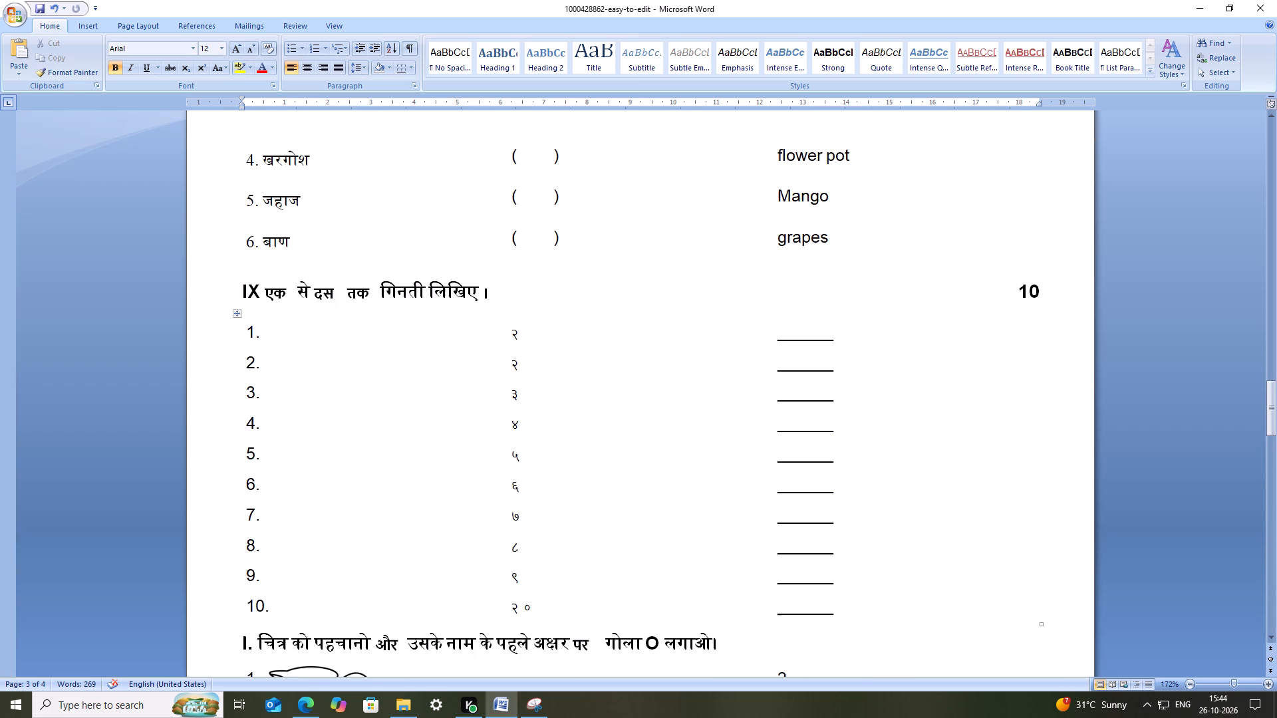
{"action": "scroll", "coordinate": [703, 453], "scroll_direction": "up", "scroll_amount": 3}
{"action": "scroll", "coordinate": [707, 443], "scroll_direction": "up", "scroll_amount": 20}
{"action": "scroll", "coordinate": [707, 443], "scroll_direction": "up", "scroll_amount": 1}
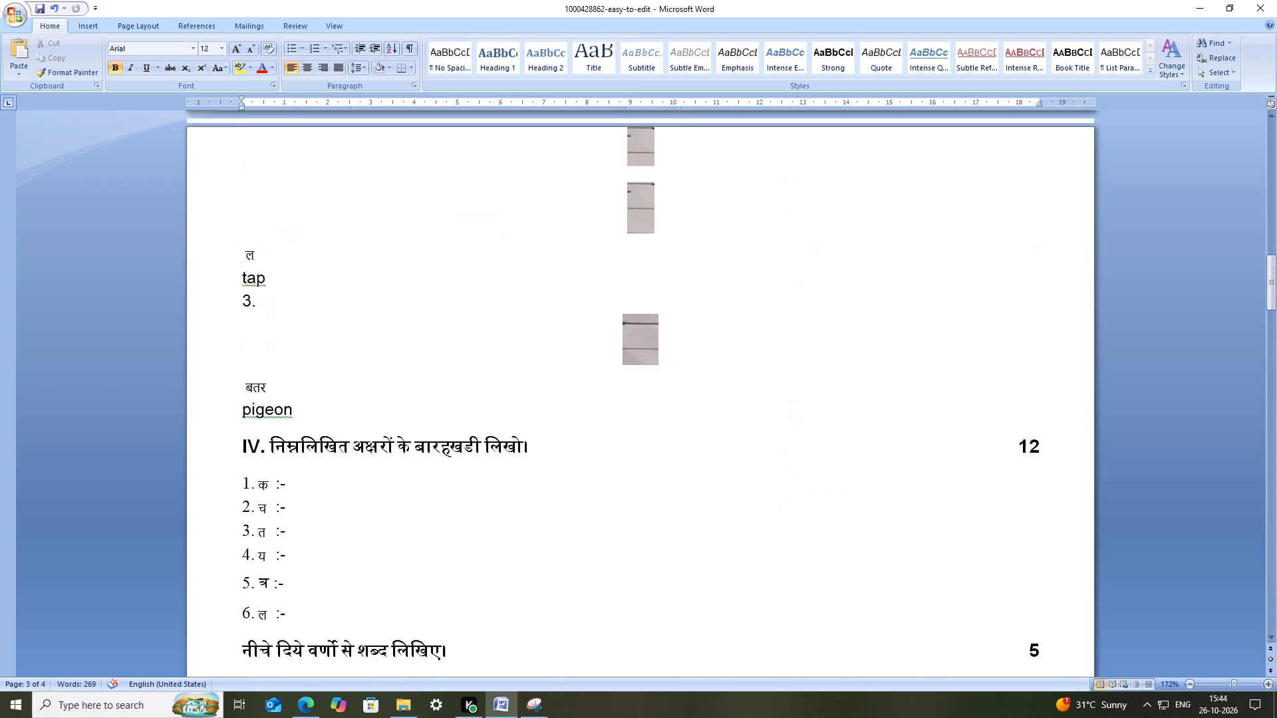
{"action": "scroll", "coordinate": [713, 437], "scroll_direction": "up", "scroll_amount": 19}
{"action": "scroll", "coordinate": [715, 437], "scroll_direction": "up", "scroll_amount": 11}
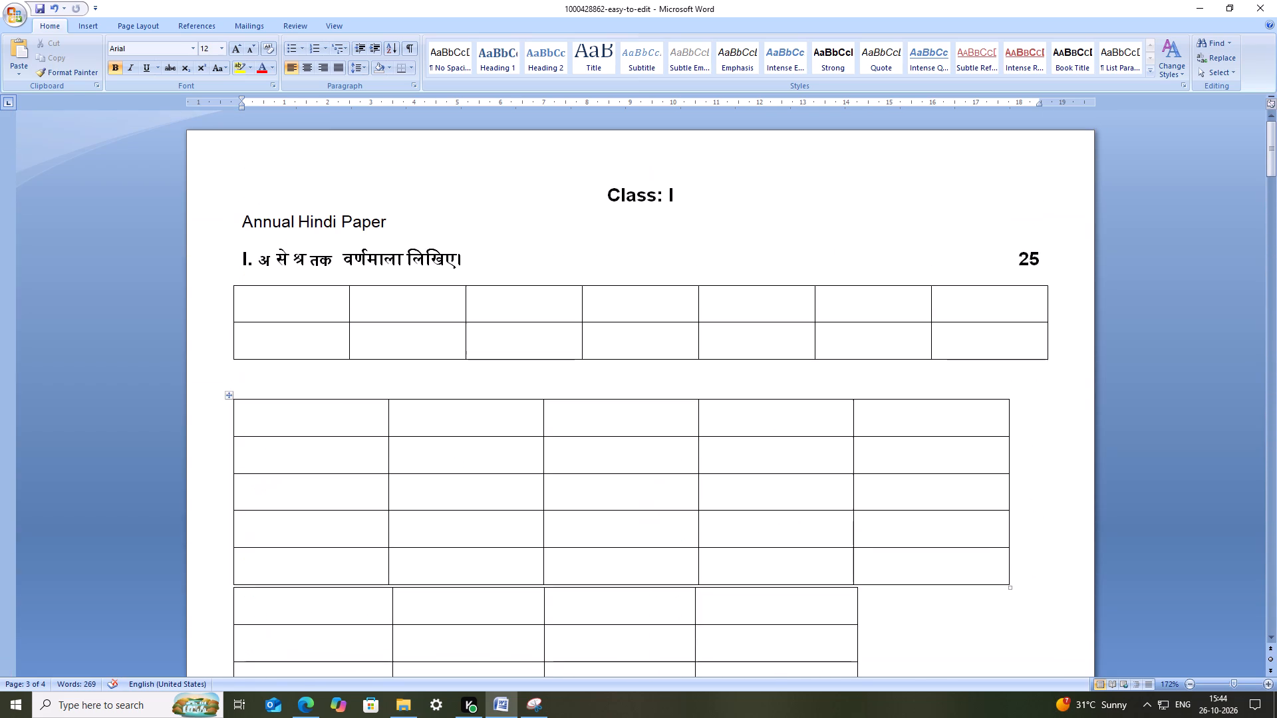
Save the question paper.
{"action": "key", "text": "ctrl+s"}
{"action": "key", "text": "ctrl+s"}
{"action": "key", "text": "ctrl+s"}
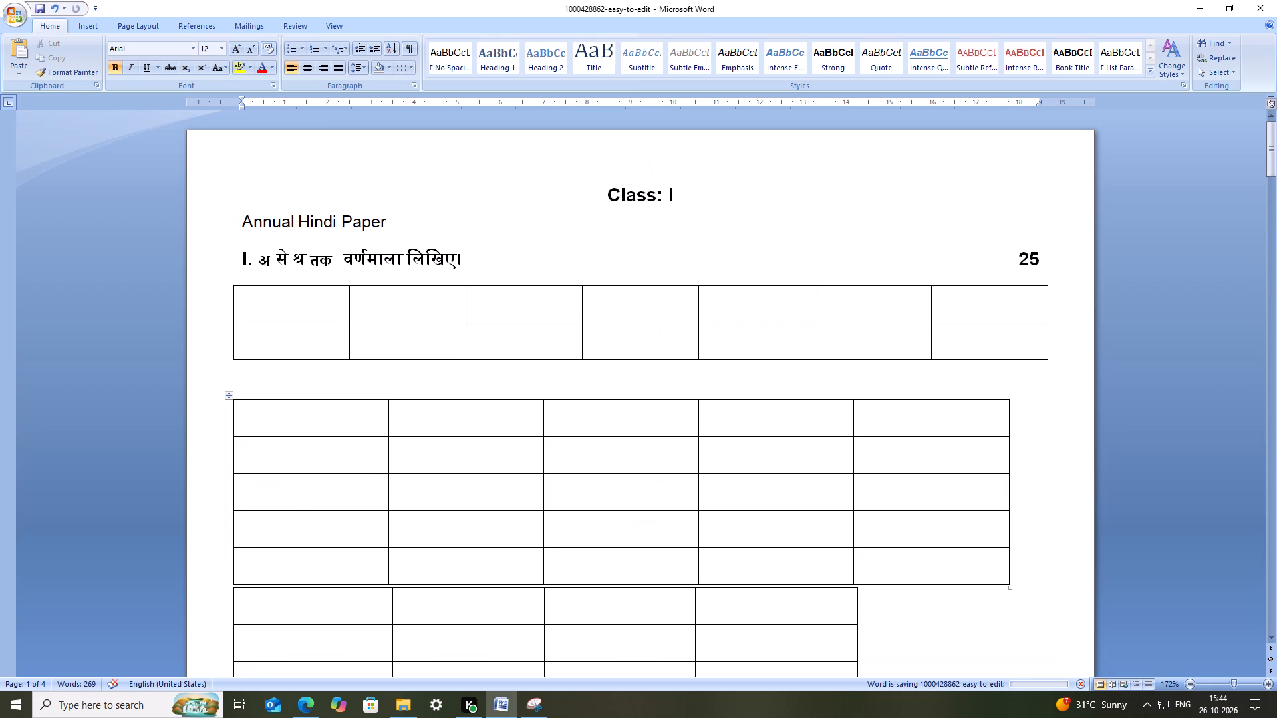
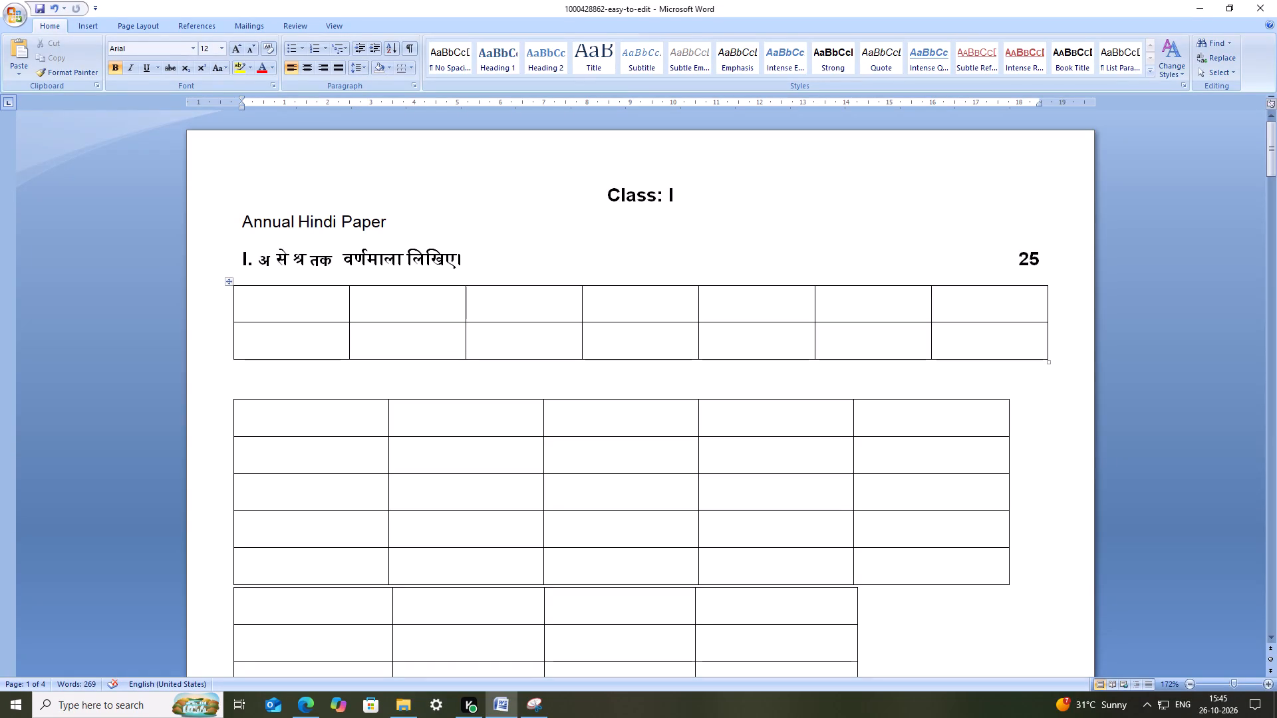
Change the marks for question II to 6x1=6 and save the question paper.
{"action": "scroll", "coordinate": [751, 373], "scroll_direction": "down", "scroll_amount": 9}
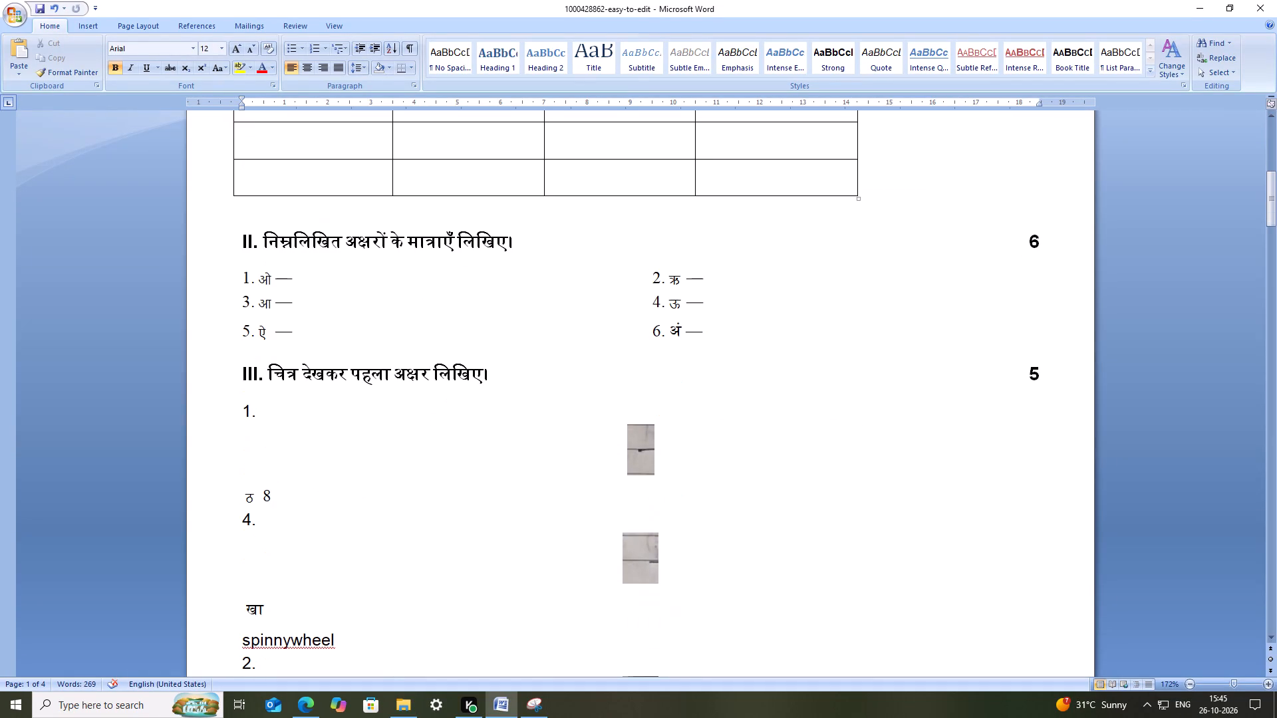
{"action": "left_click", "coordinate": [1040, 240]}
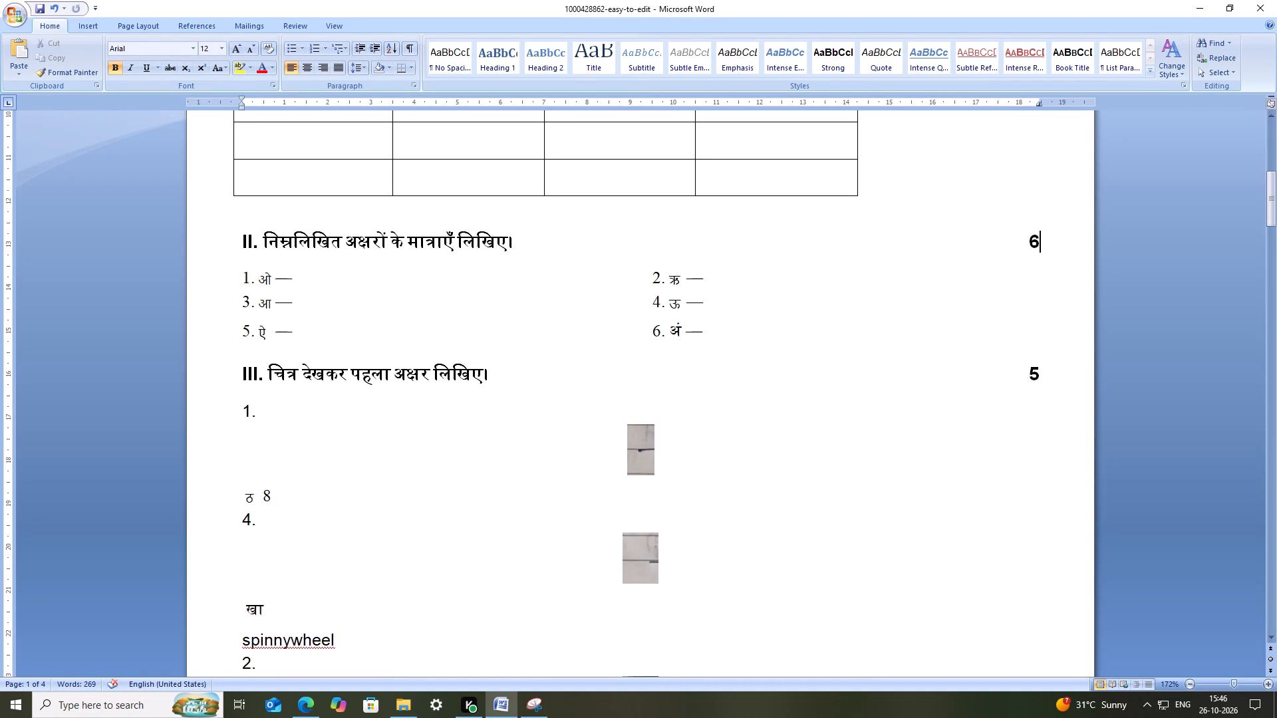
{"action": "type", "text": "x1=6"}
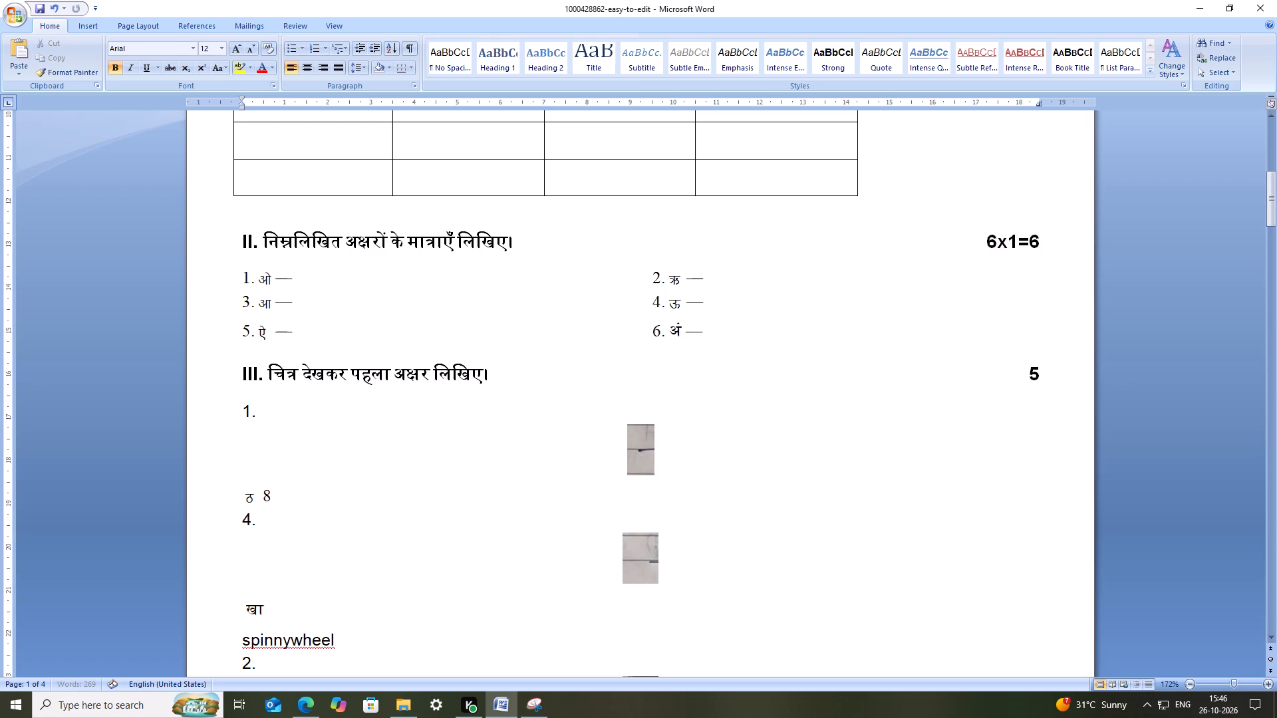
{"action": "key", "text": "ctrl+s"}
Delete the grey photo pieces under labels 1, 4, 2 and 5 of question III.
{"action": "scroll", "coordinate": [739, 394], "scroll_direction": "down", "scroll_amount": 3}
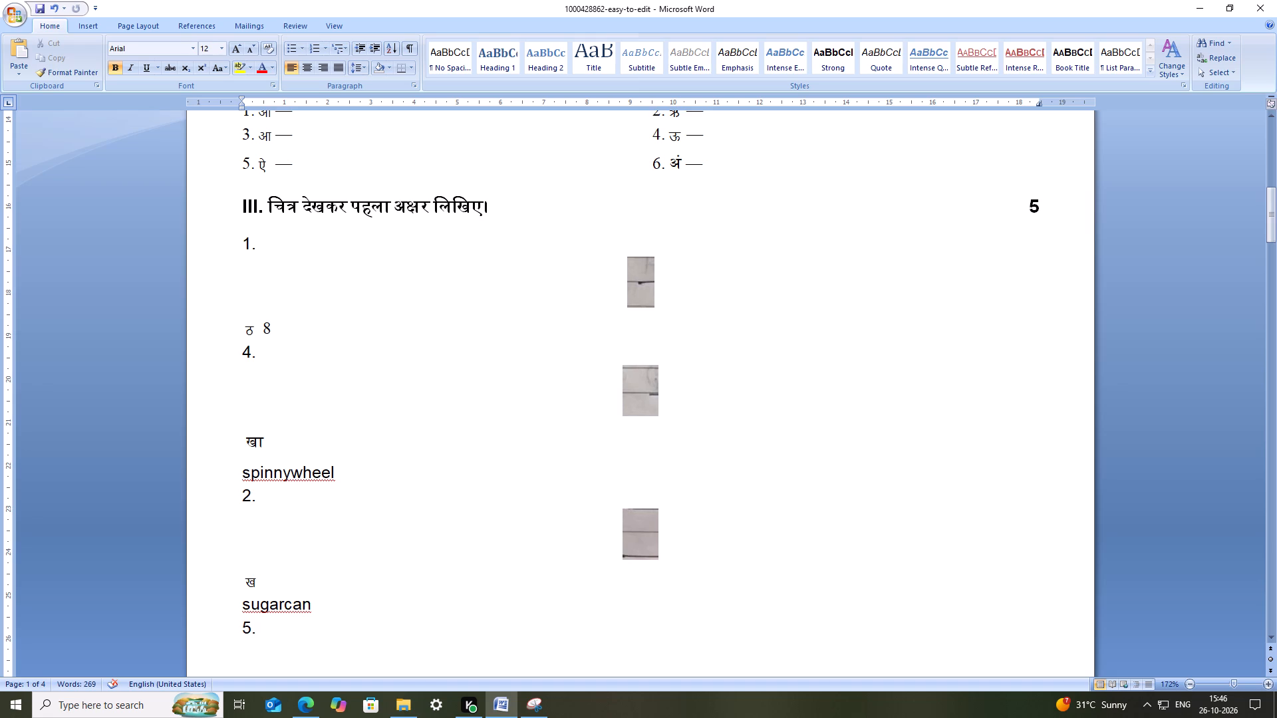
{"action": "left_click", "coordinate": [641, 279]}
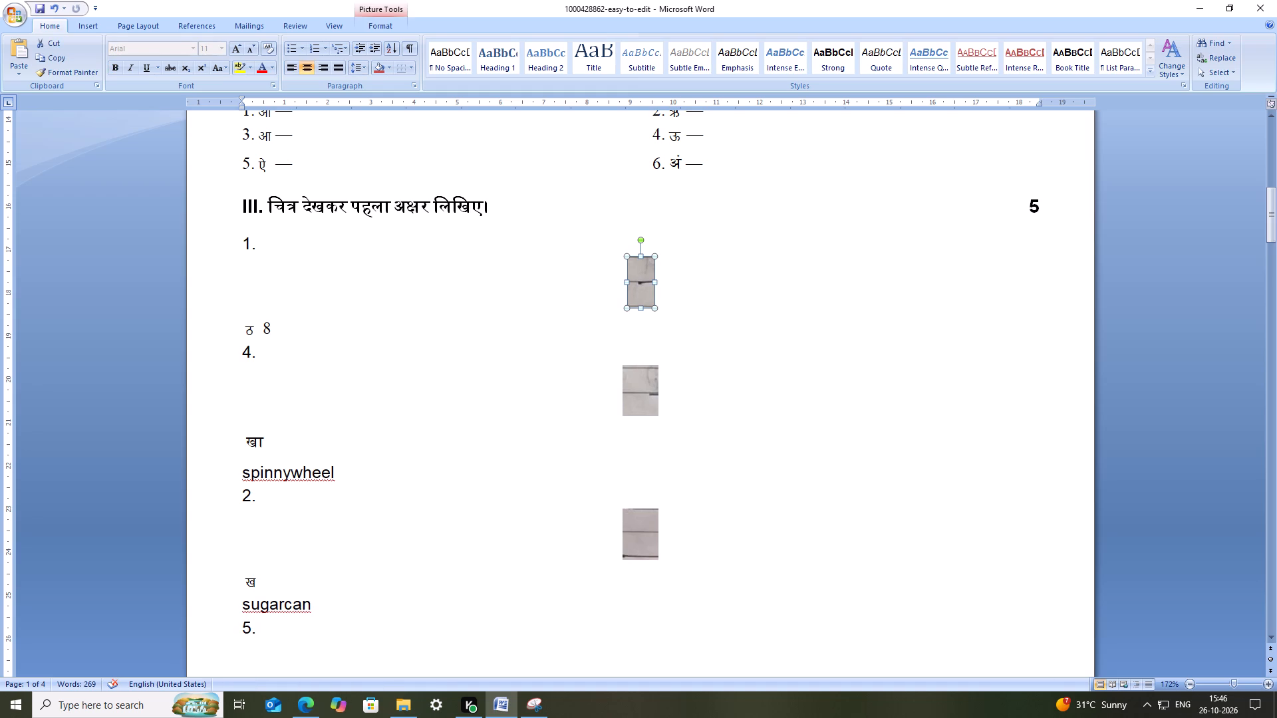
{"action": "left_click_drag", "start_coordinate": [281, 330], "coordinate": [269, 328]}
{"action": "left_click", "coordinate": [642, 276]}
{"action": "key", "text": "Delete"}
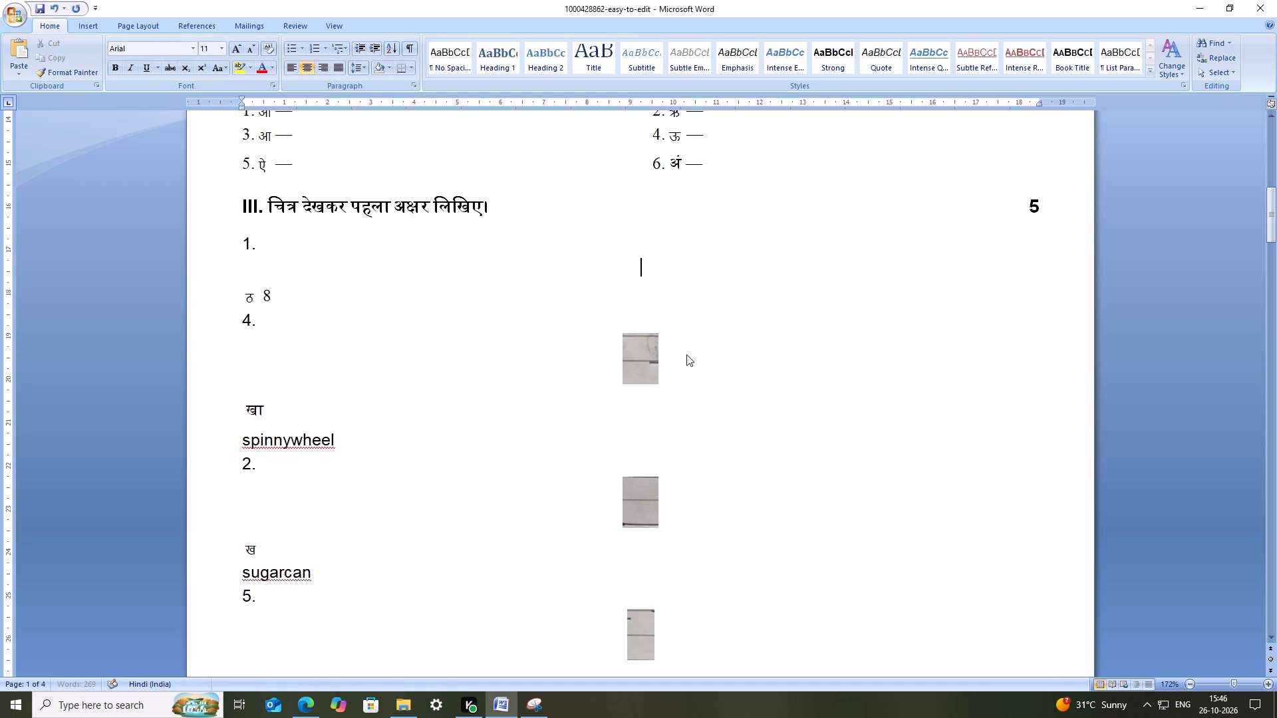
{"action": "left_click", "coordinate": [642, 350]}
{"action": "key", "text": "Delete"}
{"action": "left_click", "coordinate": [634, 477]}
{"action": "key", "text": "Delete"}
{"action": "left_click", "coordinate": [643, 567]}
{"action": "key", "text": "Delete"}
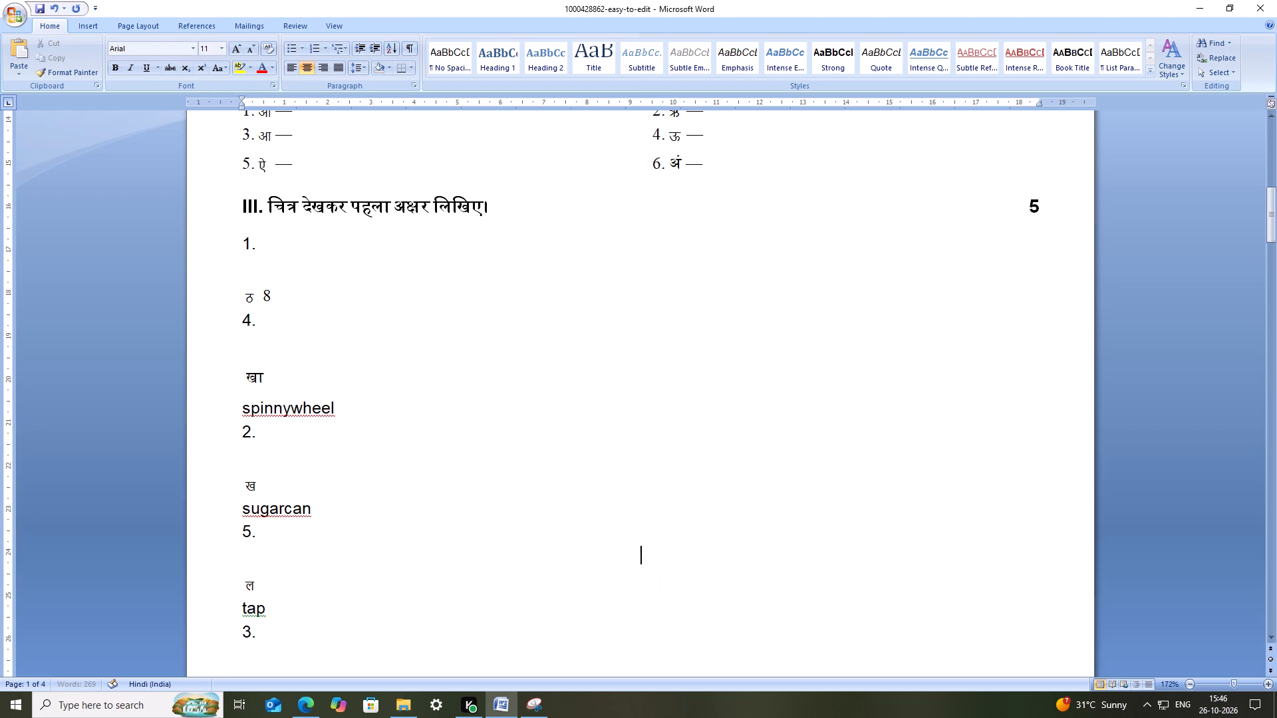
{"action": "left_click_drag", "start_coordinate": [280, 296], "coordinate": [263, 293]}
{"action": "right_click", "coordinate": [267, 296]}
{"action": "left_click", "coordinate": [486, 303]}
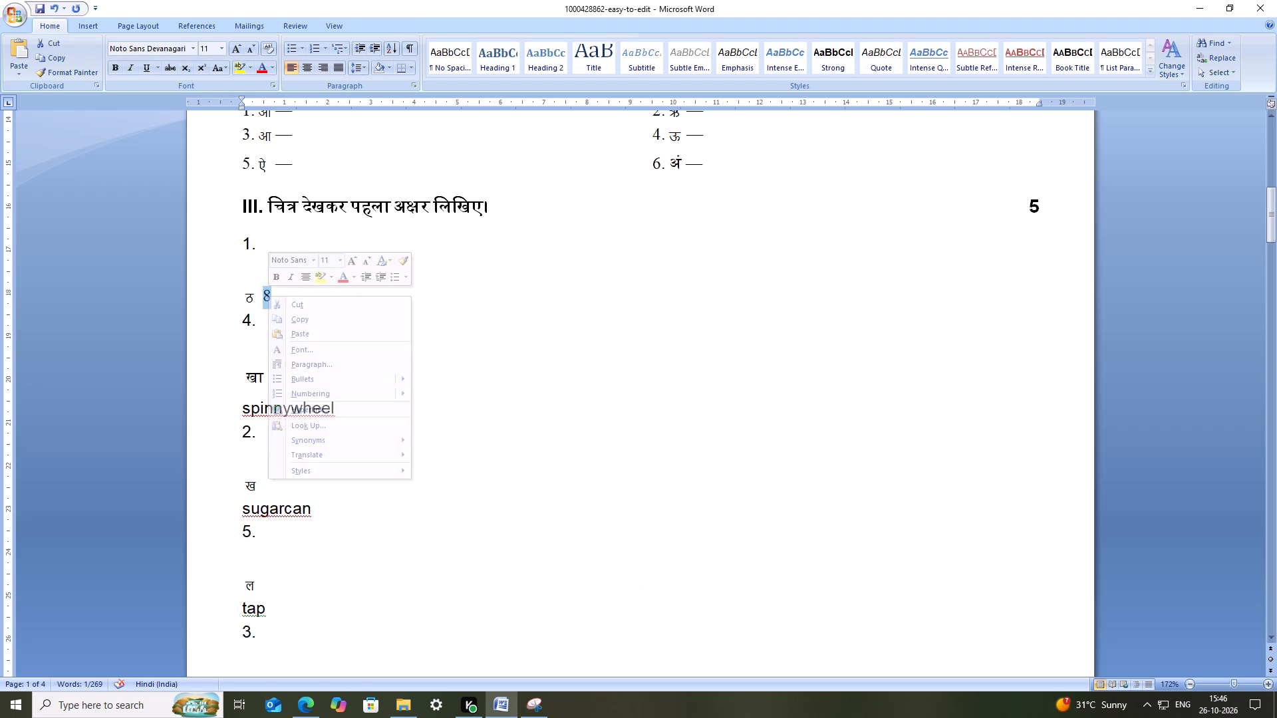
Switch to Edge, close the house image preview and search images for a picture of the number 8.
{"action": "left_click", "coordinate": [309, 708]}
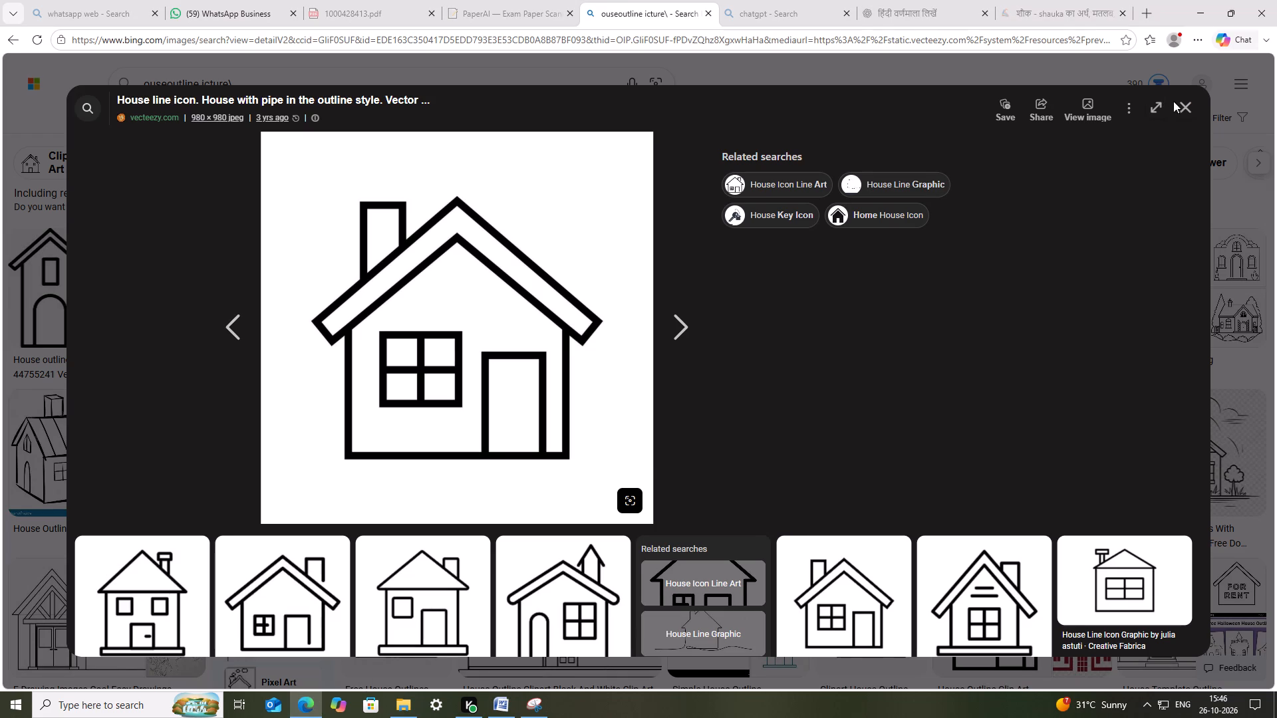
{"action": "left_click", "coordinate": [1187, 108]}
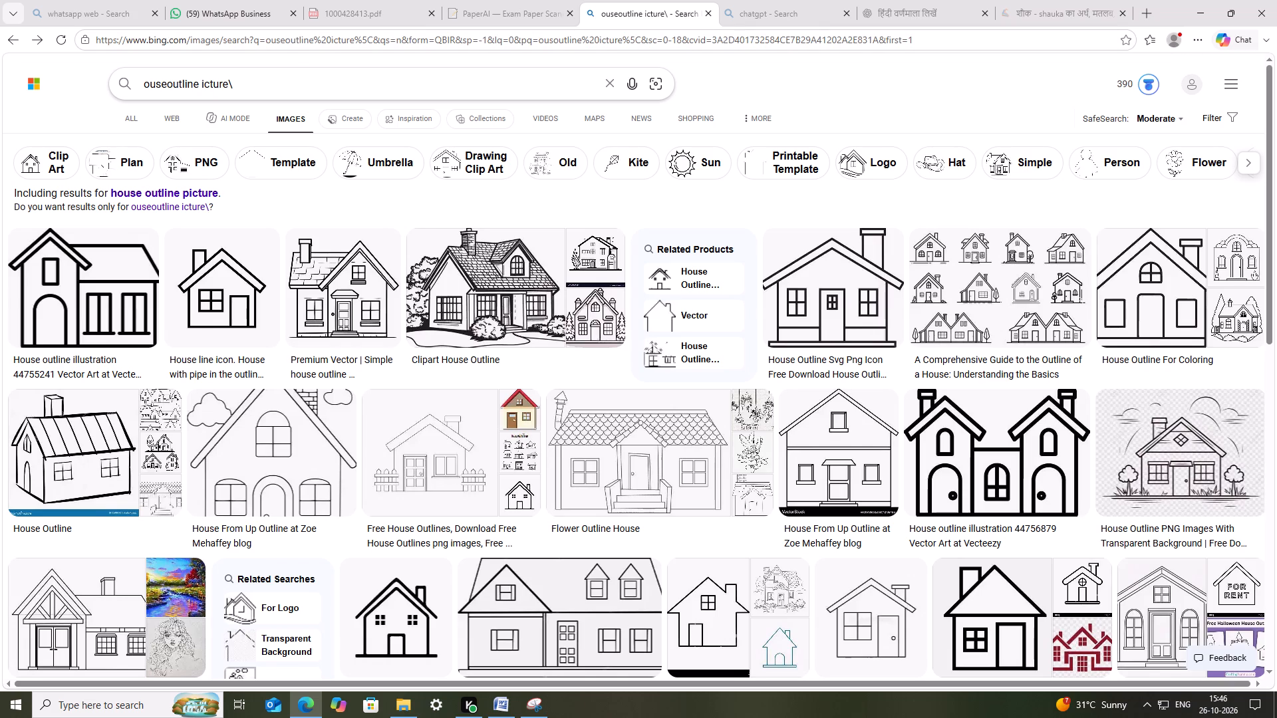
{"action": "left_click_drag", "start_coordinate": [198, 83], "coordinate": [0, 89]}
{"action": "type", "text": "pictuire"}
{"action": "key", "text": "Delete"}
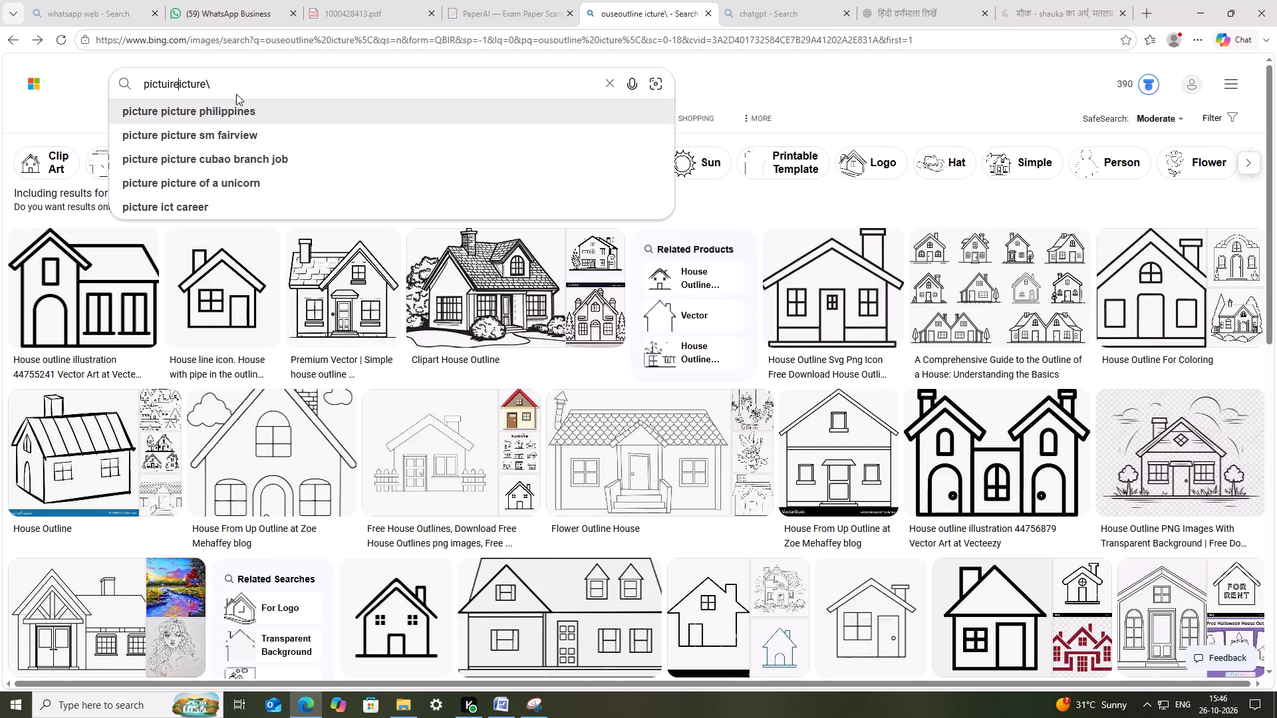
{"action": "key", "text": "Return"}
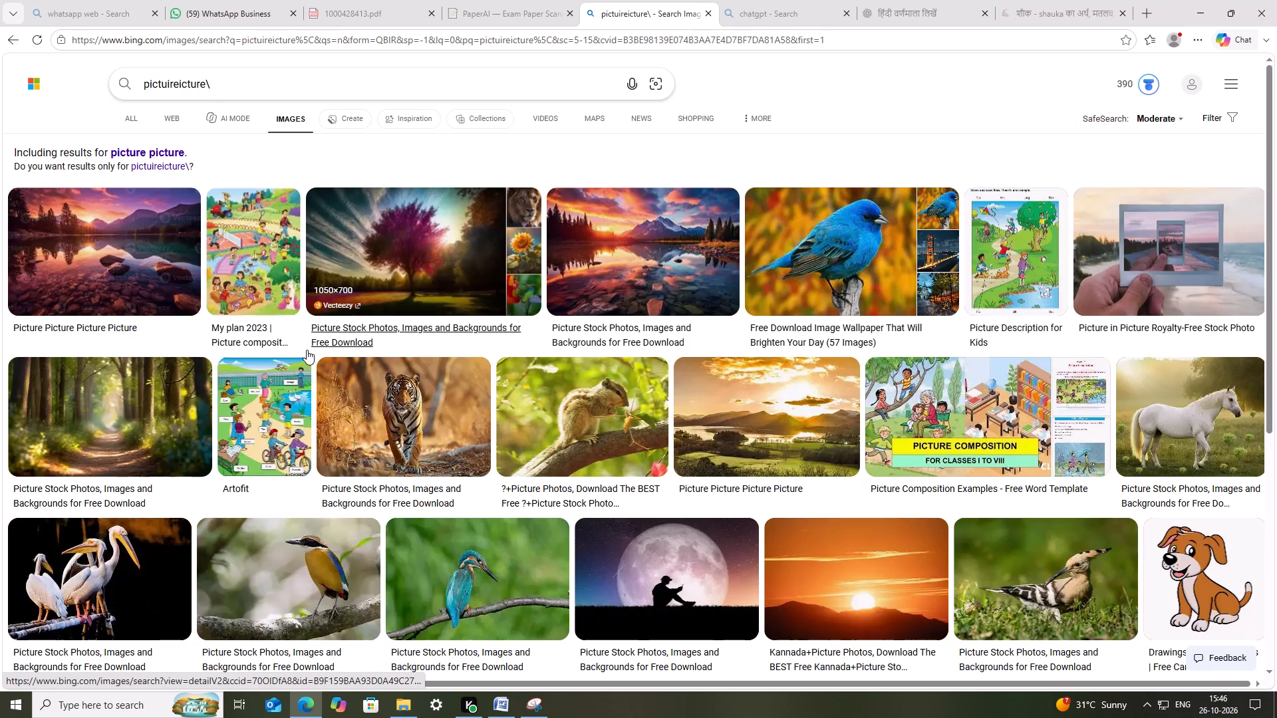
{"action": "left_click", "coordinate": [172, 83]}
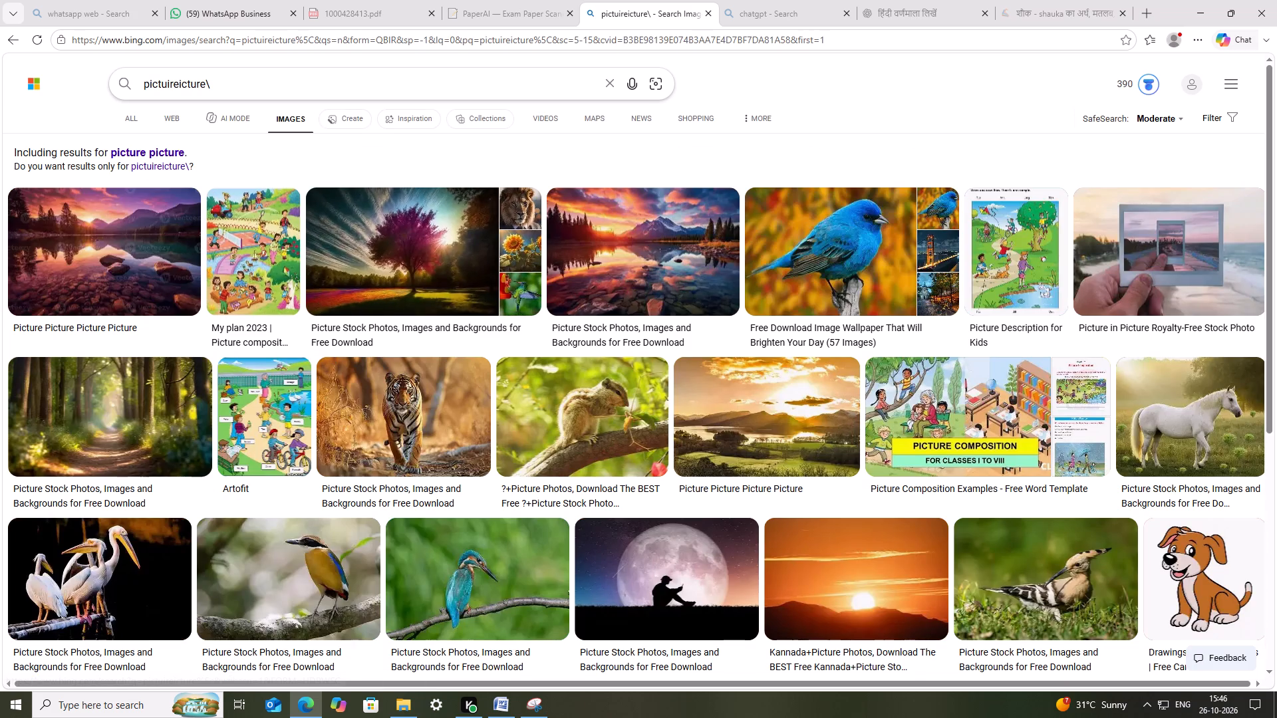
{"action": "left_click", "coordinate": [178, 82]}
{"action": "key", "text": "space"}
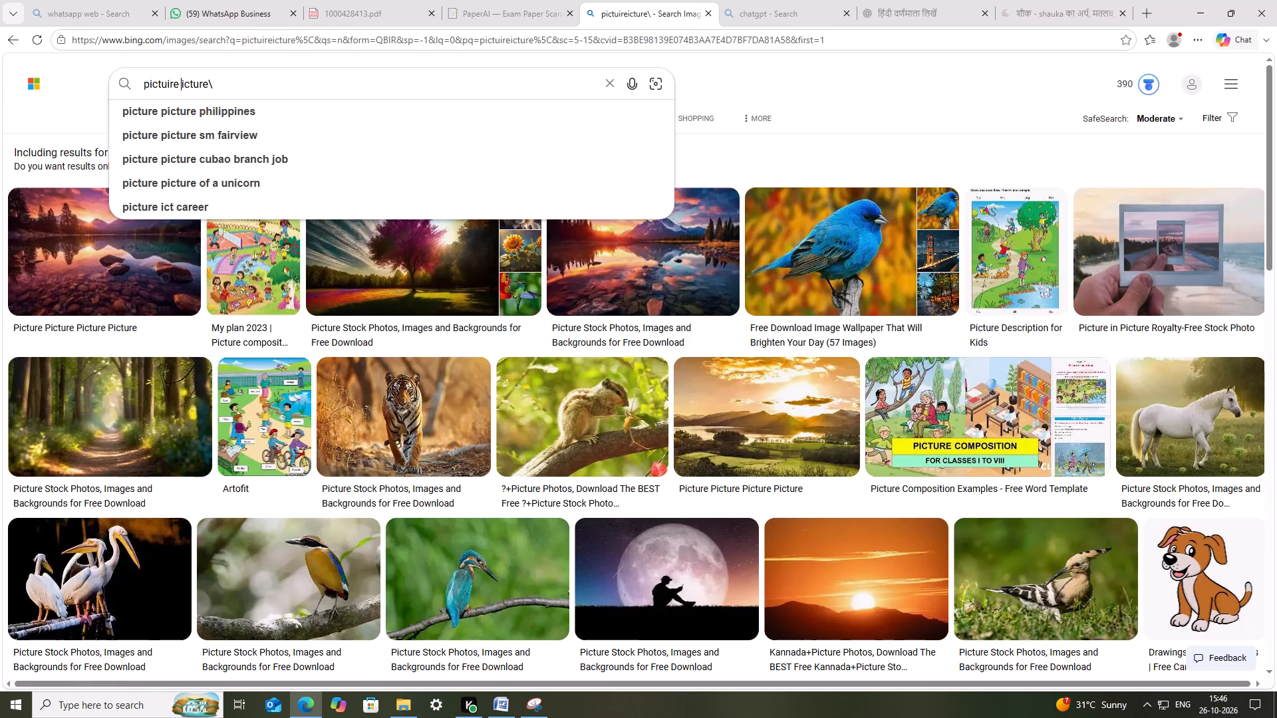
{"action": "type", "text": "8"}
{"action": "key", "text": "space"}
{"action": "key", "text": "bracketright"}
{"action": "key", "text": "Return"}
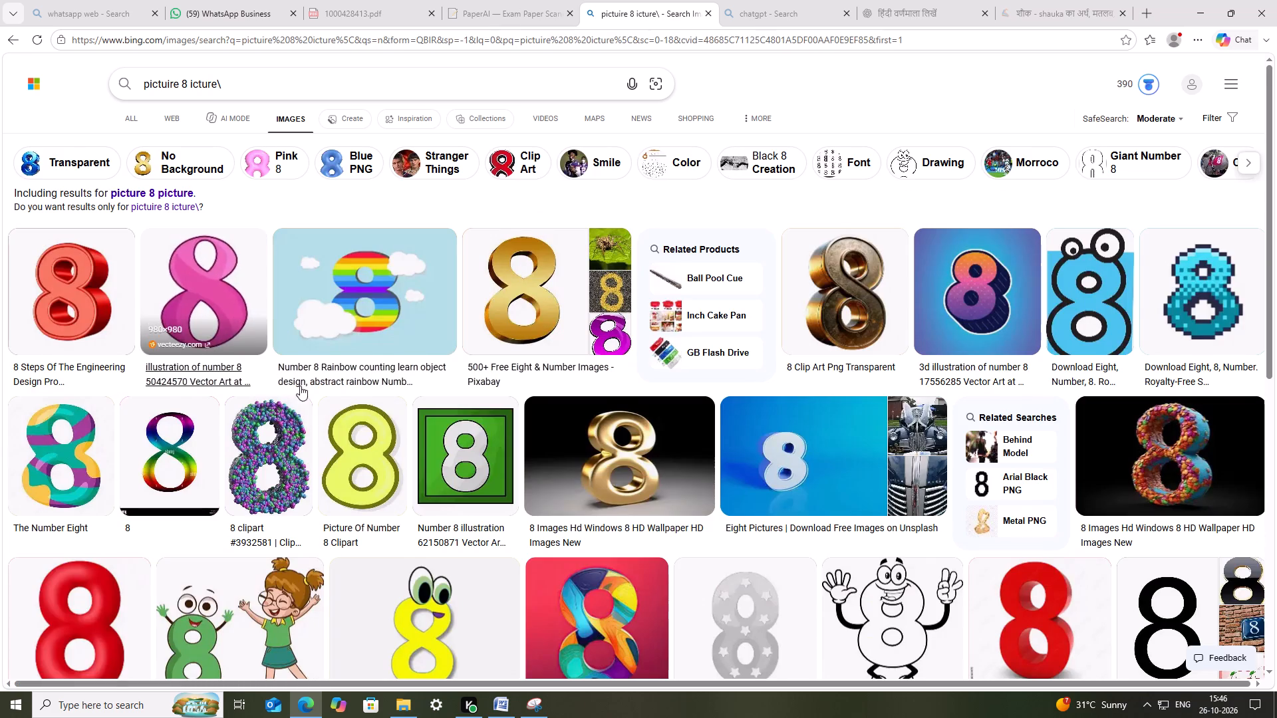
Refine the image search with the word outline and open the Number 8 Coloring Sheet Printable image.
{"action": "scroll", "coordinate": [310, 398], "scroll_direction": "down", "scroll_amount": 5}
{"action": "scroll", "coordinate": [255, 236], "scroll_direction": "up", "scroll_amount": 5}
{"action": "left_click", "coordinate": [257, 84]}
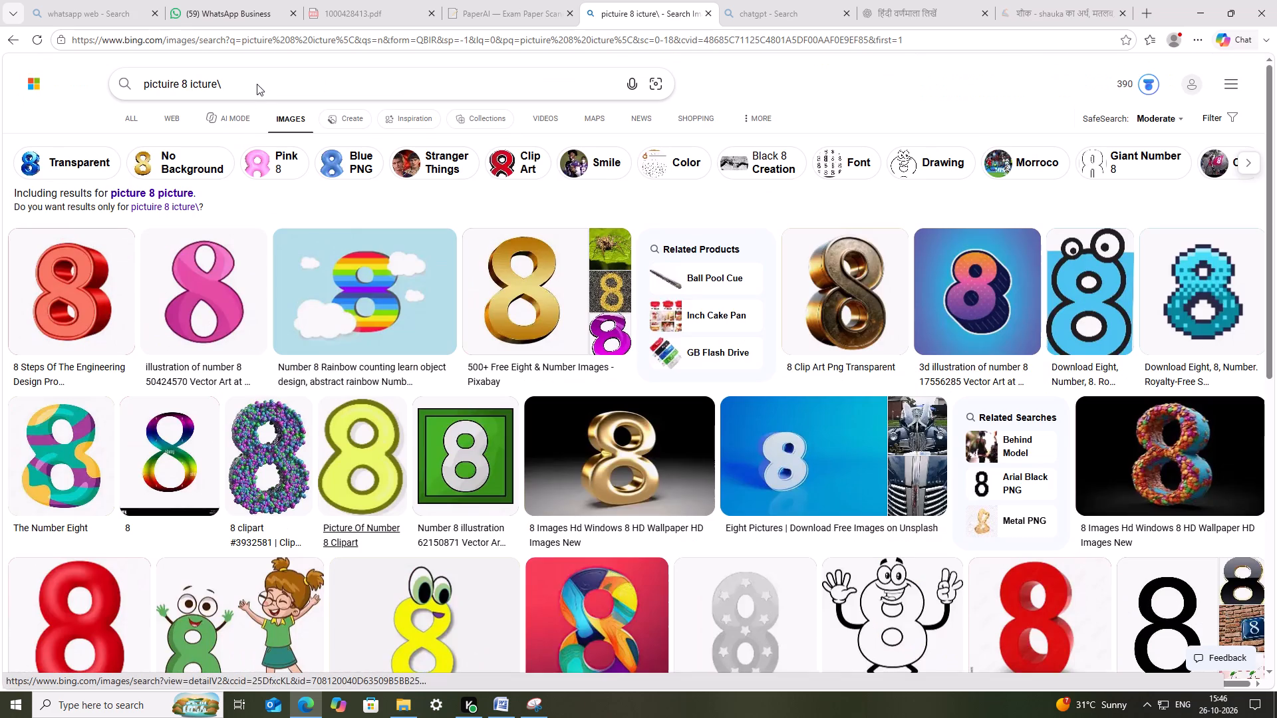
{"action": "left_click", "coordinate": [253, 82]}
{"action": "key", "text": "BackSpace"}
{"action": "key", "text": "space"}
{"action": "type", "text": "outline"}
{"action": "key", "text": "Return"}
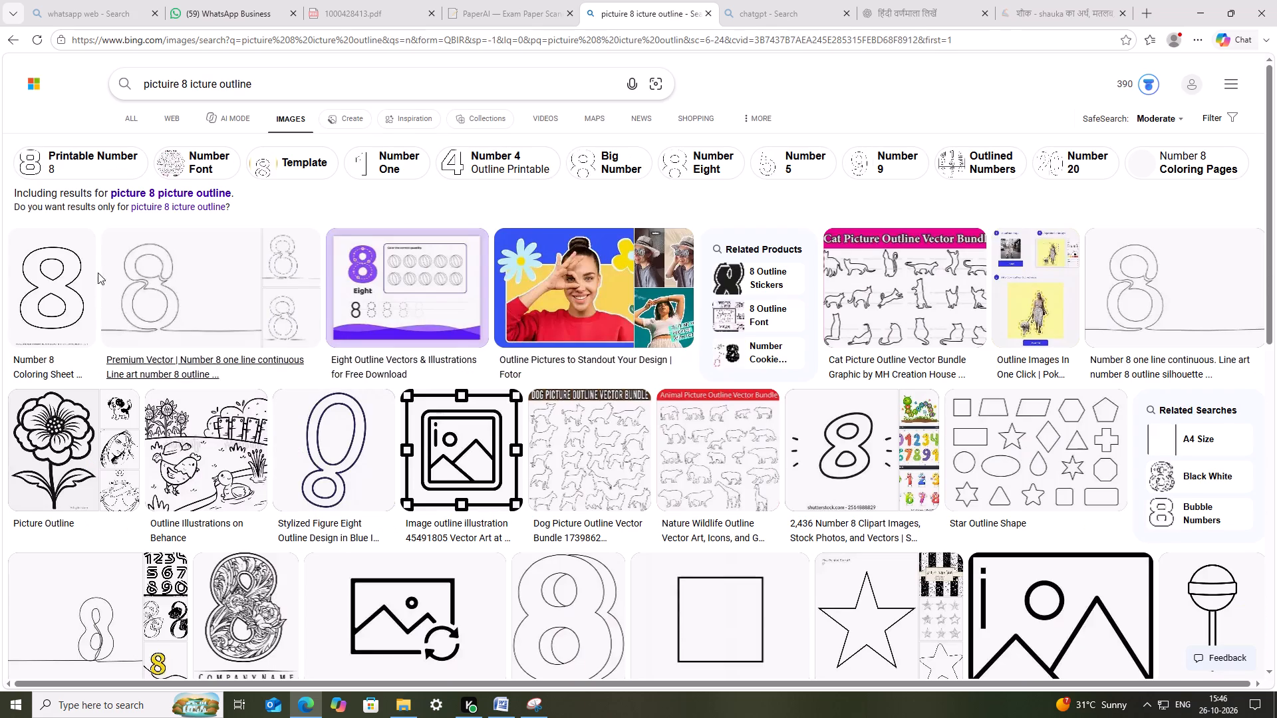
{"action": "left_click", "coordinate": [76, 292]}
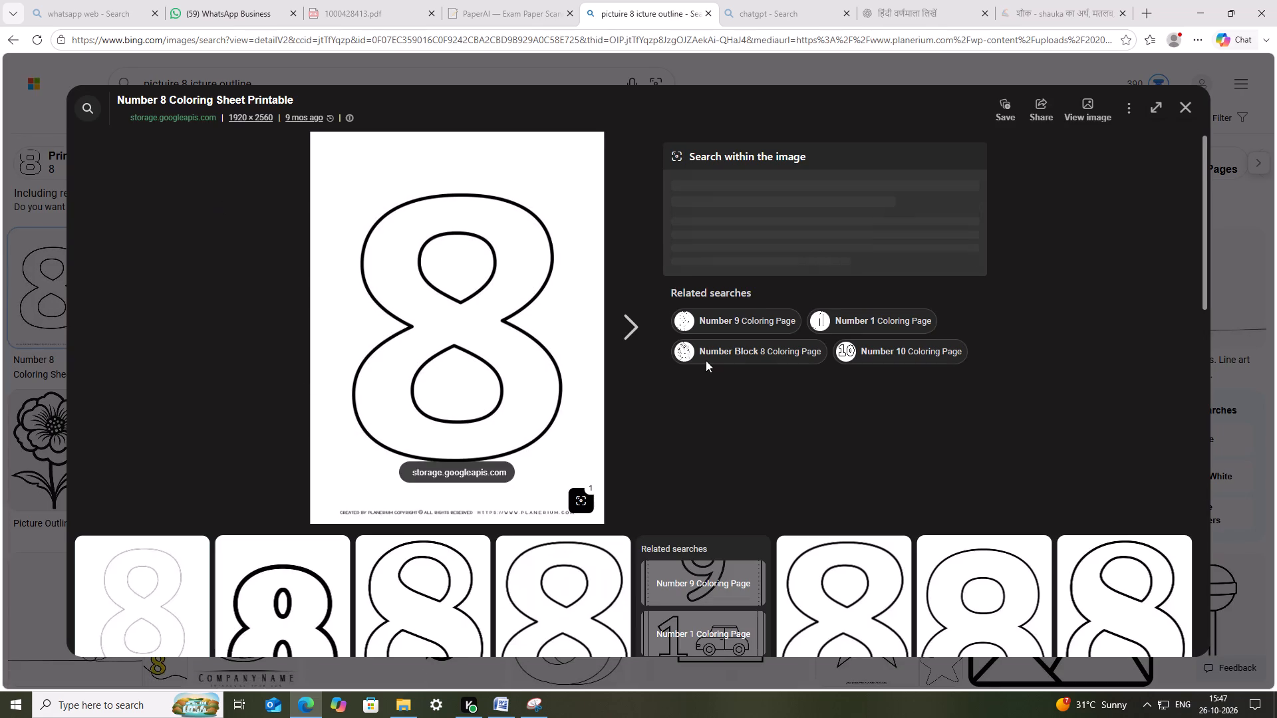
Capture the outlined 8 with the Snipping Tool and save it as no. 8 in the images folder.
{"action": "left_click", "coordinate": [540, 705]}
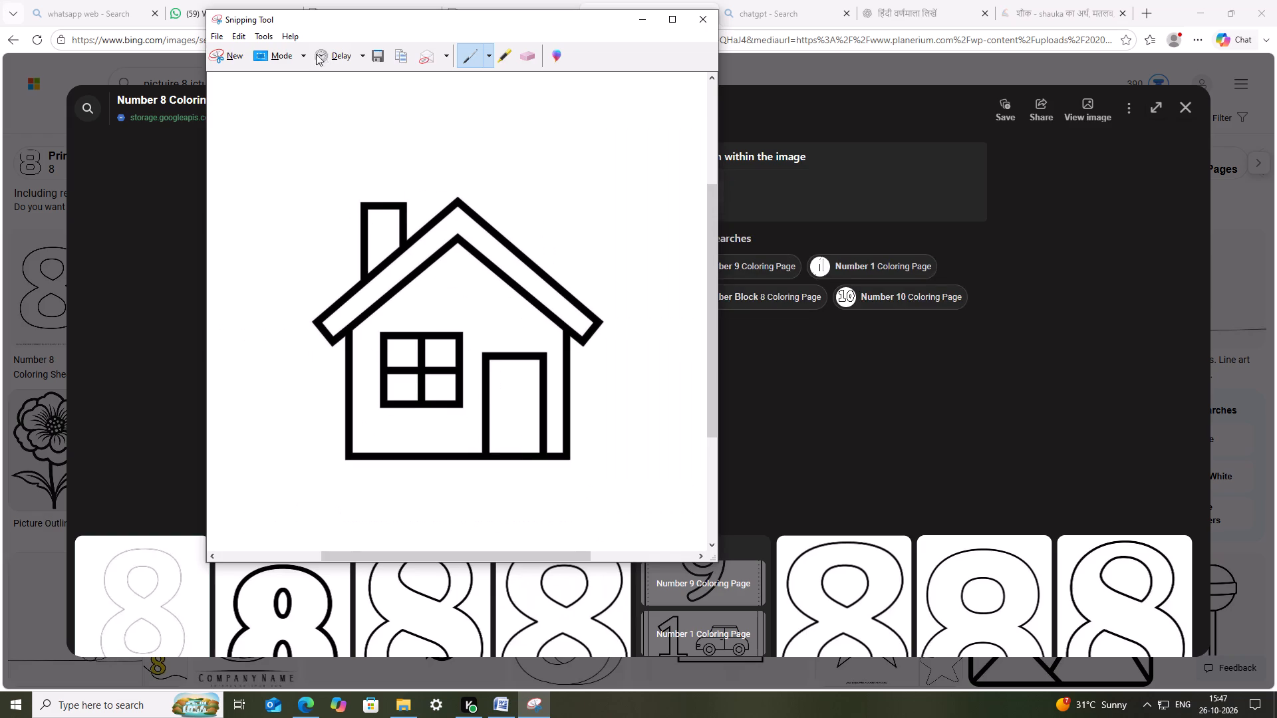
{"action": "left_click", "coordinate": [225, 62]}
{"action": "left_click_drag", "start_coordinate": [329, 162], "coordinate": [383, 203]}
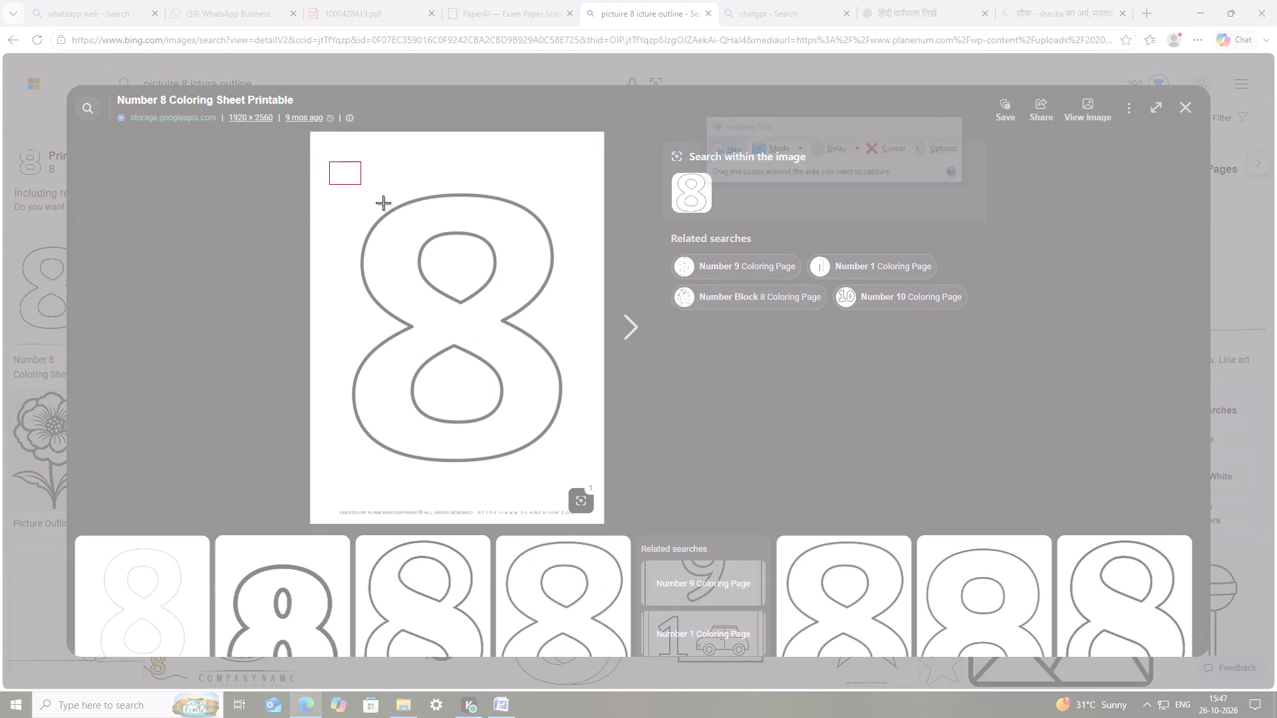
{"action": "left_click_drag", "start_coordinate": [383, 203], "coordinate": [569, 467]}
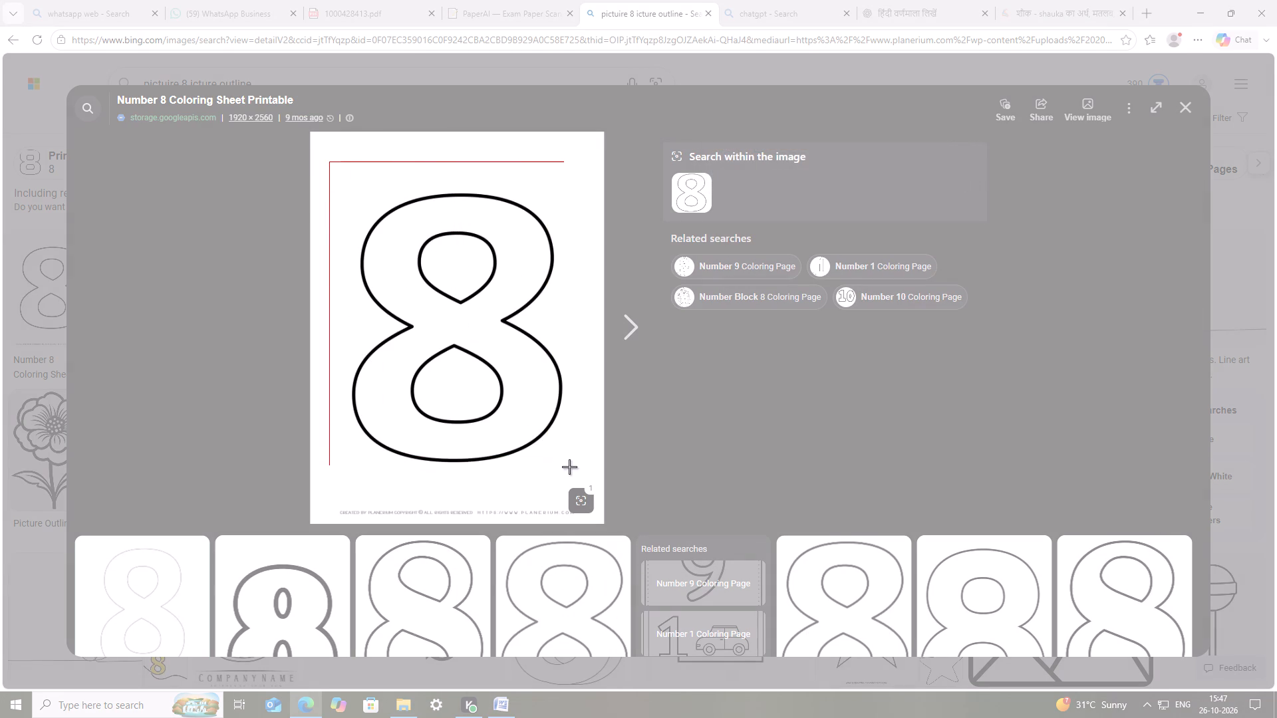
{"action": "left_click_drag", "start_coordinate": [569, 467], "coordinate": [585, 472]}
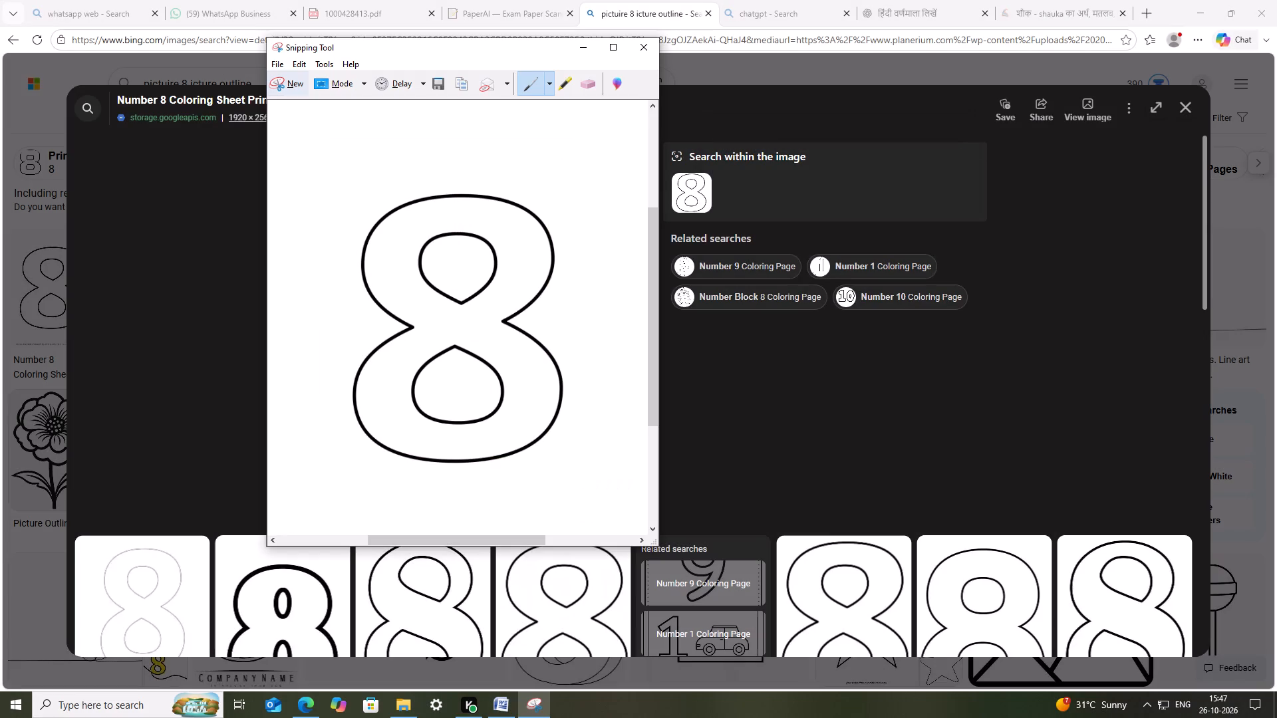
{"action": "left_click", "coordinate": [438, 84]}
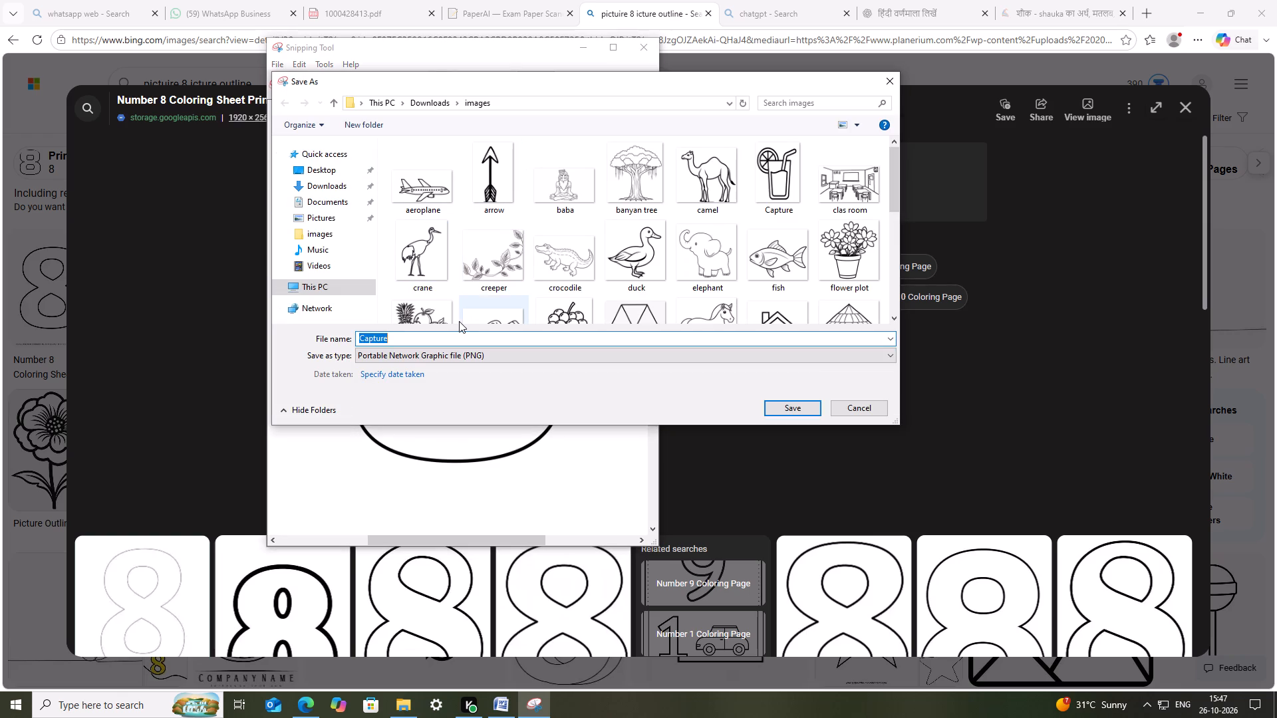
{"action": "type", "text": "no. 8"}
{"action": "key", "text": "Return"}
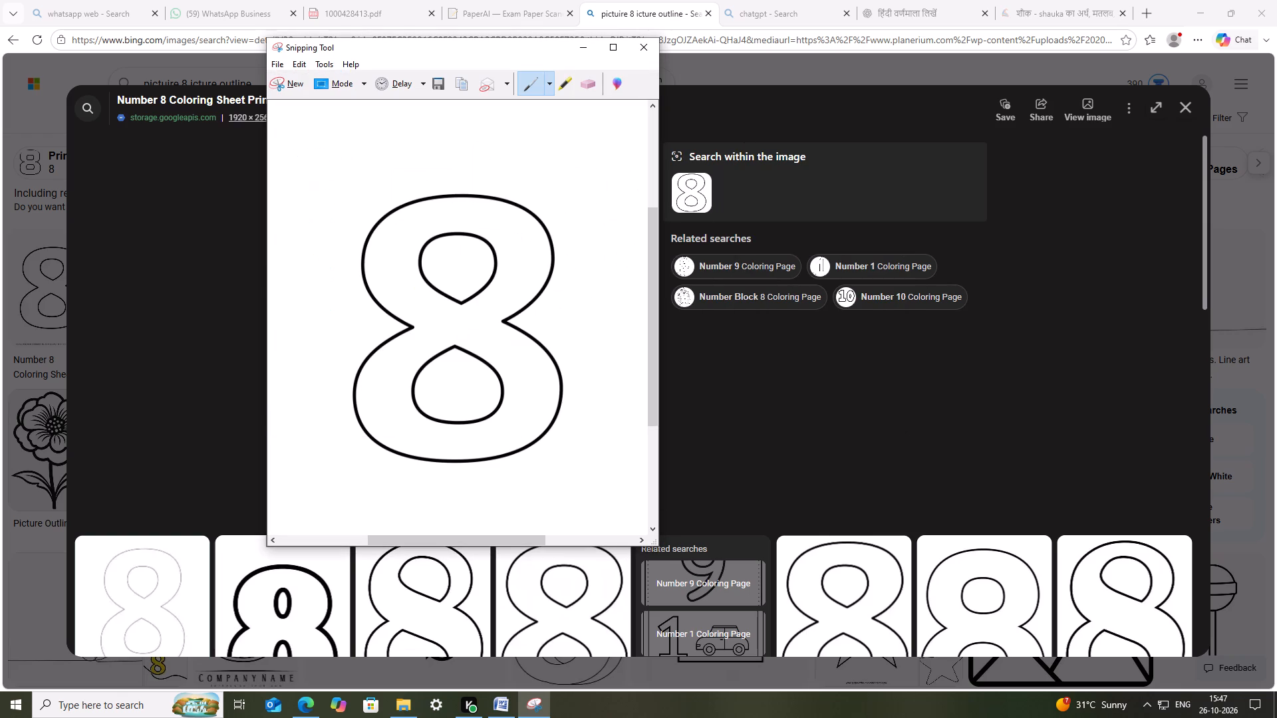
{"action": "left_click", "coordinate": [586, 51]}
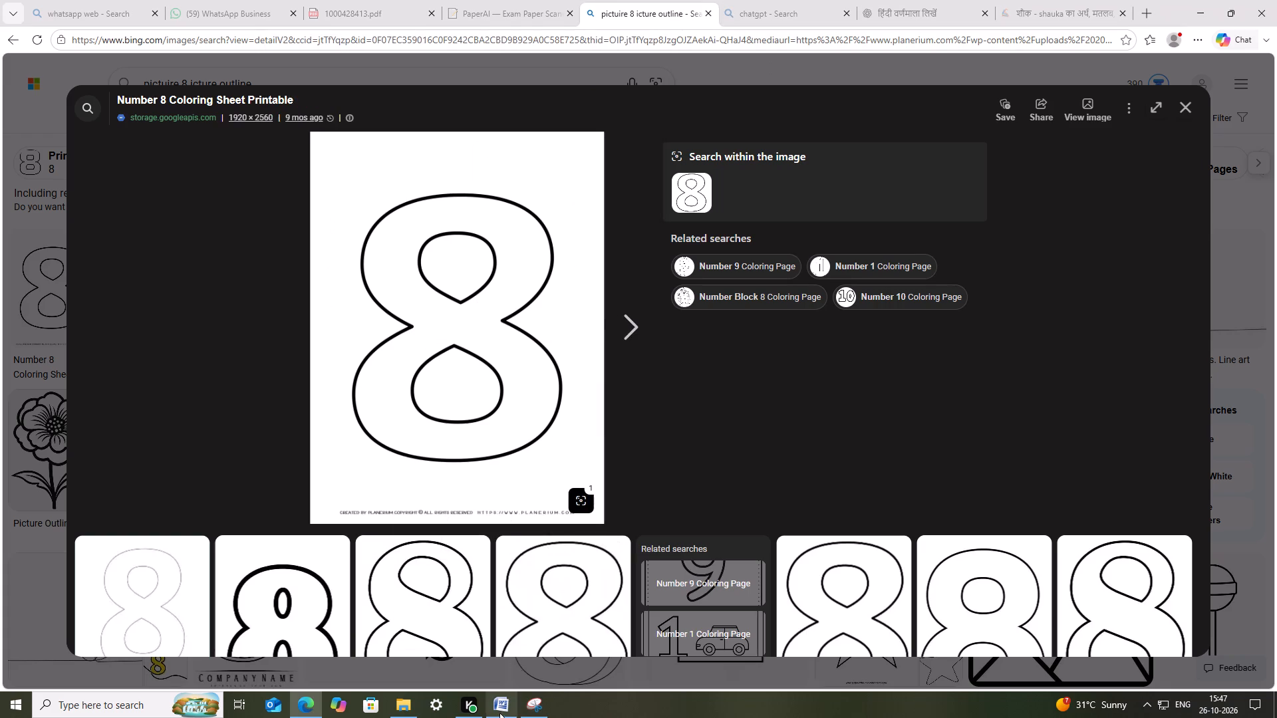
Back in Word, delete the 8 after the letter ठ under label 1 of question III, keeping the letter.
{"action": "left_click", "coordinate": [499, 713]}
{"action": "left_click", "coordinate": [305, 289]}
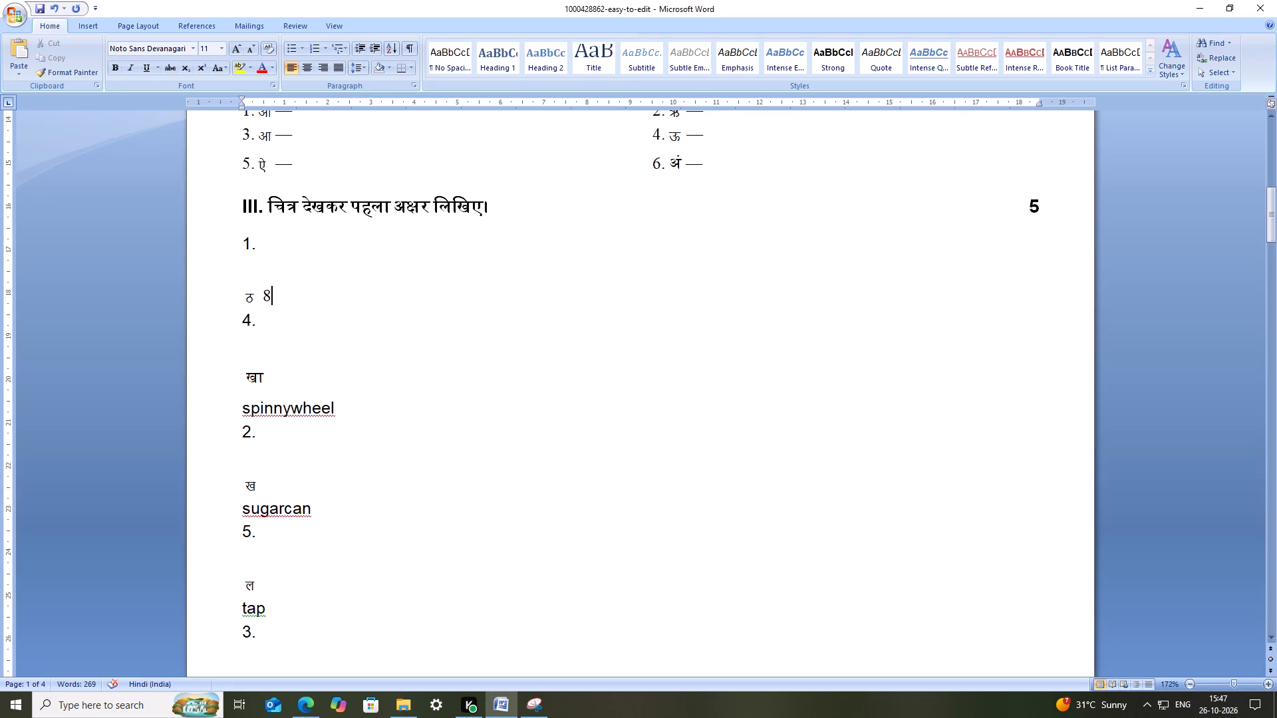
{"action": "key", "text": "BackSpace"}
{"action": "key", "text": "BackSpace"}
{"action": "key", "text": "BackSpace"}
{"action": "key", "text": "ctrl+z"}
{"action": "key", "text": "BackSpace"}
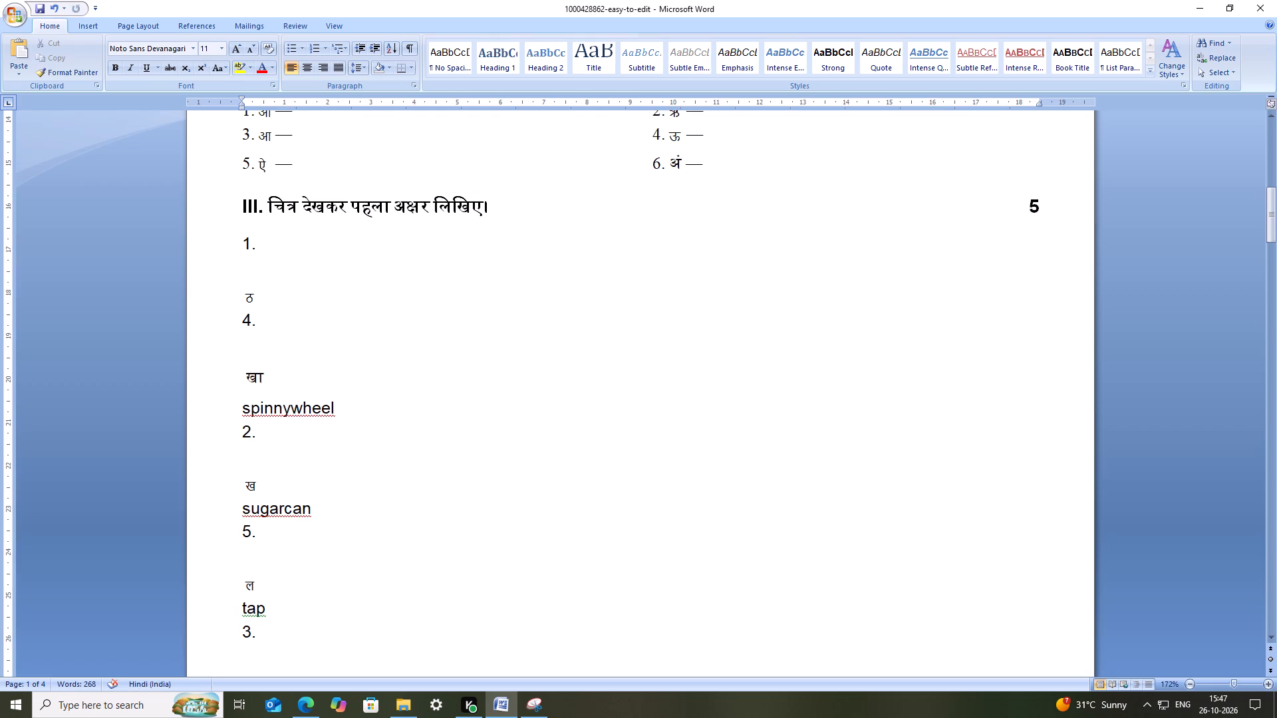
Insert the no. 8 picture from the images folder at label 1 of question III and wrap it in front of text.
{"action": "left_click", "coordinate": [327, 249]}
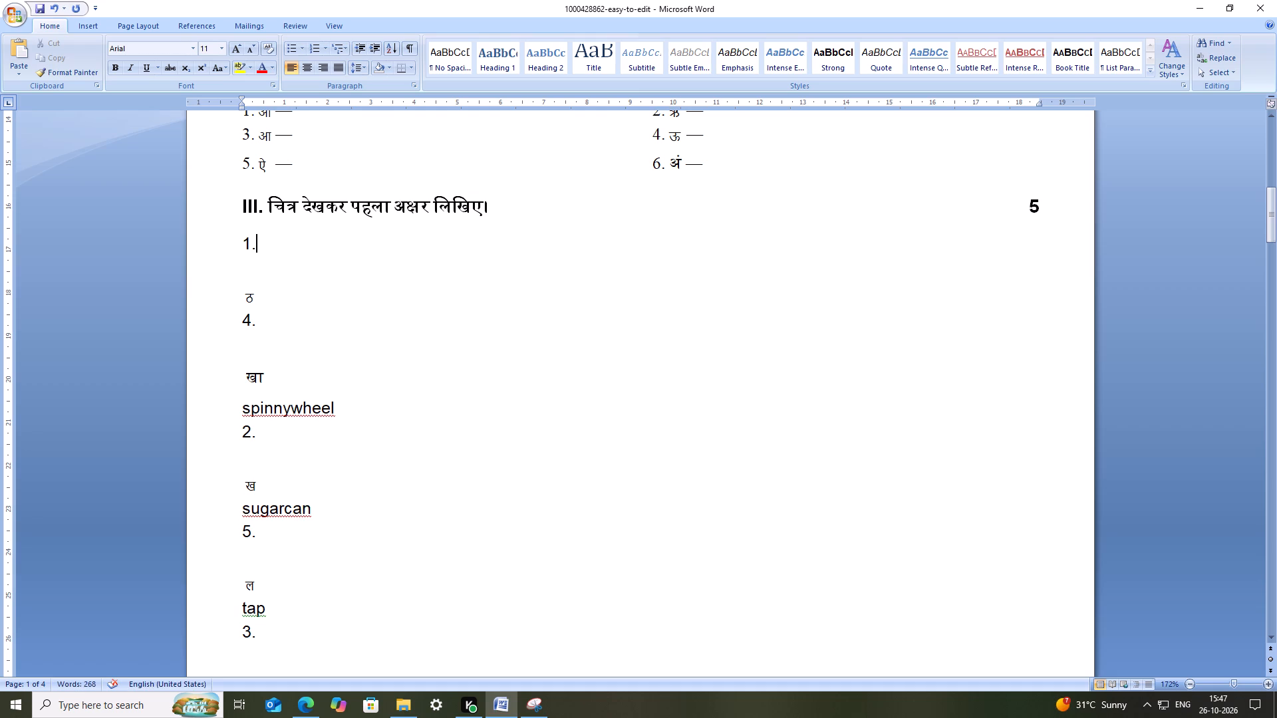
{"action": "left_click", "coordinate": [242, 297]}
{"action": "left_click", "coordinate": [319, 243]}
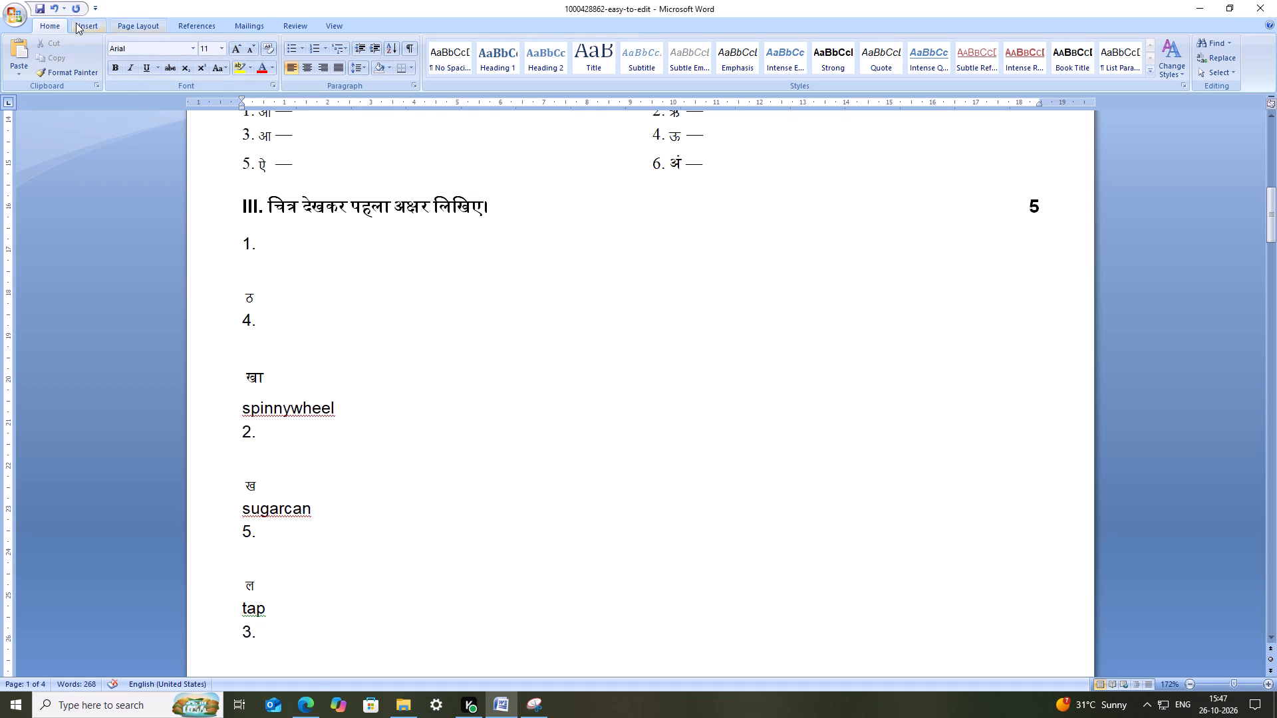
{"action": "left_click", "coordinate": [86, 26]}
{"action": "double_click", "coordinate": [218, 50]}
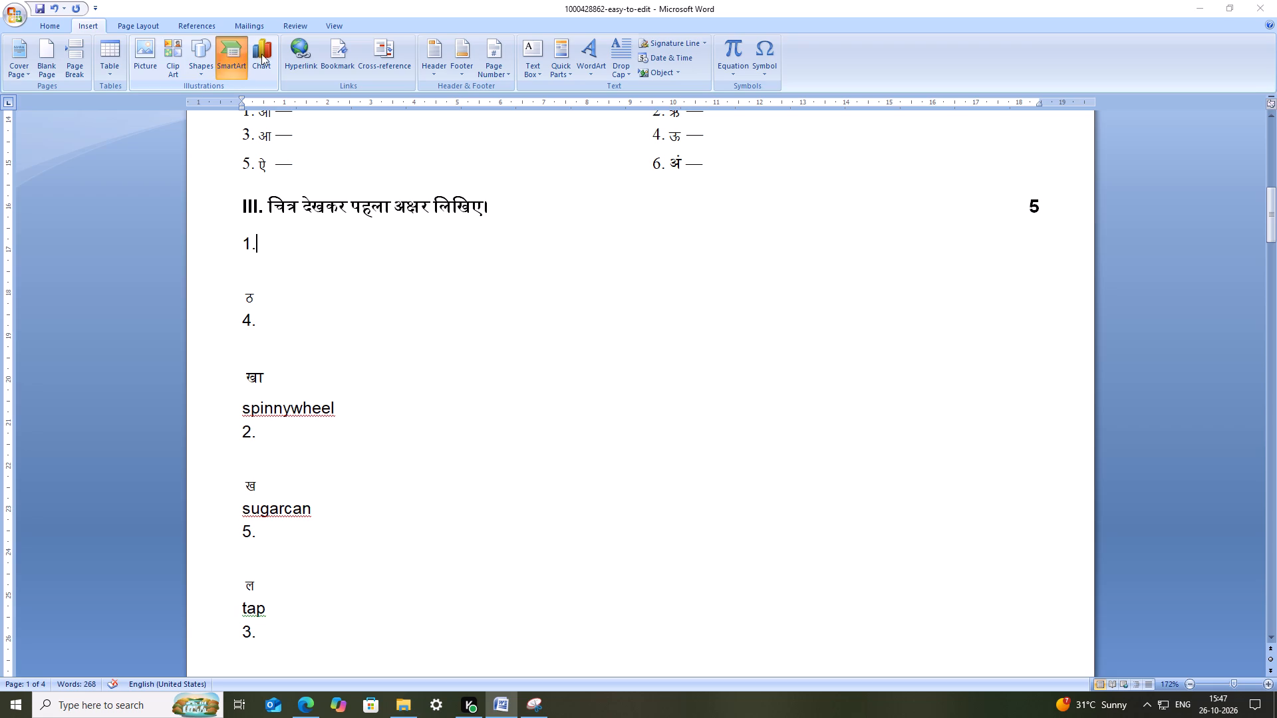
{"action": "left_click", "coordinate": [848, 230]}
{"action": "left_click", "coordinate": [128, 46]}
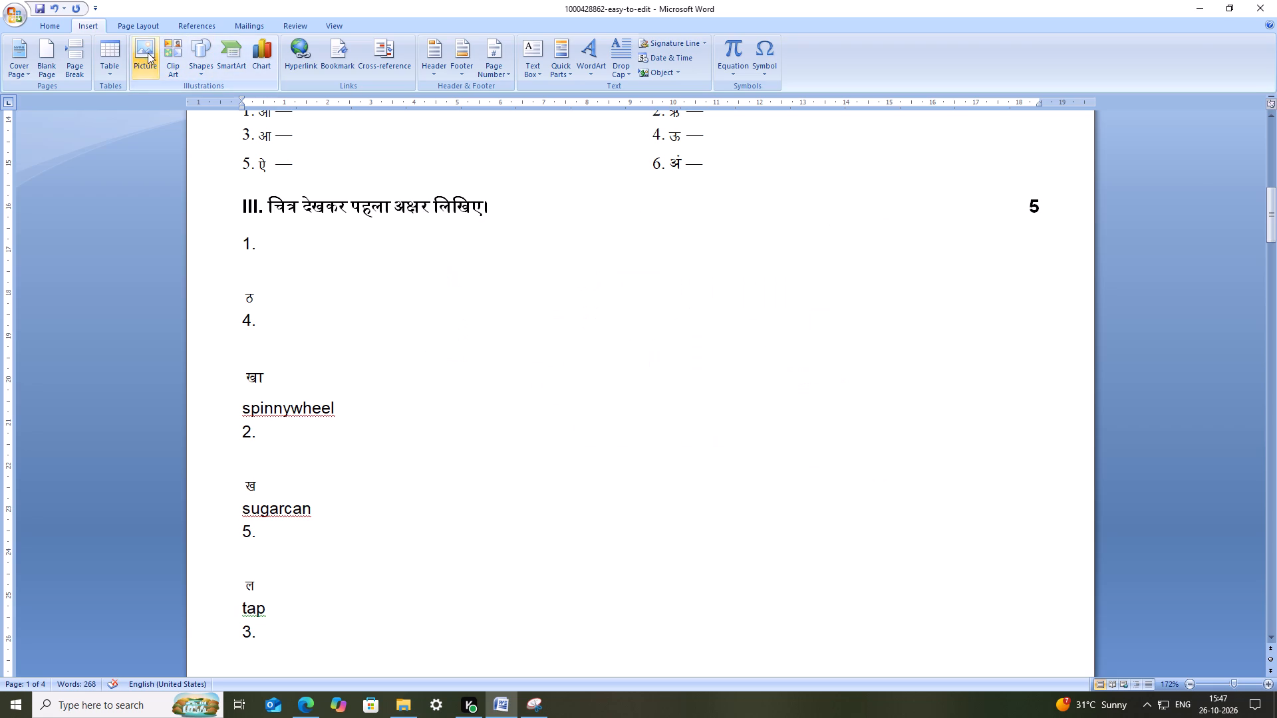
{"action": "left_click", "coordinate": [145, 51]}
{"action": "scroll", "coordinate": [258, 208], "scroll_direction": "down", "scroll_amount": 3}
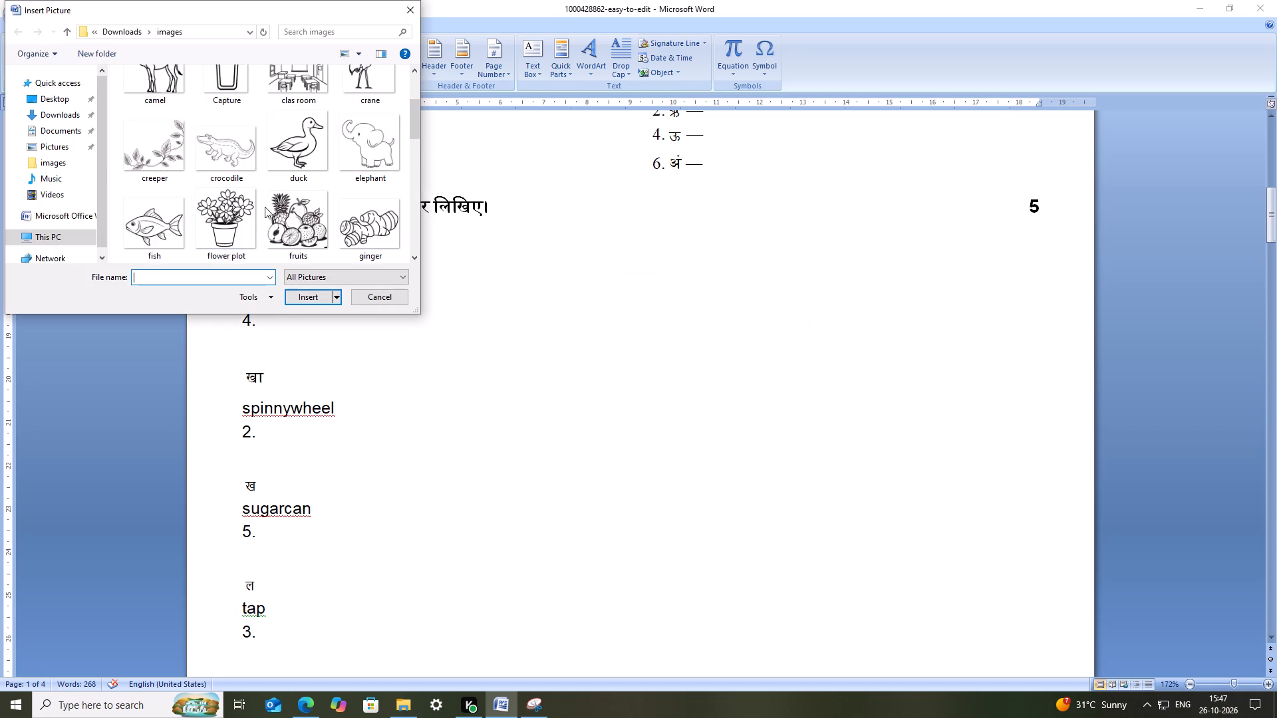
{"action": "scroll", "coordinate": [265, 207], "scroll_direction": "down", "scroll_amount": 4}
{"action": "left_click", "coordinate": [166, 169]}
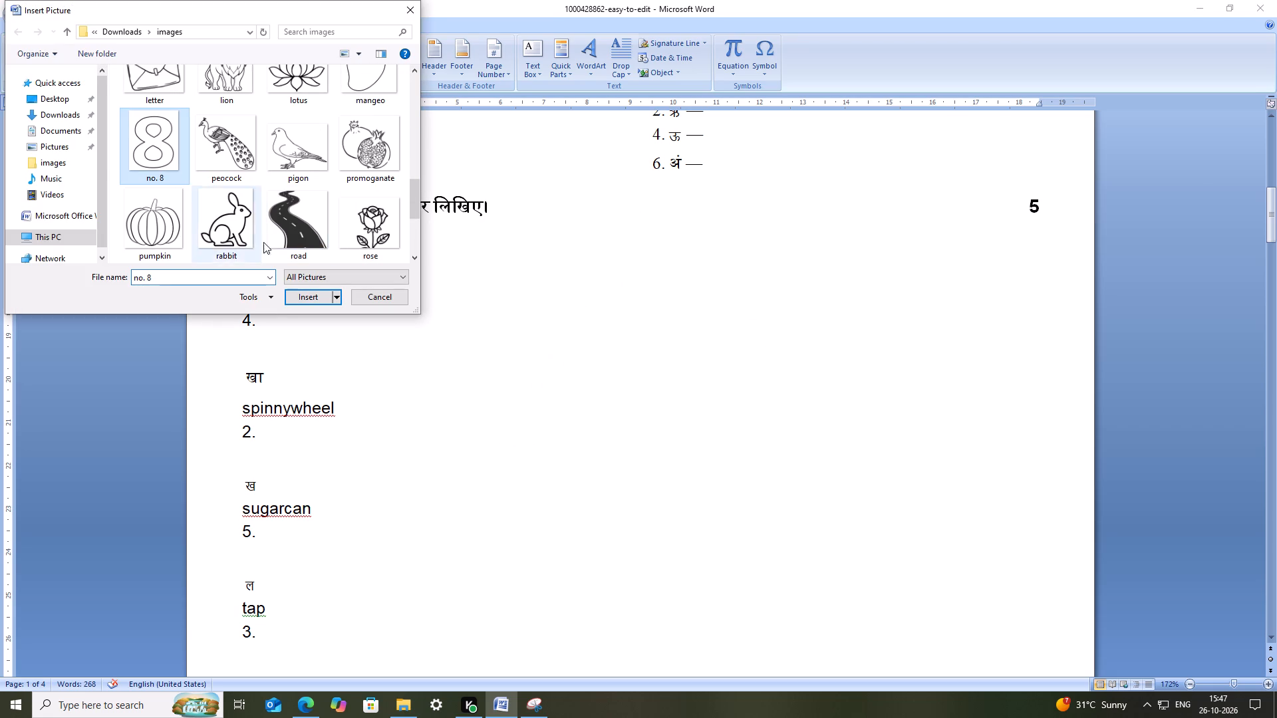
{"action": "left_click", "coordinate": [316, 299]}
{"action": "right_click", "coordinate": [469, 316]}
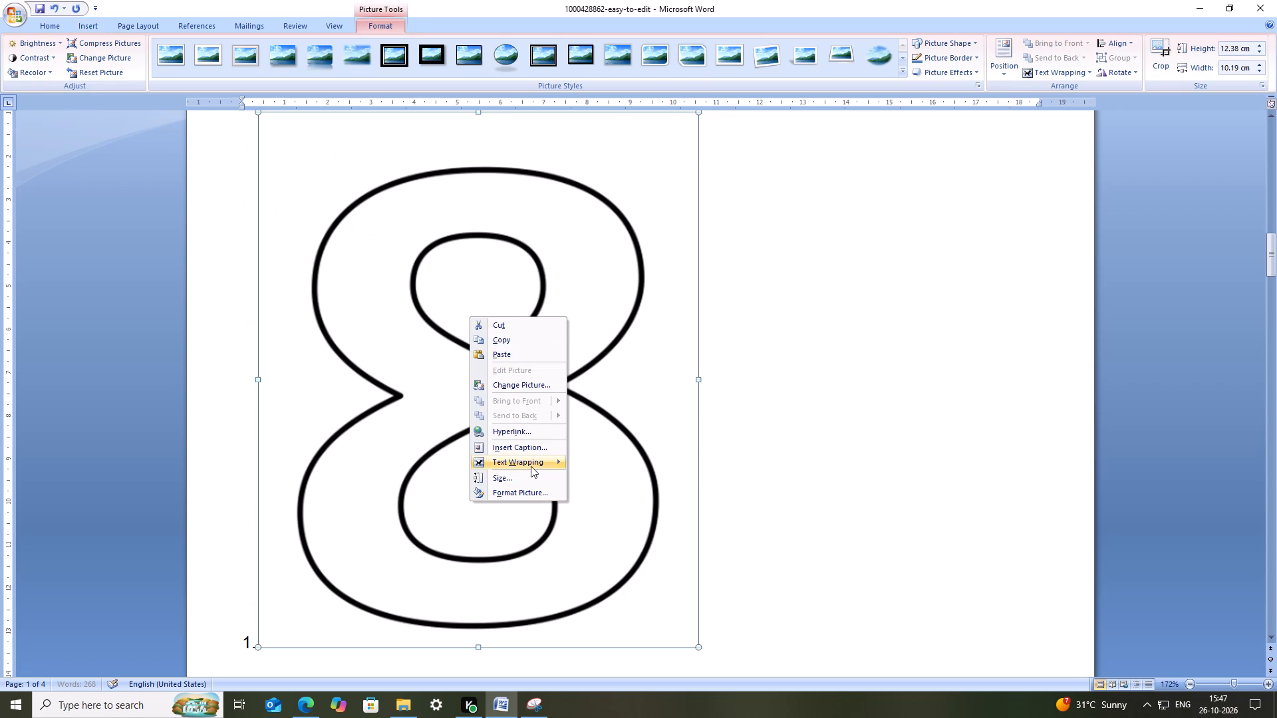
{"action": "left_click", "coordinate": [543, 463]}
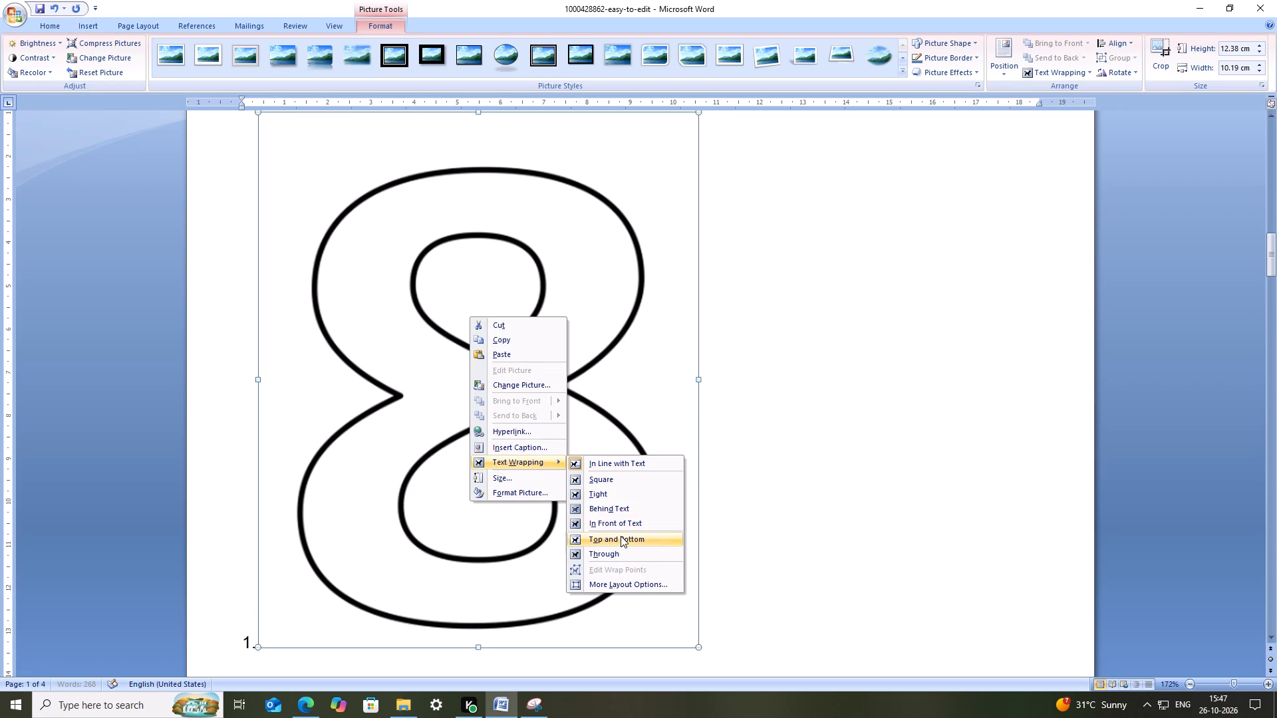
{"action": "left_click", "coordinate": [634, 518]}
Shrink the outlined 8 to about 3 cm high by 2.47 cm wide and place it beside label 1 of question III.
{"action": "scroll", "coordinate": [573, 277], "scroll_direction": "up", "scroll_amount": 20}
{"action": "scroll", "coordinate": [573, 277], "scroll_direction": "up", "scroll_amount": 1}
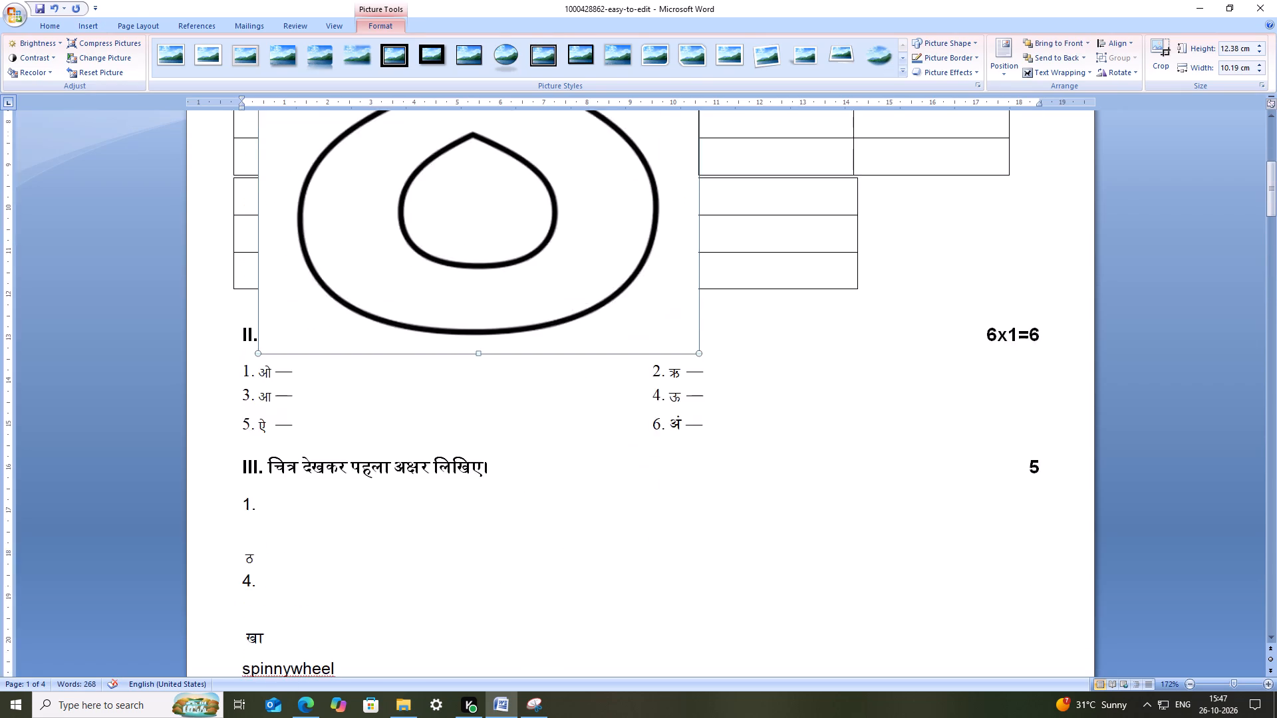
{"action": "scroll", "coordinate": [661, 306], "scroll_direction": "up", "scroll_amount": 6}
{"action": "left_click_drag", "start_coordinate": [699, 229], "coordinate": [345, 717]}
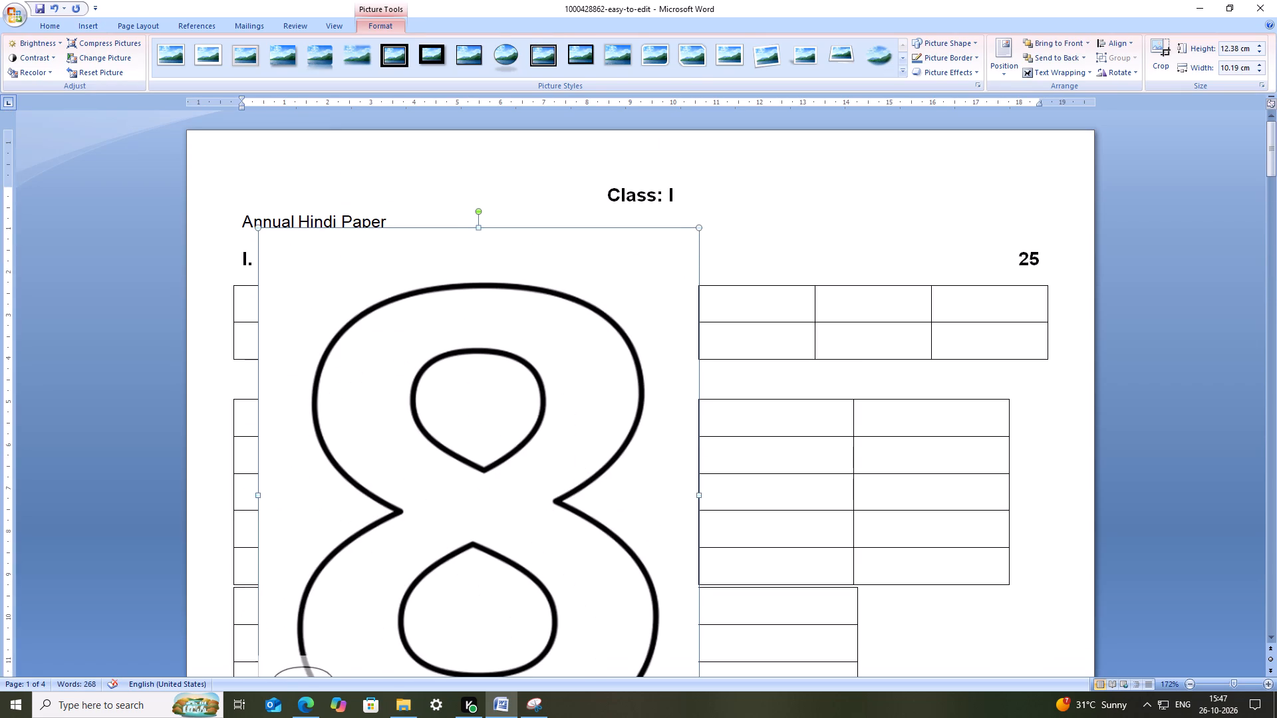
{"action": "left_click_drag", "start_coordinate": [345, 717], "coordinate": [365, 654]}
{"action": "scroll", "coordinate": [448, 501], "scroll_direction": "down", "scroll_amount": 6}
{"action": "left_click_drag", "start_coordinate": [307, 346], "coordinate": [408, 544]}
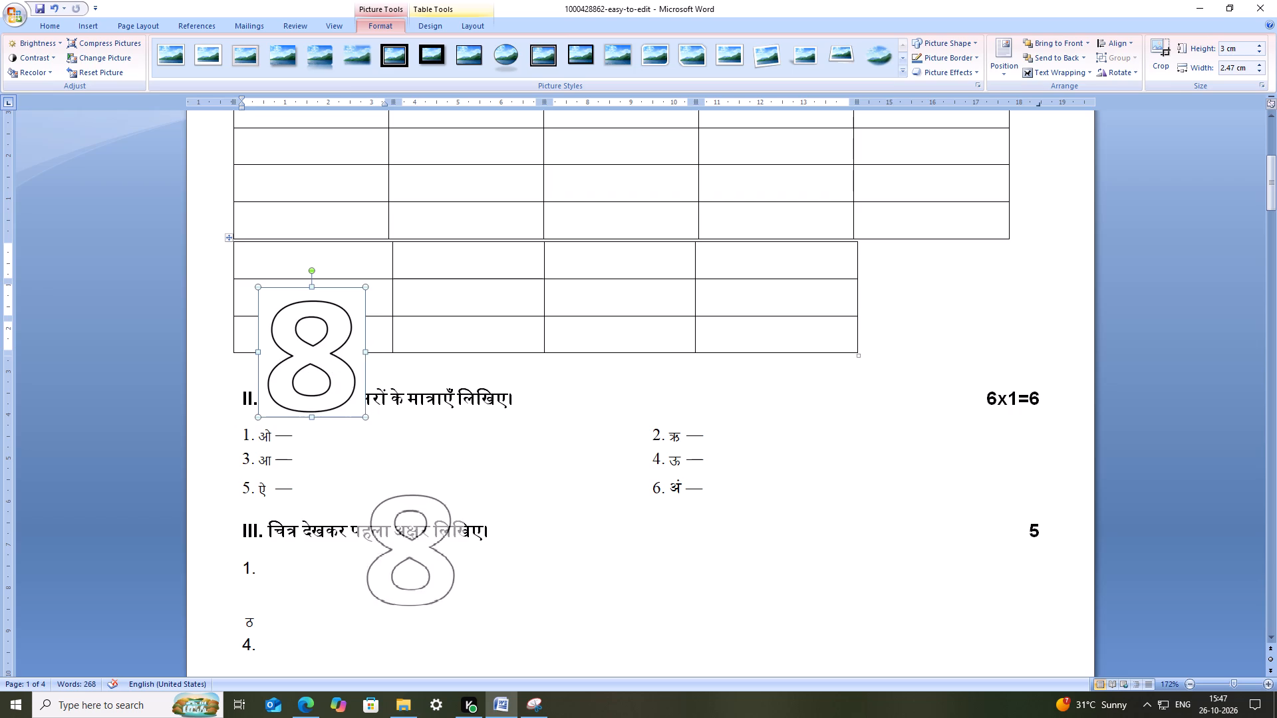
{"action": "left_click_drag", "start_coordinate": [408, 544], "coordinate": [438, 603]}
{"action": "scroll", "coordinate": [573, 519], "scroll_direction": "down", "scroll_amount": 5}
{"action": "left_click_drag", "start_coordinate": [440, 344], "coordinate": [429, 355]}
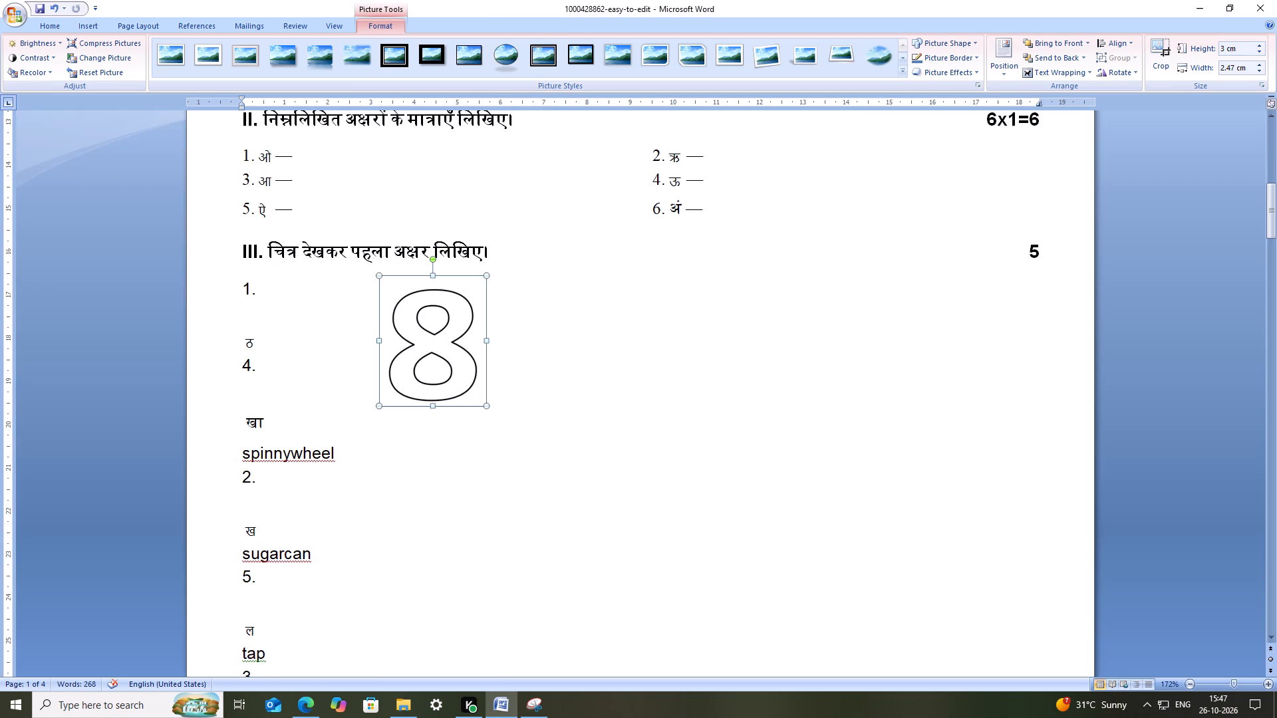
Shift the letter ठ under label 1 toward the outlined 8 by adding about twenty spaces before it.
{"action": "left_click", "coordinate": [296, 350]}
{"action": "left_click", "coordinate": [243, 346]}
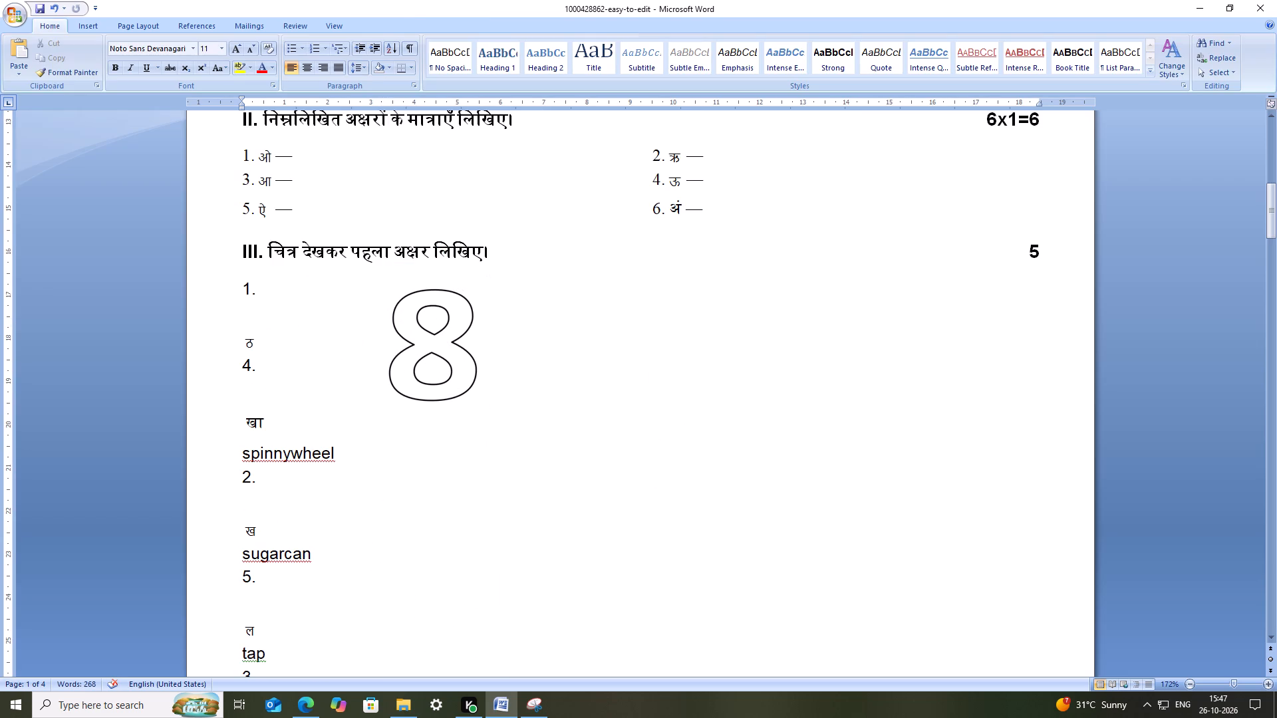
{"action": "key", "text": "space"}
{"action": "key", "text": "space"}
{"action": "key", "text": "space"}
{"action": "key", "text": "space"}
{"action": "key", "text": "space"}
{"action": "key", "text": "space"}
{"action": "key", "text": "space"}
{"action": "key", "text": "space"}
{"action": "key", "text": "space"}
{"action": "key", "text": "space"}
{"action": "key", "text": "space"}
{"action": "key", "text": "space"}
{"action": "key", "text": "space"}
{"action": "key", "text": "space"}
{"action": "key", "text": "space"}
{"action": "key", "text": "space"}
{"action": "key", "text": "space"}
{"action": "key", "text": "space"}
{"action": "key", "text": "space"}
{"action": "key", "text": "space"}
{"action": "left_click", "coordinate": [416, 334]}
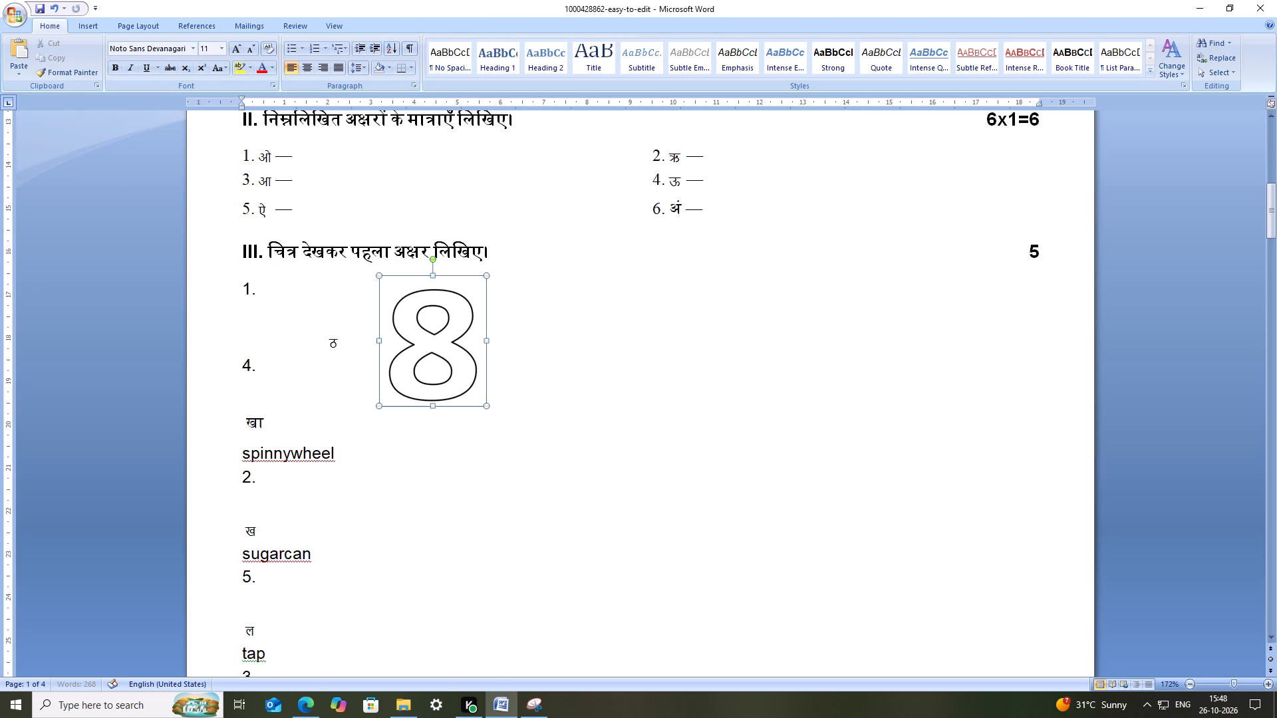
{"action": "left_click", "coordinate": [441, 336]}
Add three blank lines above label 4 in question III and nudge the outlined 8 slightly up and closer to the letter ठ.
{"action": "left_click", "coordinate": [279, 365]}
{"action": "left_click", "coordinate": [242, 368]}
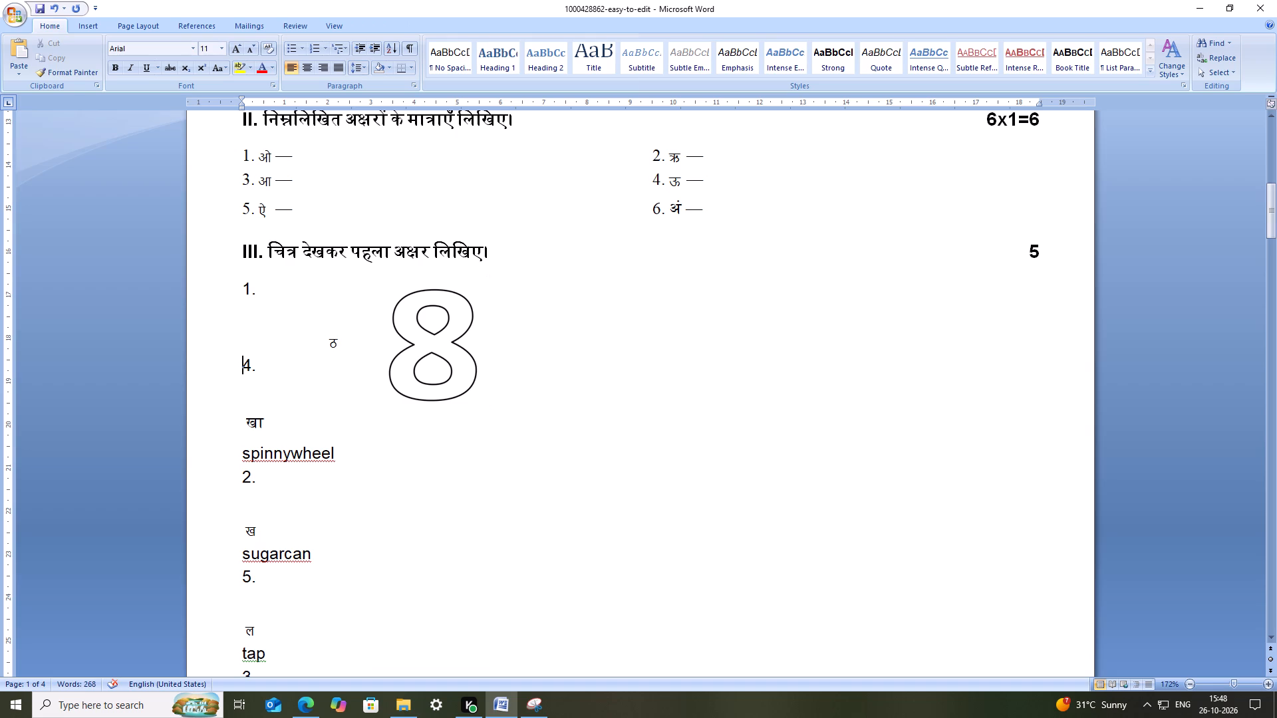
{"action": "key", "text": "Return"}
{"action": "key", "text": "Return"}
{"action": "key", "text": "Return"}
{"action": "left_click_drag", "start_coordinate": [454, 350], "coordinate": [438, 340]}
Replace part of the spacing before the letter ठ with an underscore answer line.
{"action": "left_click", "coordinate": [305, 347]}
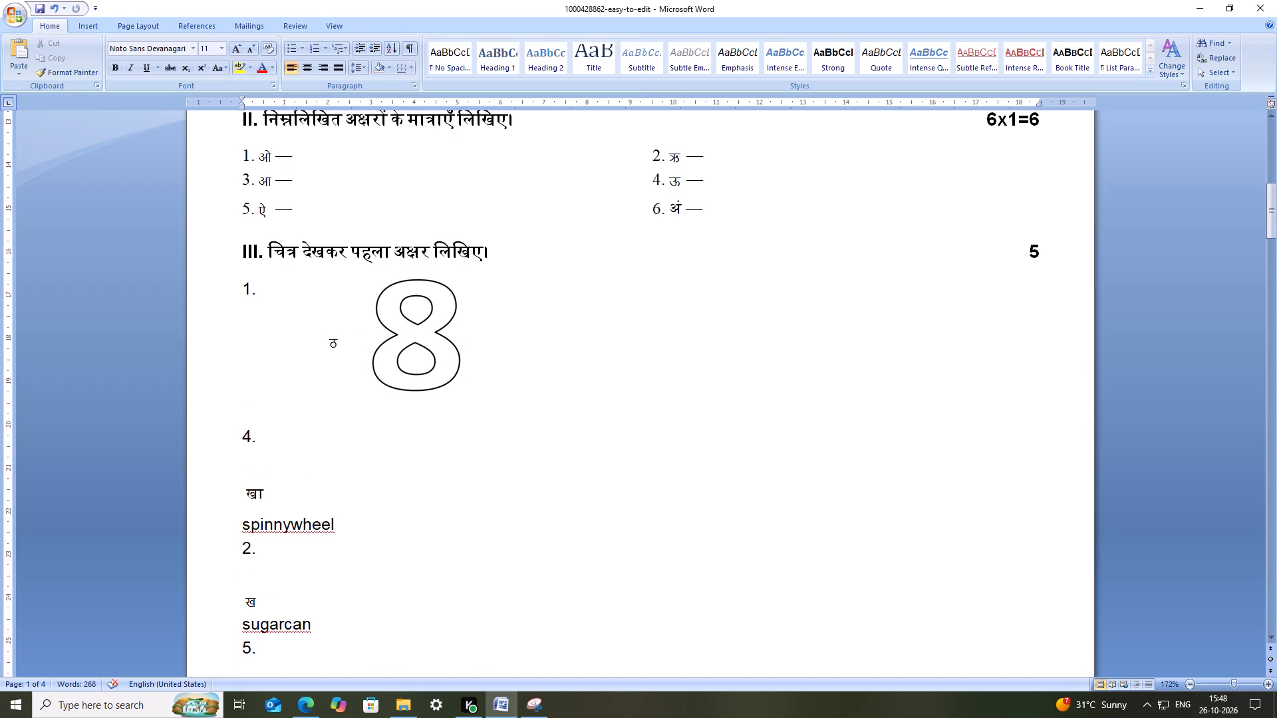
{"action": "left_click_drag", "start_coordinate": [321, 340], "coordinate": [272, 349]}
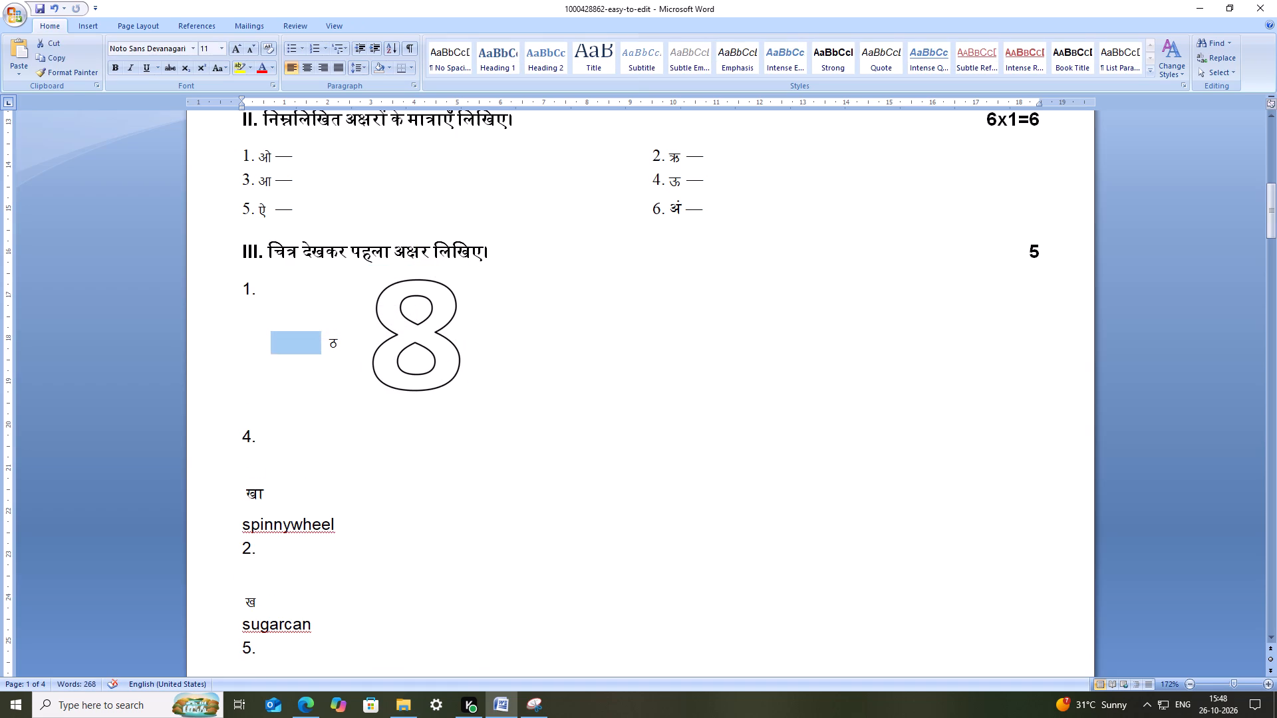
{"action": "key", "text": "shift+underscore"}
{"action": "key", "text": "shift+underscore"}
{"action": "key", "text": "shift+underscore"}
{"action": "key", "text": "shift+underscore"}
{"action": "type", "text": "____"}
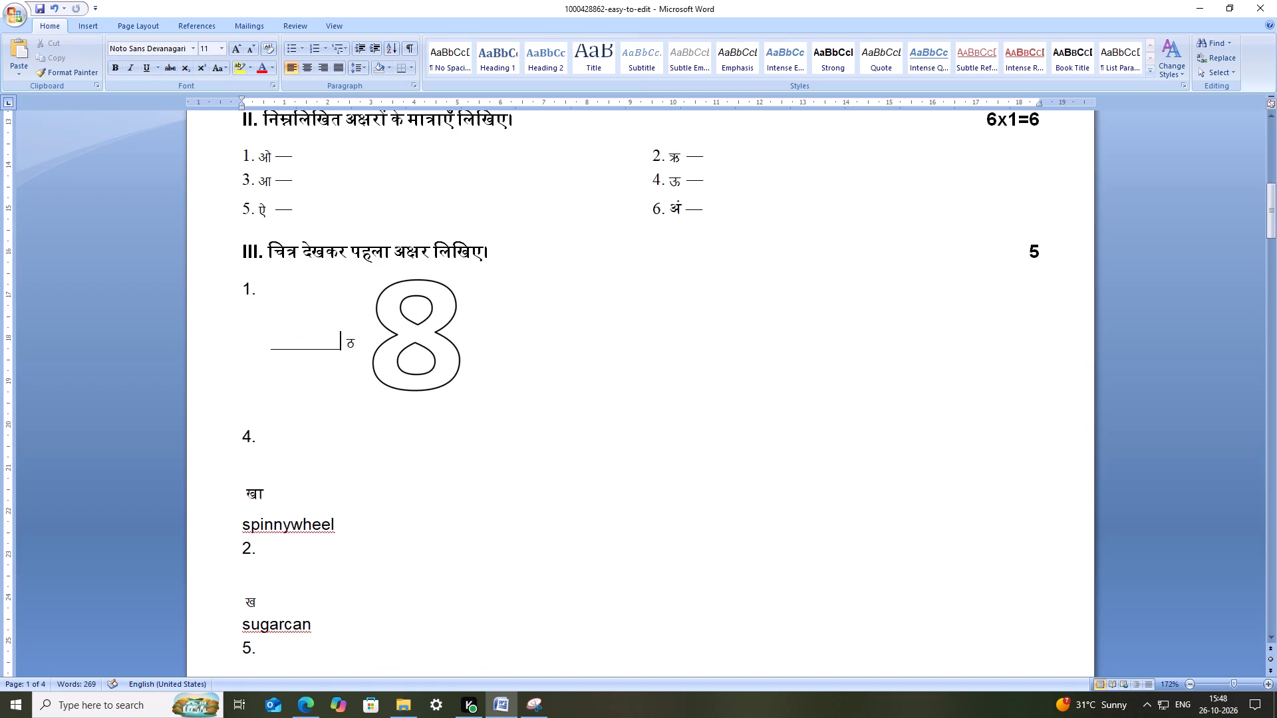
{"action": "left_click", "coordinate": [388, 367]}
{"action": "left_click", "coordinate": [543, 388]}
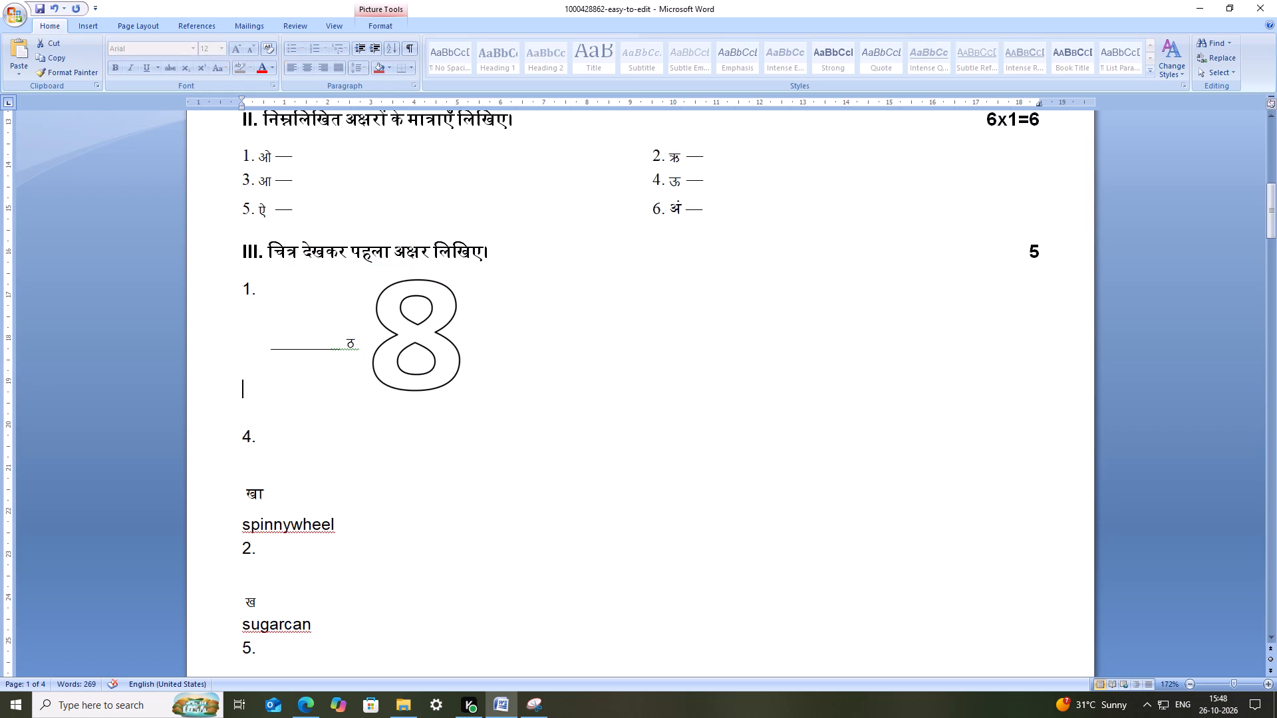
Cut the word spinnywheel from below खा under label 4 of question III.
{"action": "left_click", "coordinate": [289, 449]}
{"action": "scroll", "coordinate": [300, 474], "scroll_direction": "down", "scroll_amount": 2}
{"action": "left_click", "coordinate": [404, 386]}
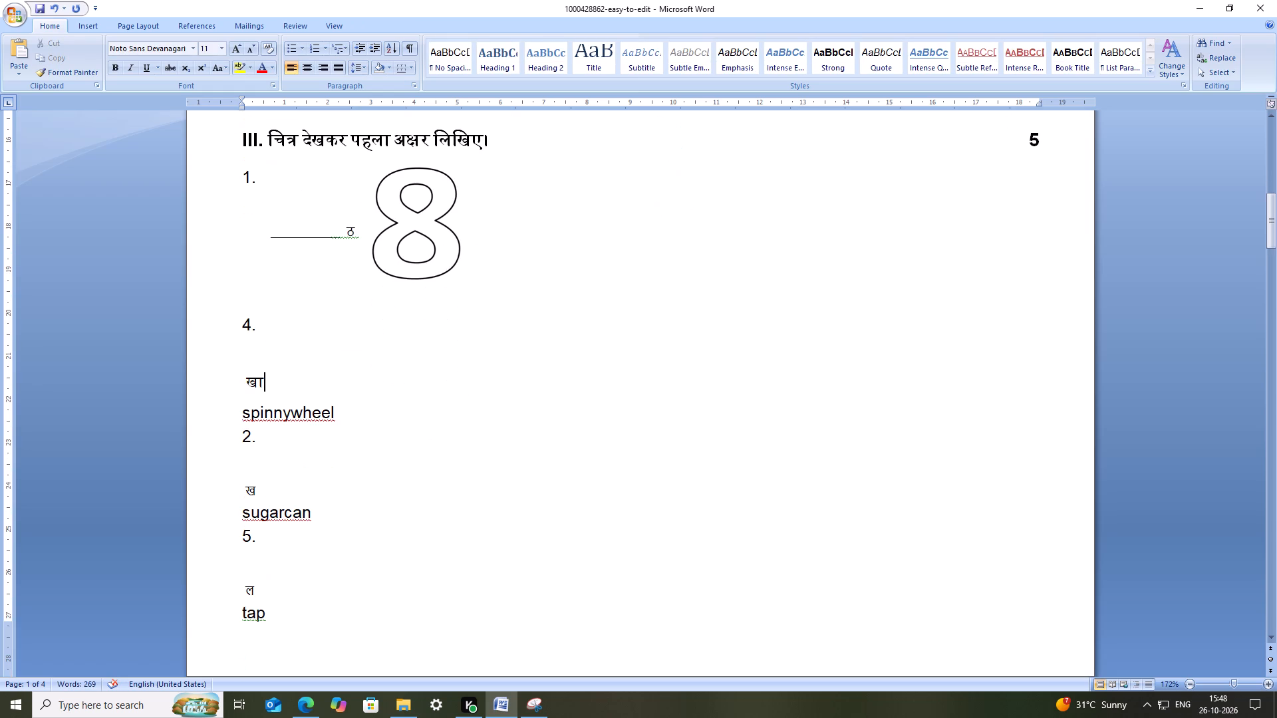
{"action": "left_click_drag", "start_coordinate": [343, 412], "coordinate": [243, 411]}
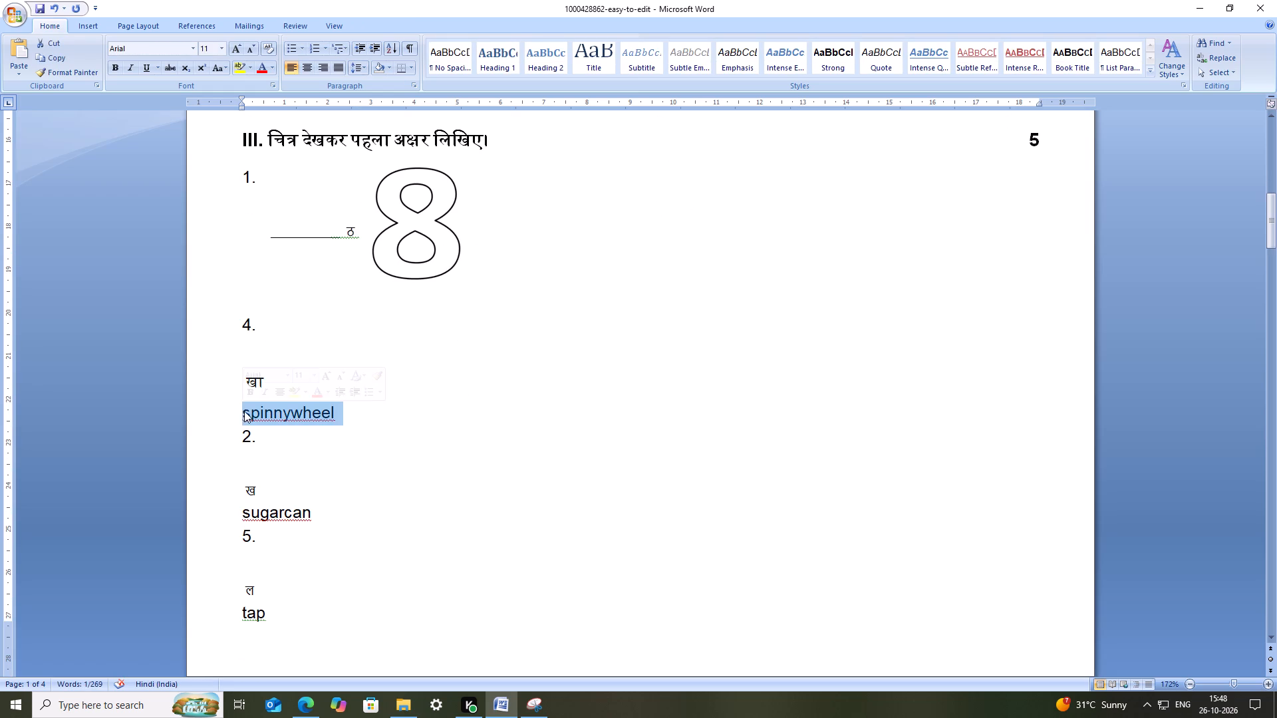
{"action": "key", "text": "ctrl+x"}
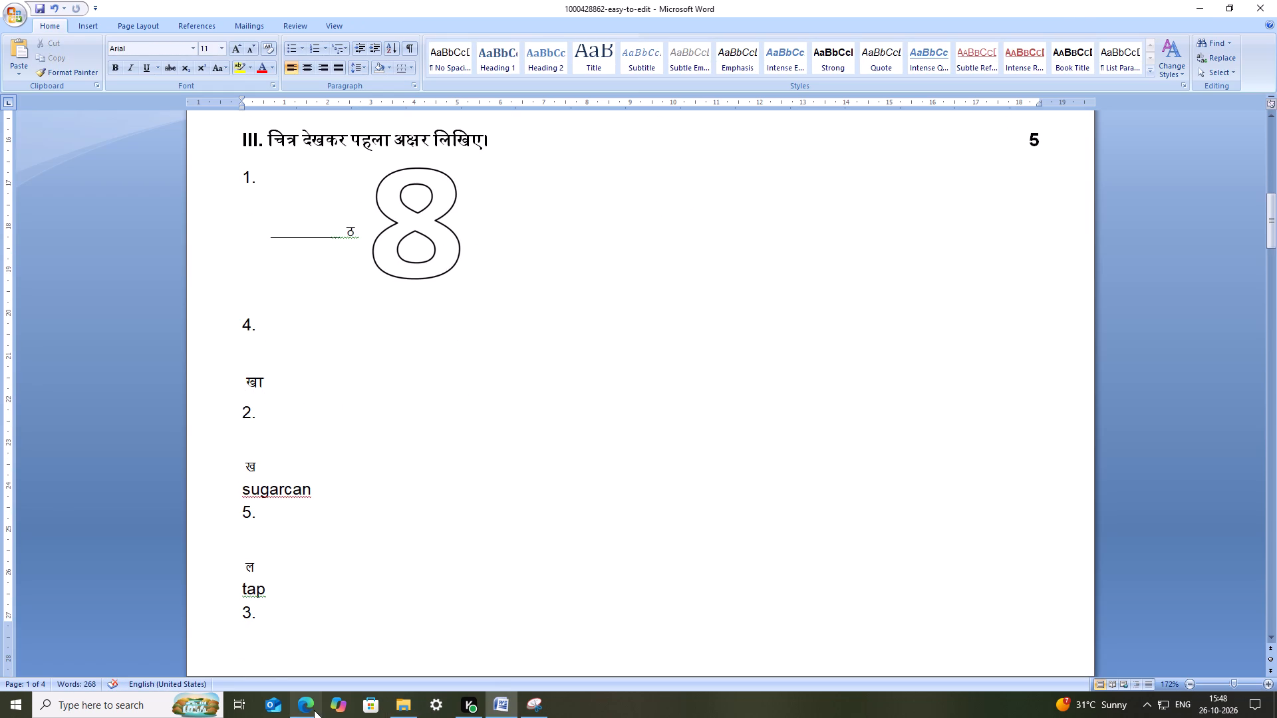
Switch to Edge and search images for an outline of the pasted word spinnywheel in place of the number 8.
{"action": "left_click", "coordinate": [313, 710]}
{"action": "left_click", "coordinate": [1185, 100]}
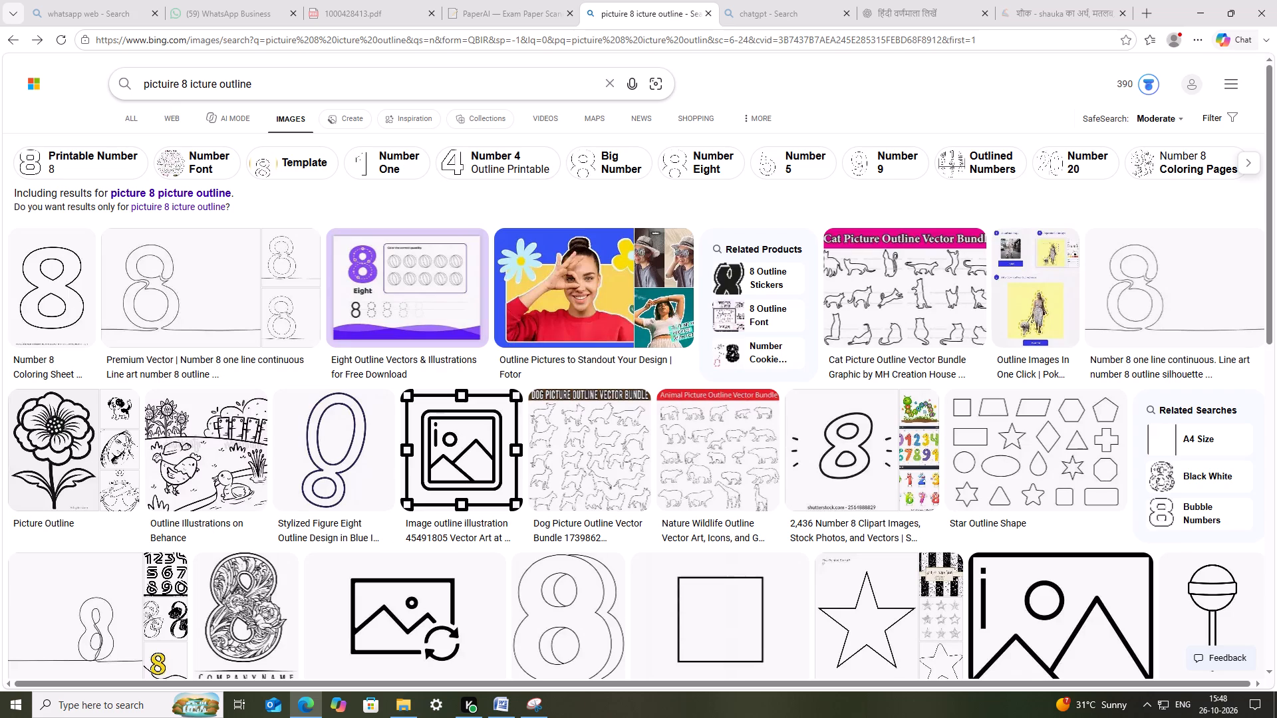
{"action": "left_click_drag", "start_coordinate": [189, 80], "coordinate": [0, 105]}
{"action": "key", "text": "ctrl+v"}
{"action": "key", "text": "Return"}
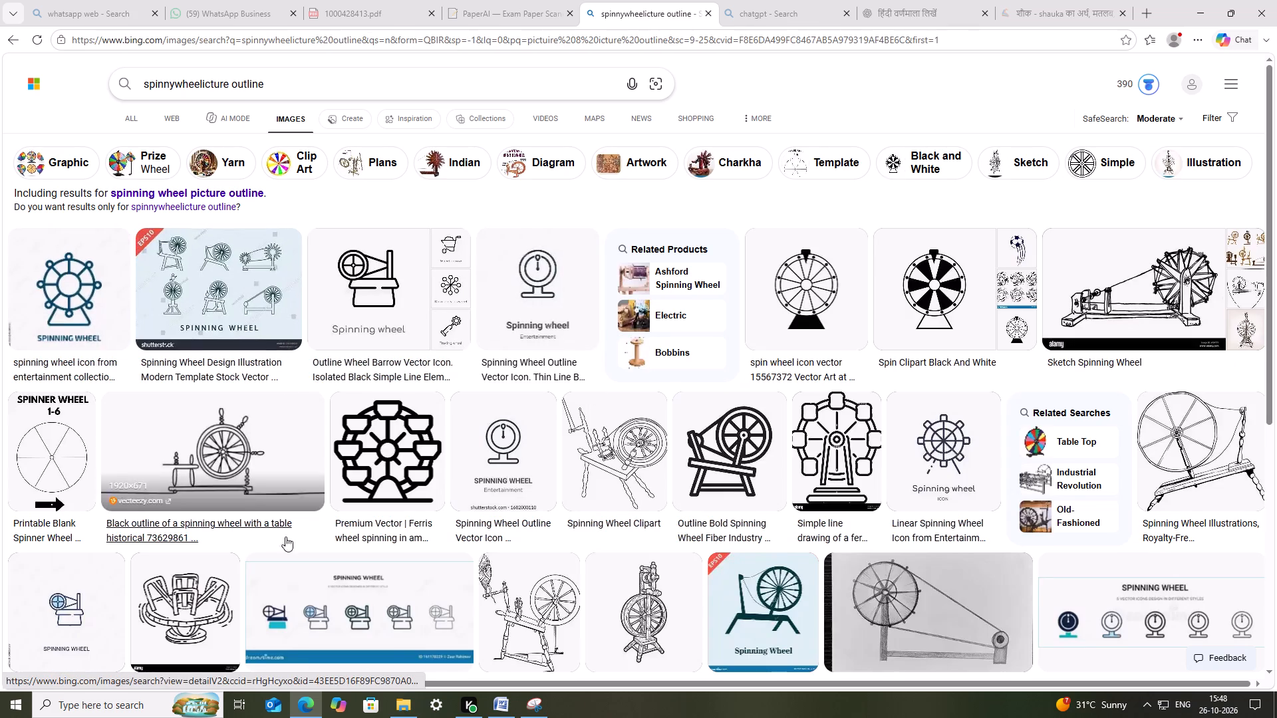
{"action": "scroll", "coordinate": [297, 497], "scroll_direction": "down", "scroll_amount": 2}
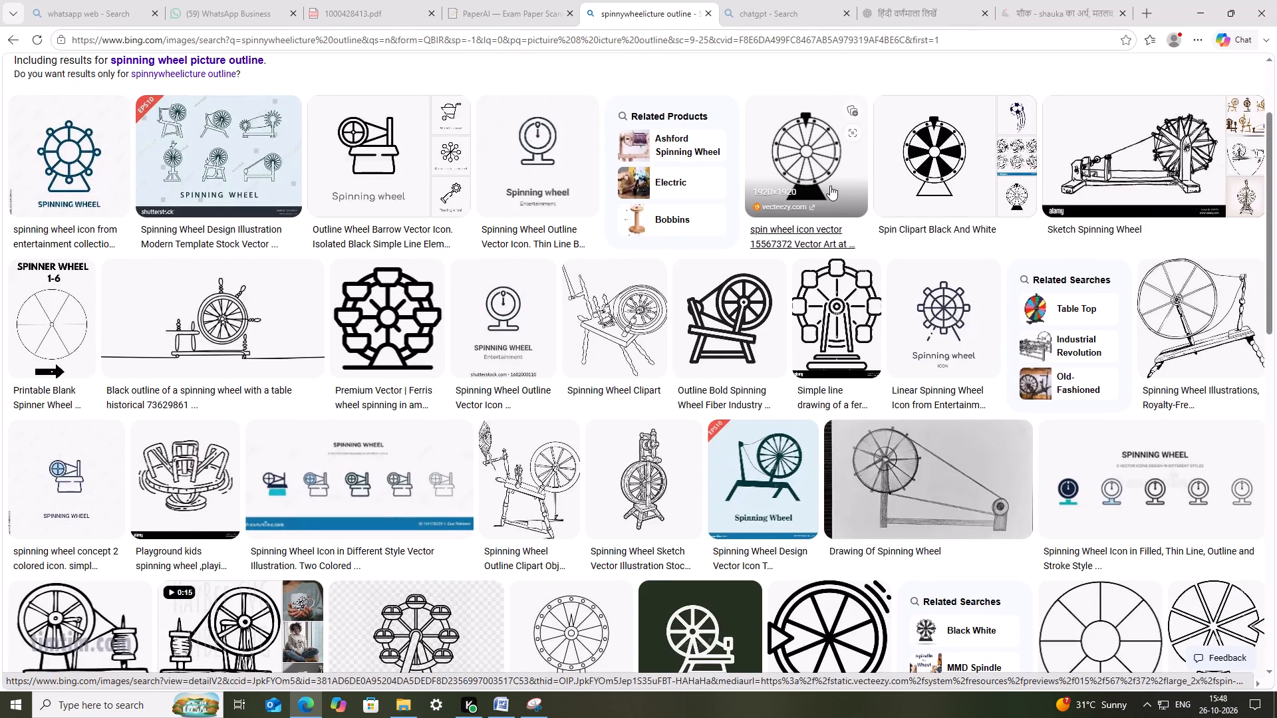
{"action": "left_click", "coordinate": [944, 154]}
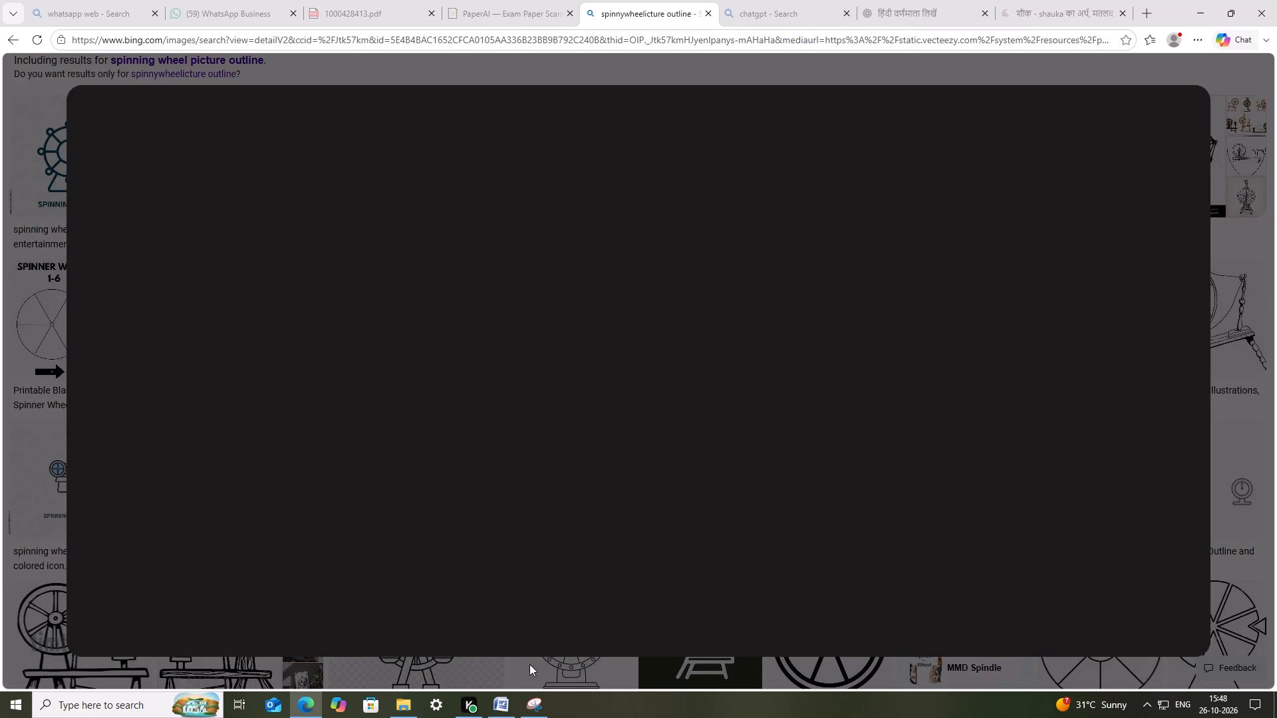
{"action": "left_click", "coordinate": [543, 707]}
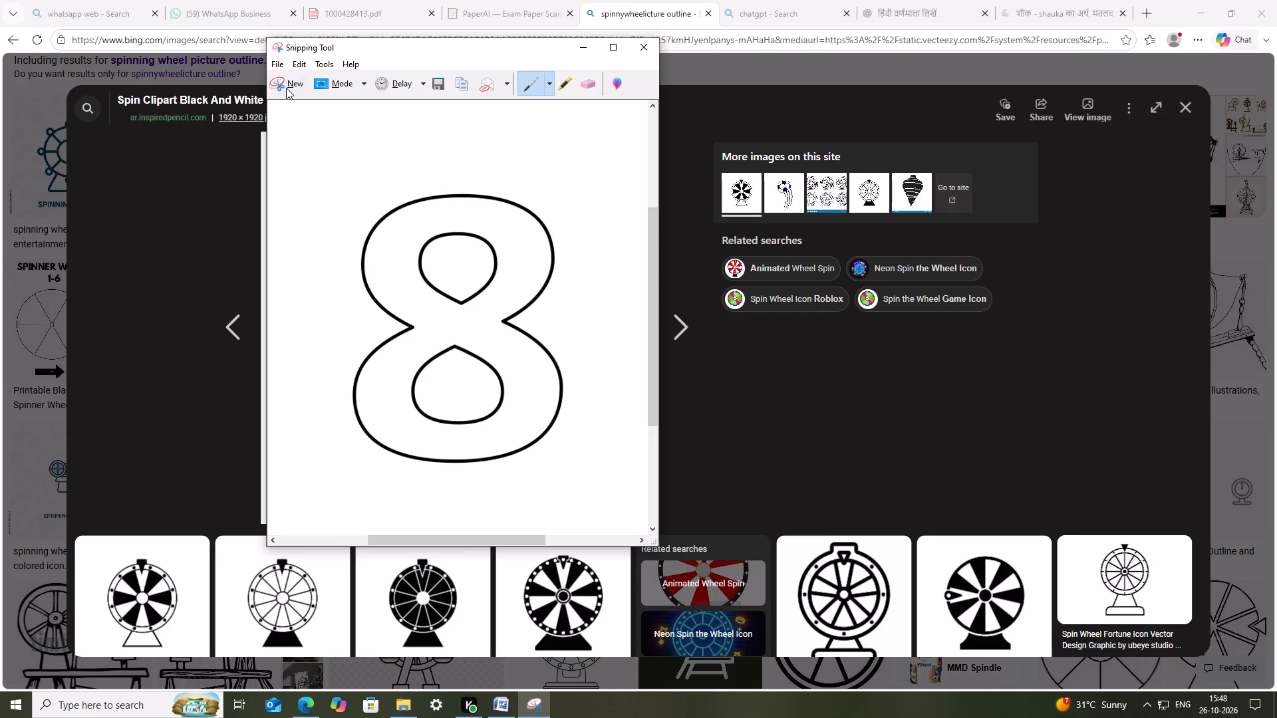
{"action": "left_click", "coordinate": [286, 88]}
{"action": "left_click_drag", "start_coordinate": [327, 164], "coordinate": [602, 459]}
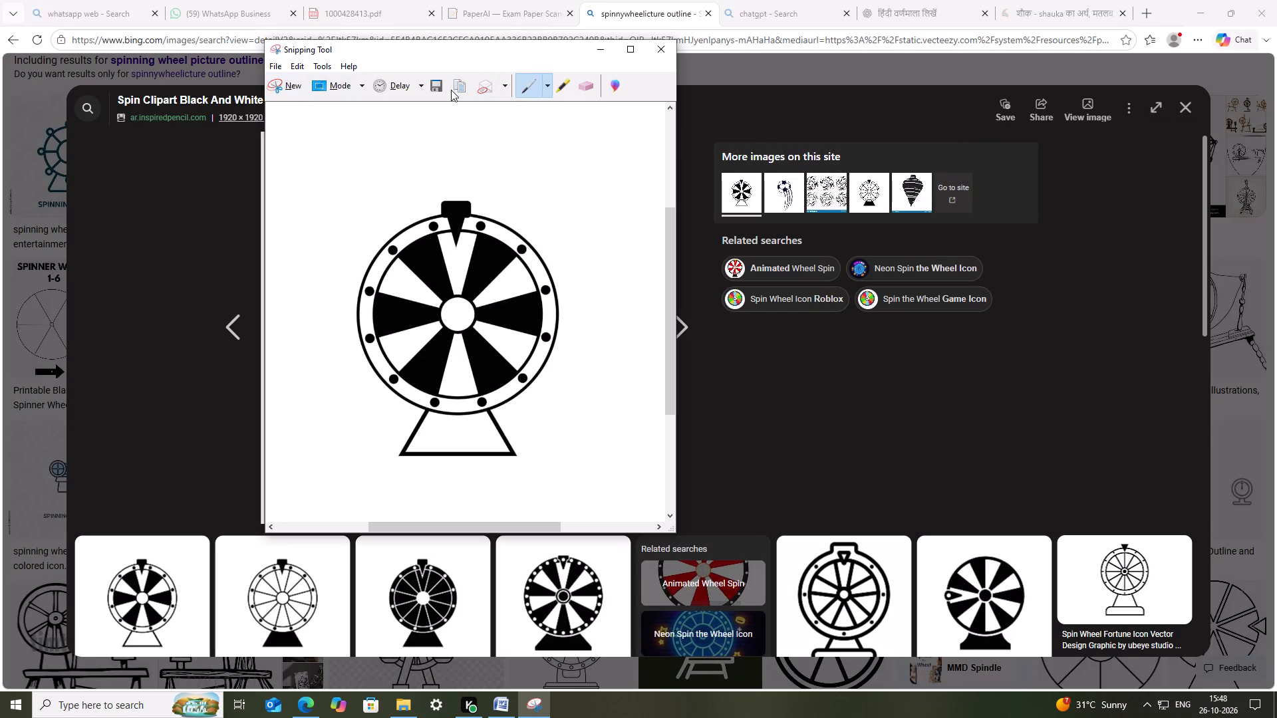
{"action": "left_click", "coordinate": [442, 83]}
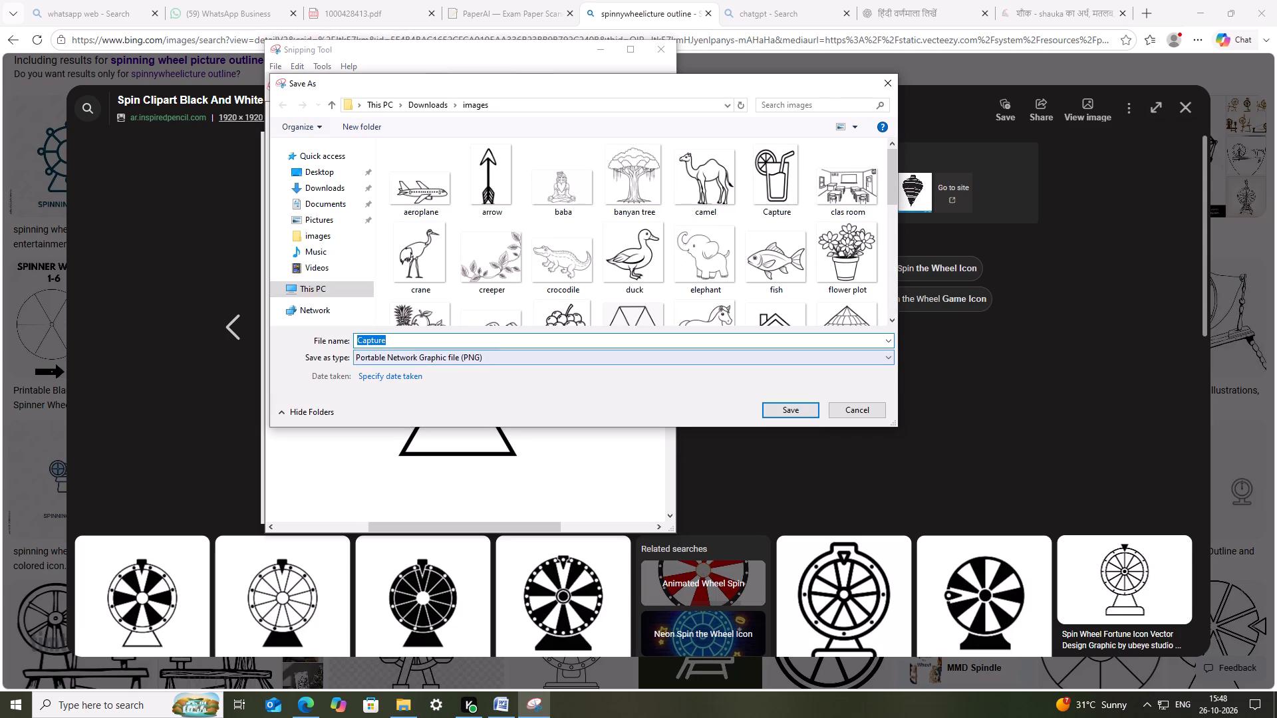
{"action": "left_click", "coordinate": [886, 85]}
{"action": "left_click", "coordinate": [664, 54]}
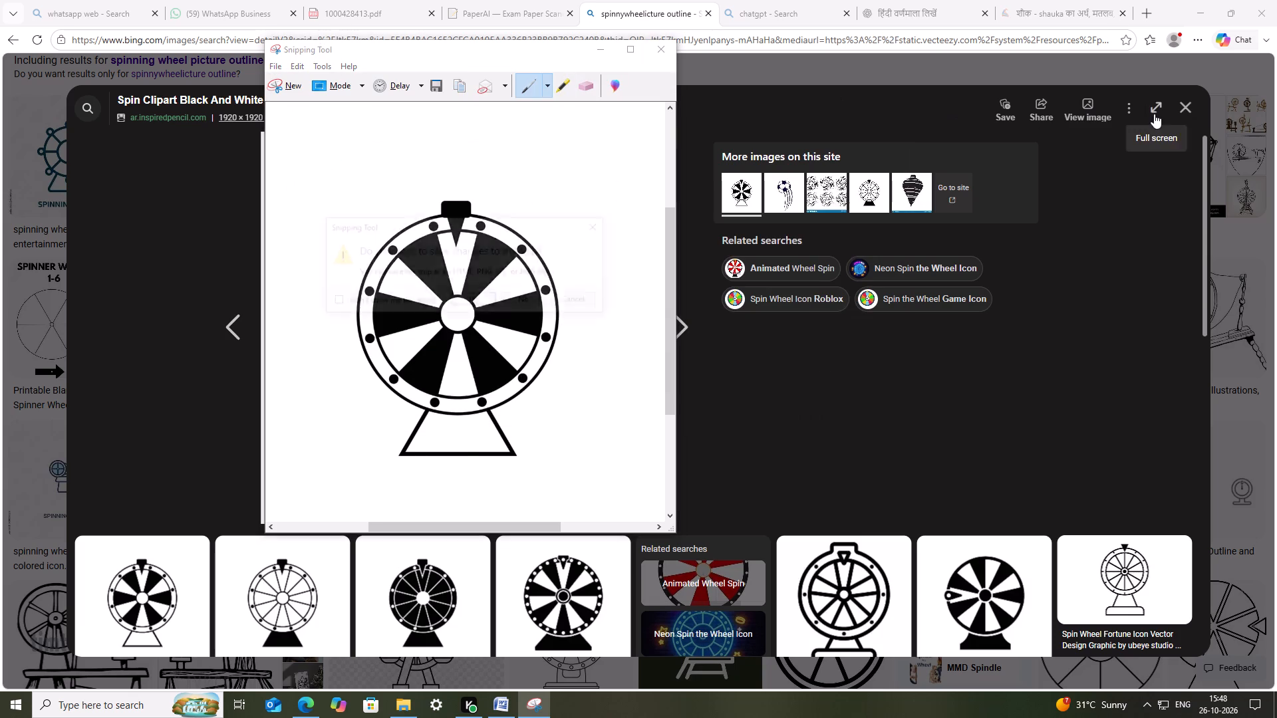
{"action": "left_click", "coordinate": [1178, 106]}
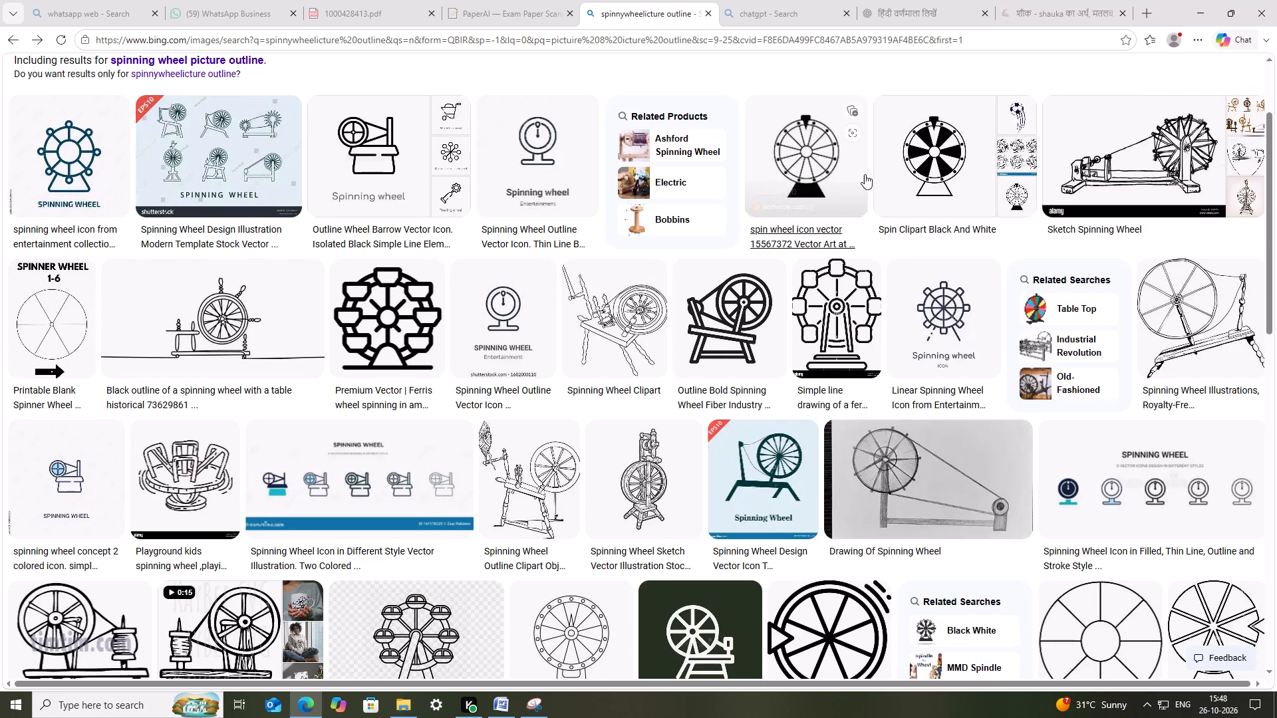
Open the Outline Bold Spinning Wheel Fiber Industry image and discard the unsaved snip in the Snipping Tool.
{"action": "left_click", "coordinate": [758, 314]}
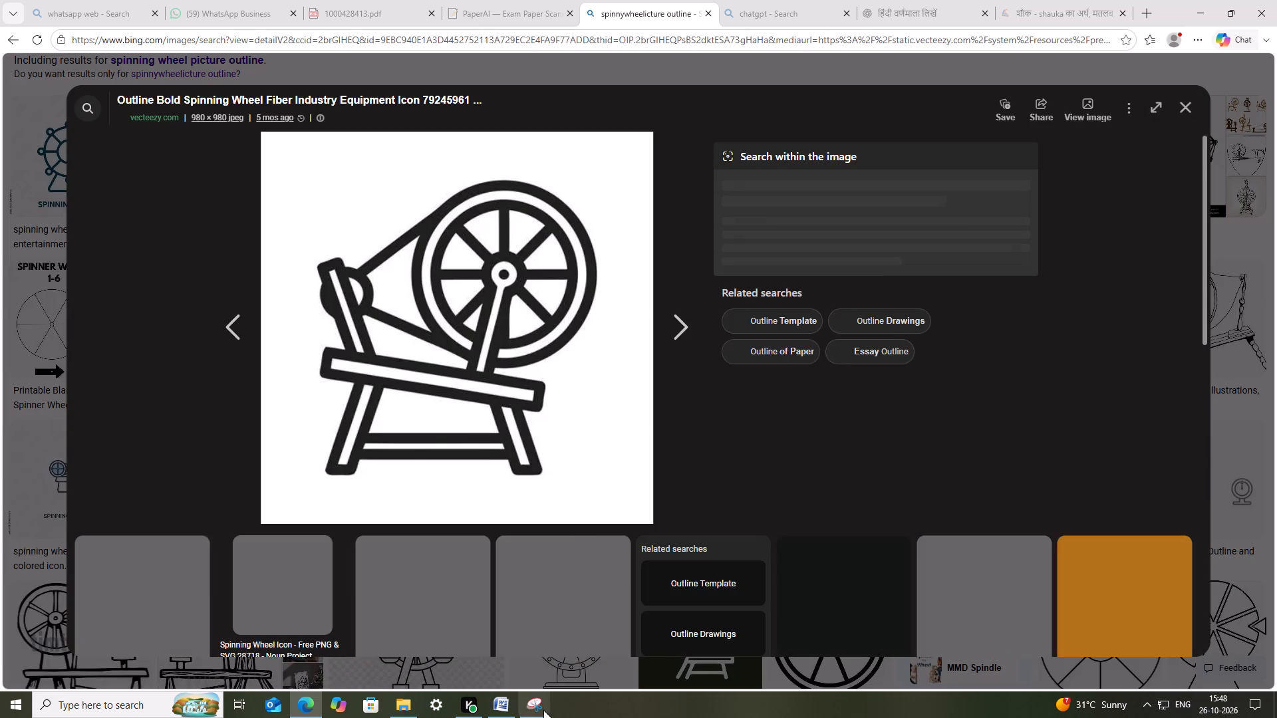
{"action": "left_click", "coordinate": [543, 709]}
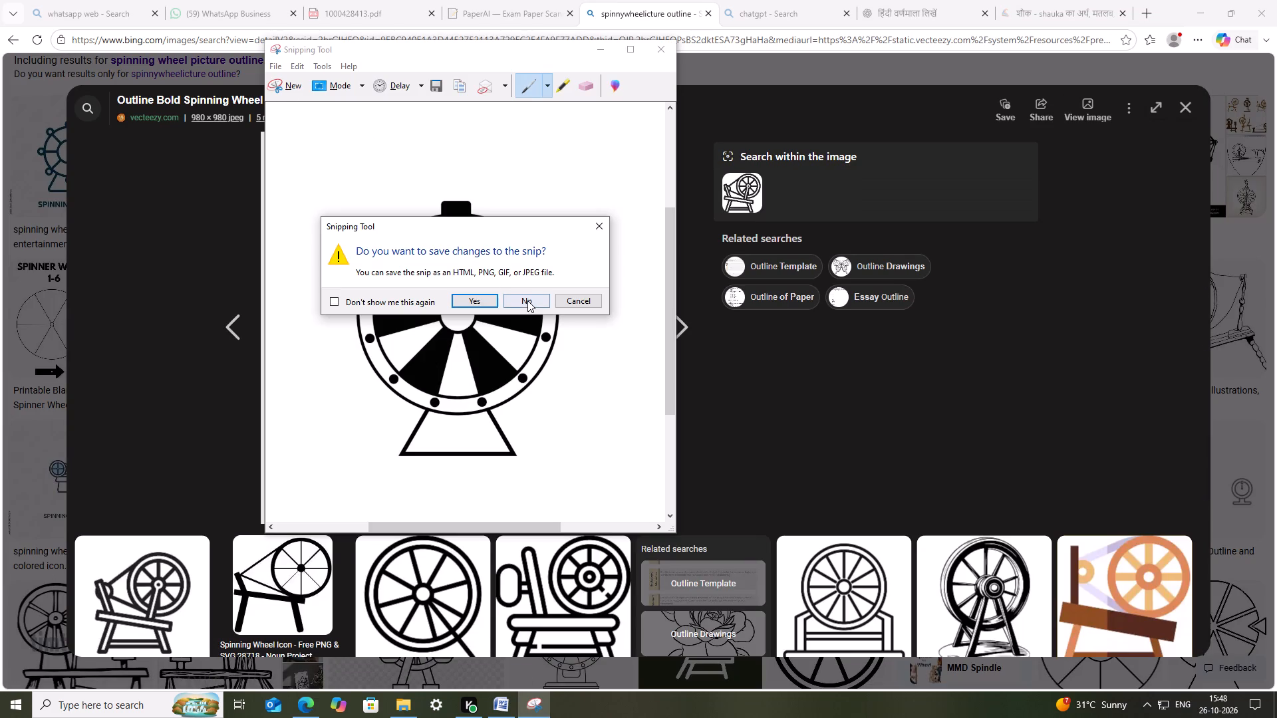
{"action": "left_click", "coordinate": [527, 300]}
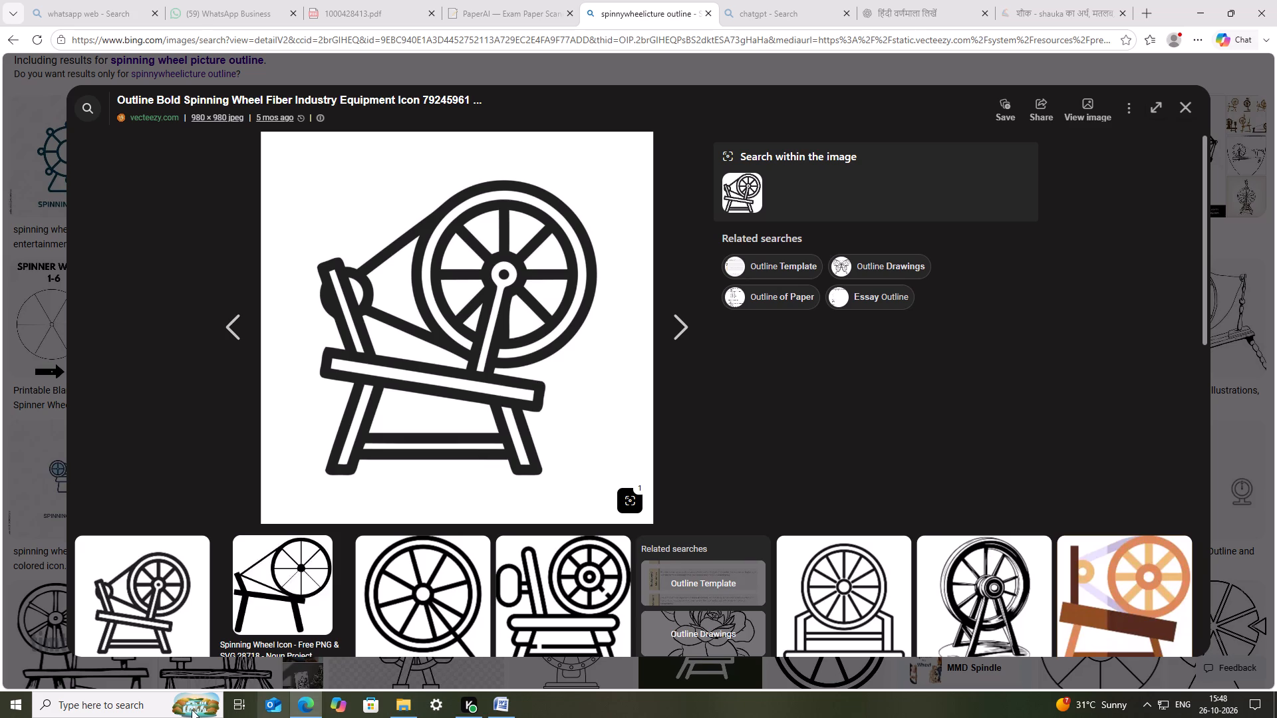
Open the Snipping Tool and capture a rectangular snip of the enlarged spinning wheel outline image.
{"action": "left_click", "coordinate": [128, 699]}
{"action": "left_click", "coordinate": [122, 716]}
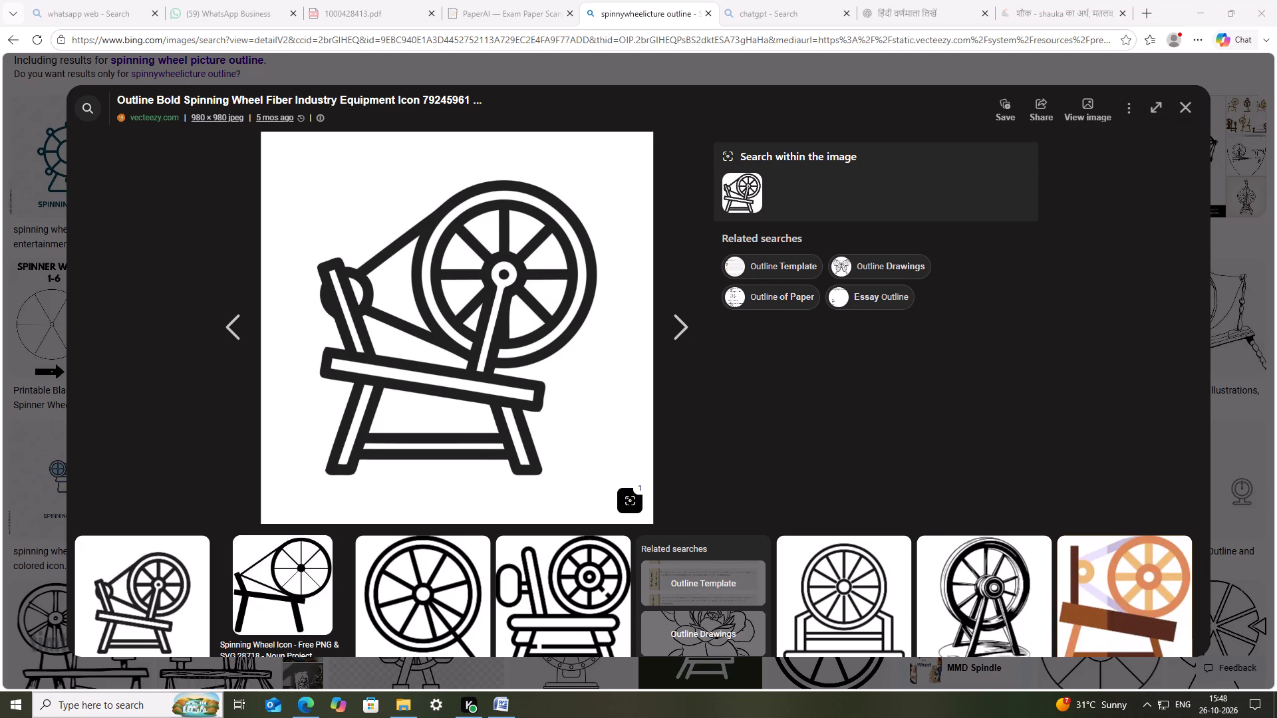
{"action": "left_click", "coordinate": [115, 709]}
{"action": "key", "text": "s"}
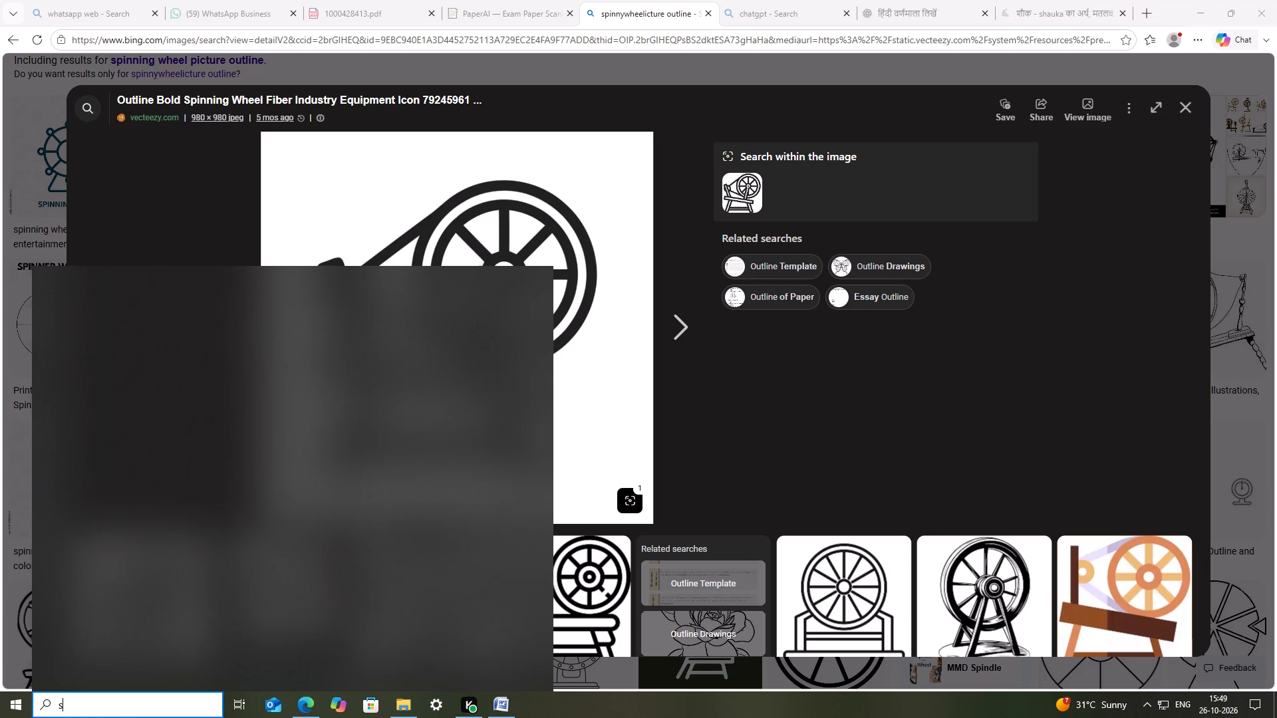
{"action": "key", "text": "n"}
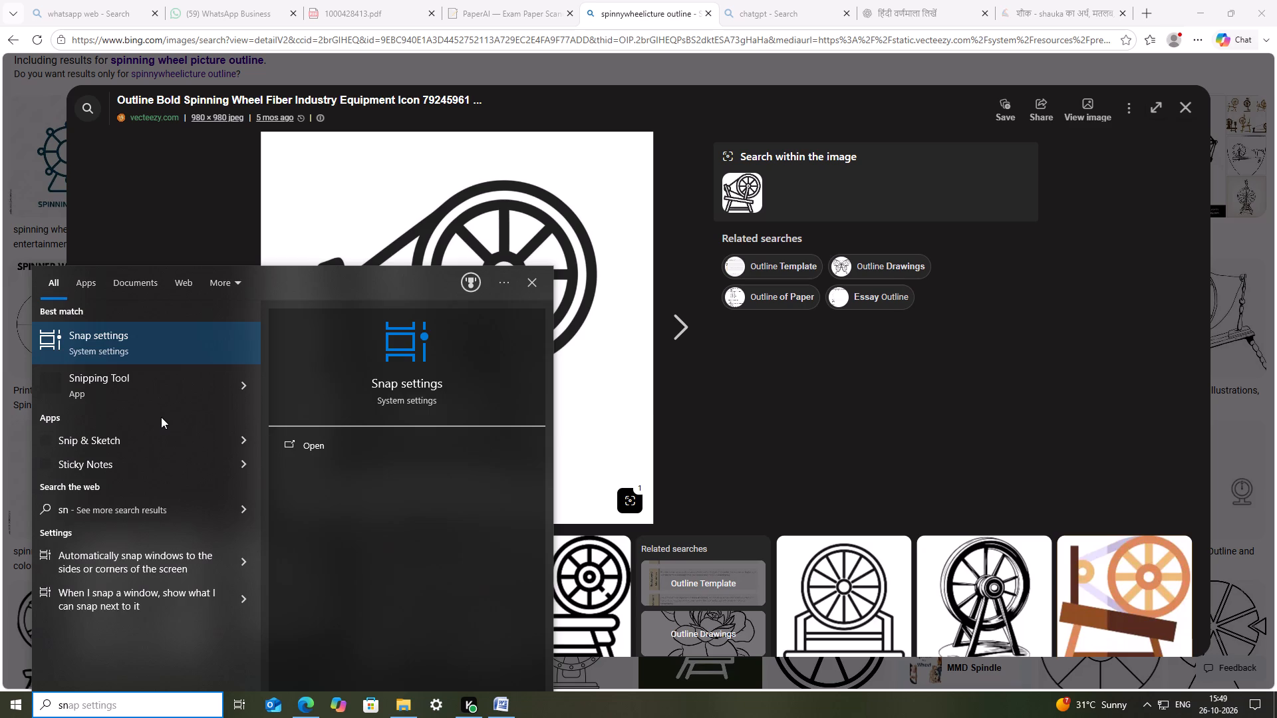
{"action": "left_click", "coordinate": [137, 390]}
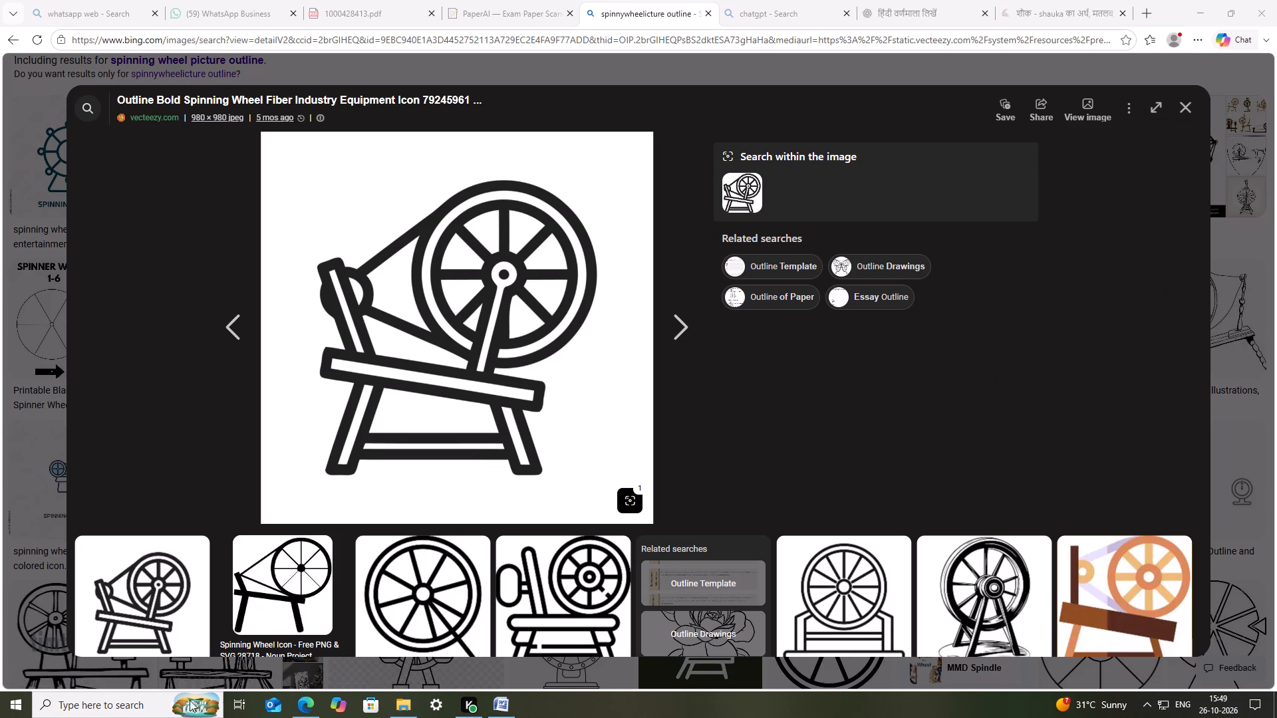
{"action": "left_click", "coordinate": [130, 709]}
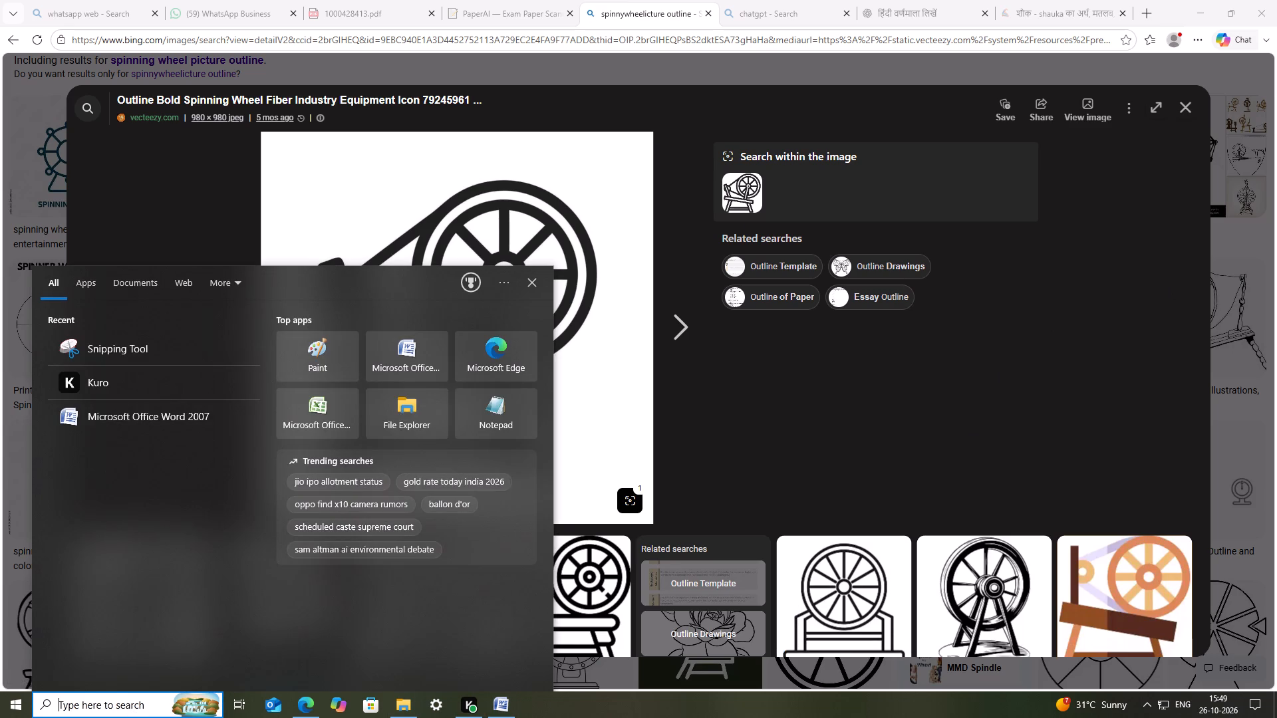
{"action": "type", "text": "sn"}
{"action": "key", "text": "i"}
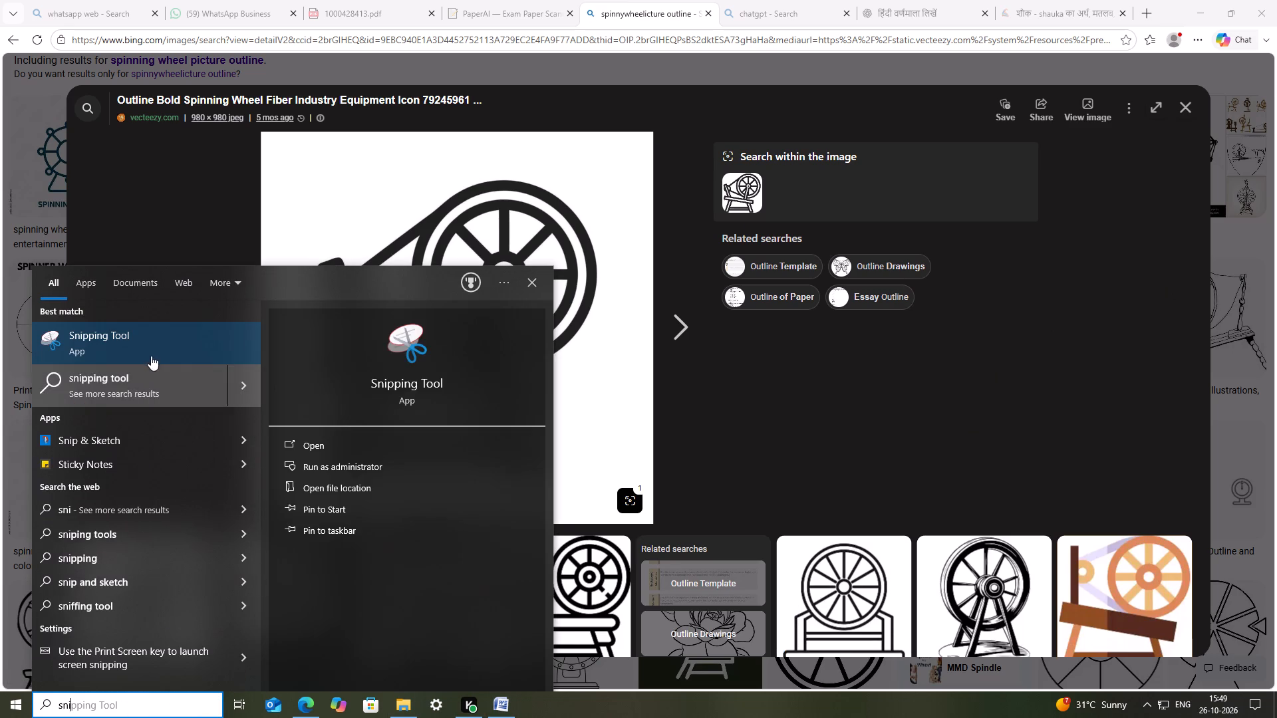
{"action": "left_click", "coordinate": [154, 348]}
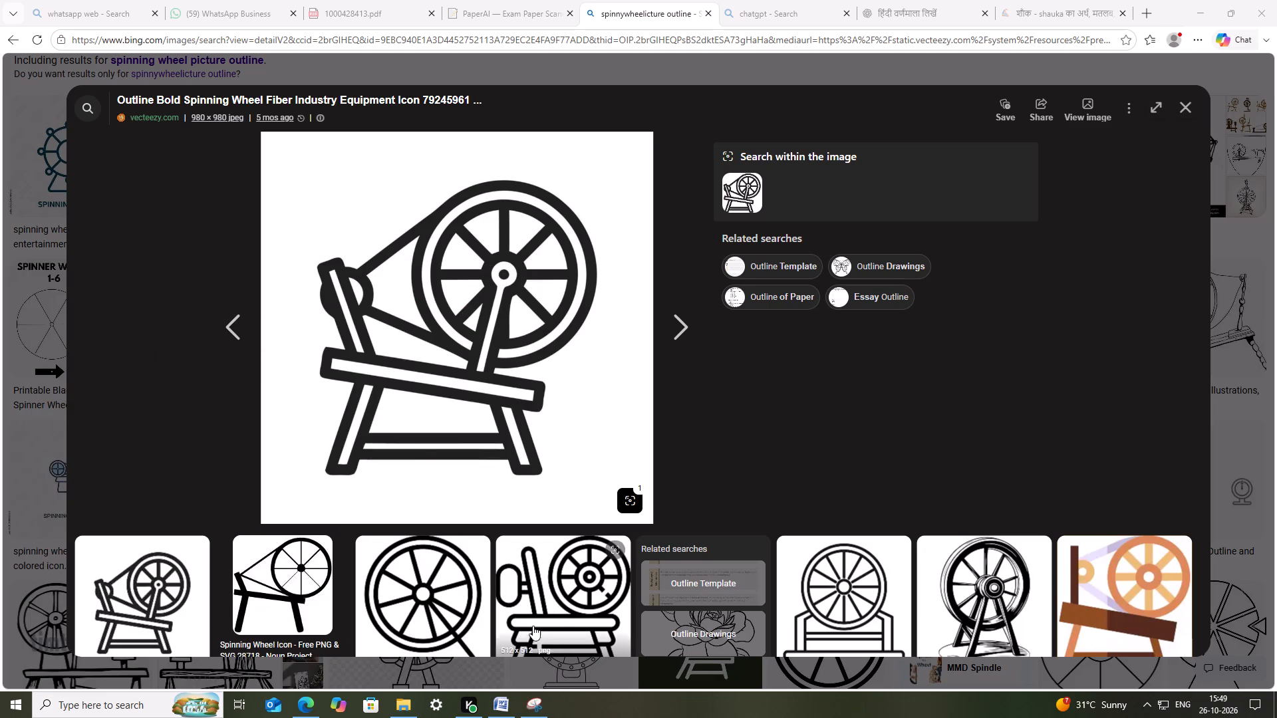
{"action": "left_click", "coordinate": [535, 707]}
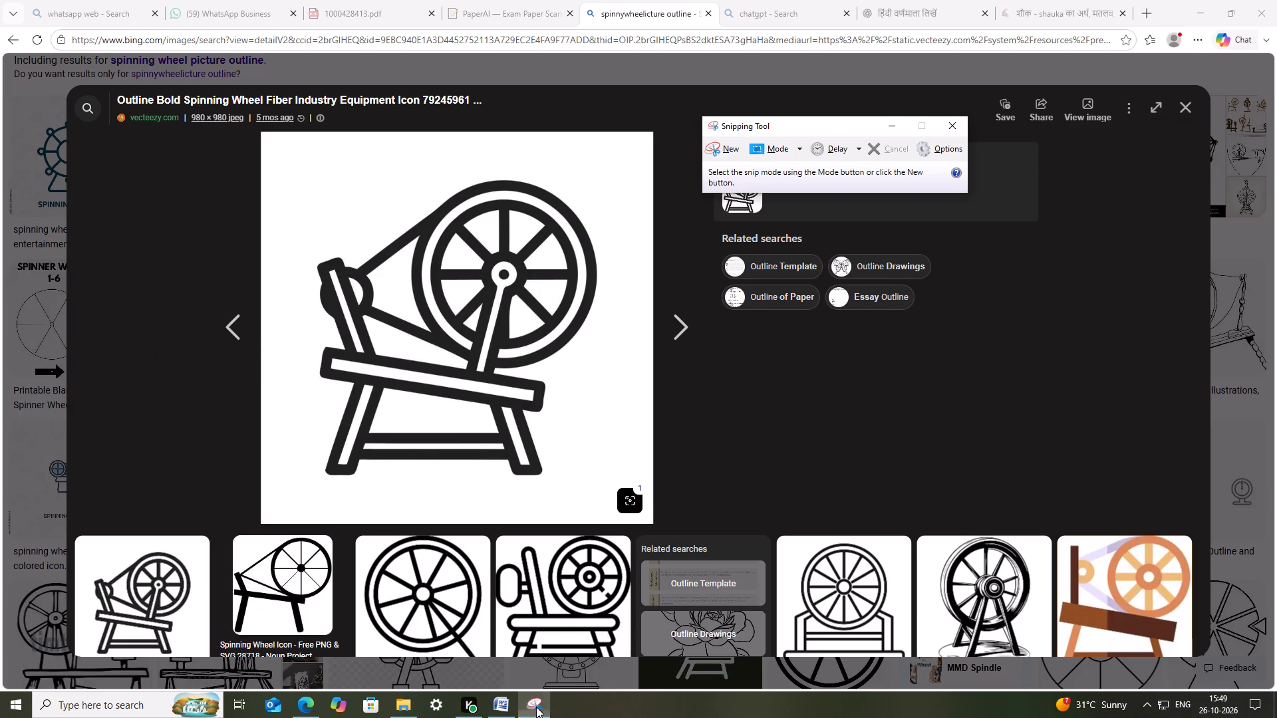
{"action": "left_click", "coordinate": [734, 148]}
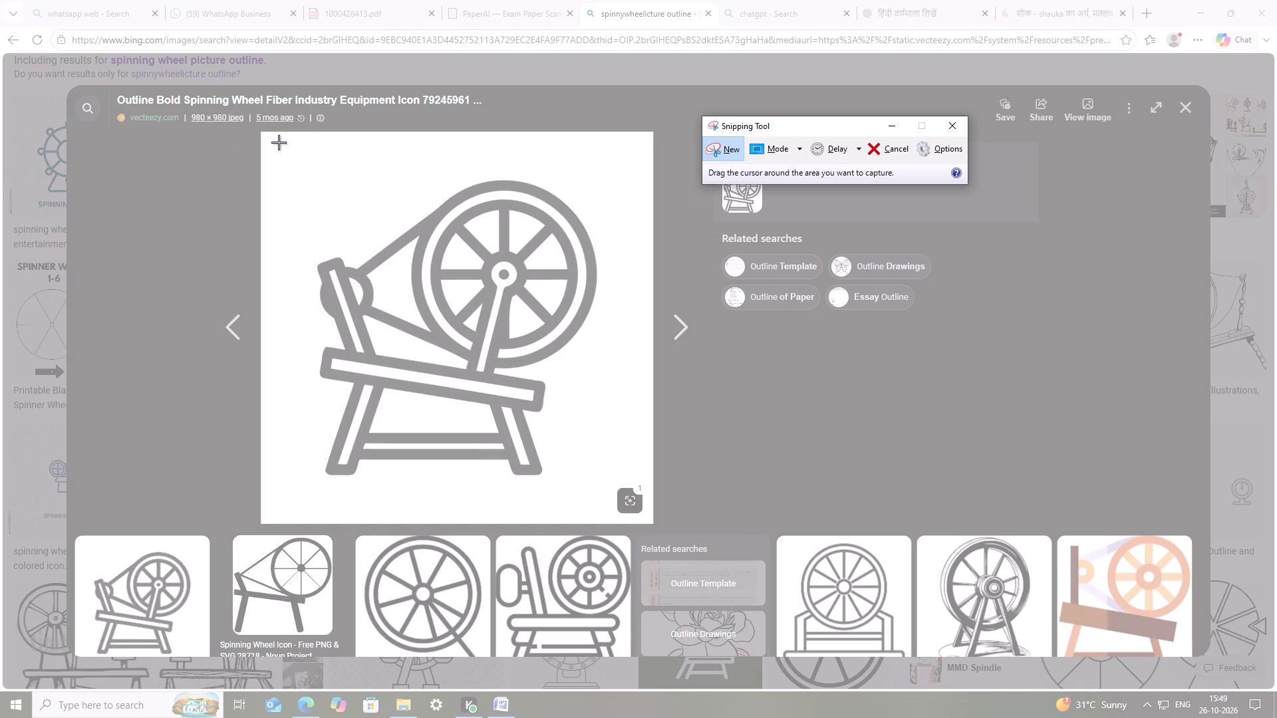
{"action": "left_click_drag", "start_coordinate": [268, 143], "coordinate": [609, 484]}
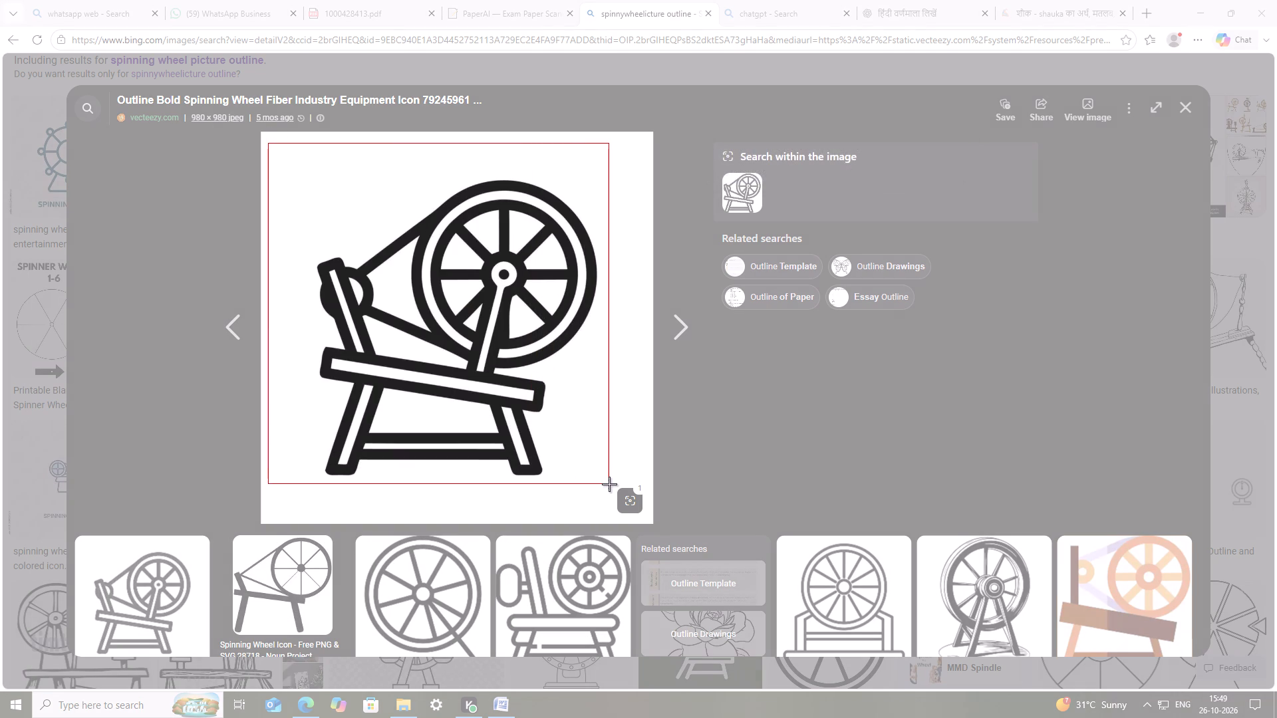
{"action": "left_click_drag", "start_coordinate": [609, 484], "coordinate": [605, 484]}
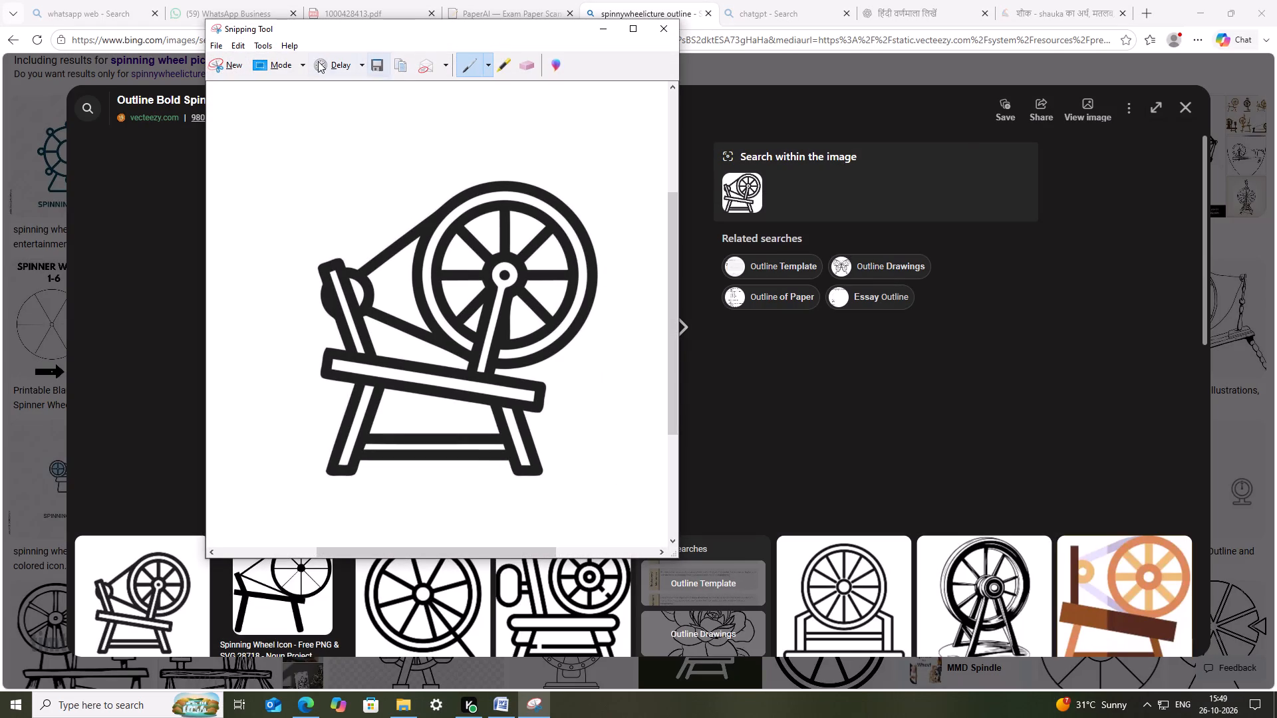
Save the snip as a PNG named spinning weel in the Downloads images folder and minimize the Snipping Tool.
{"action": "left_click", "coordinate": [380, 68]}
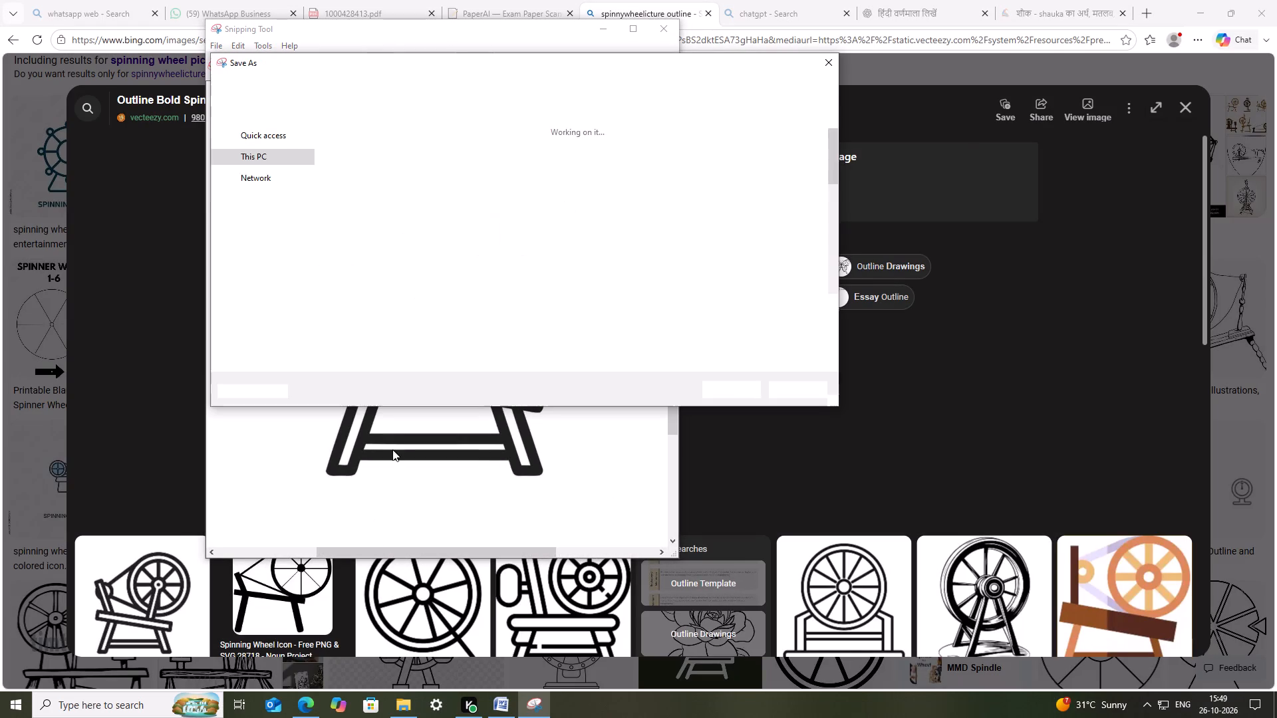
{"action": "key", "text": "ctrl+v"}
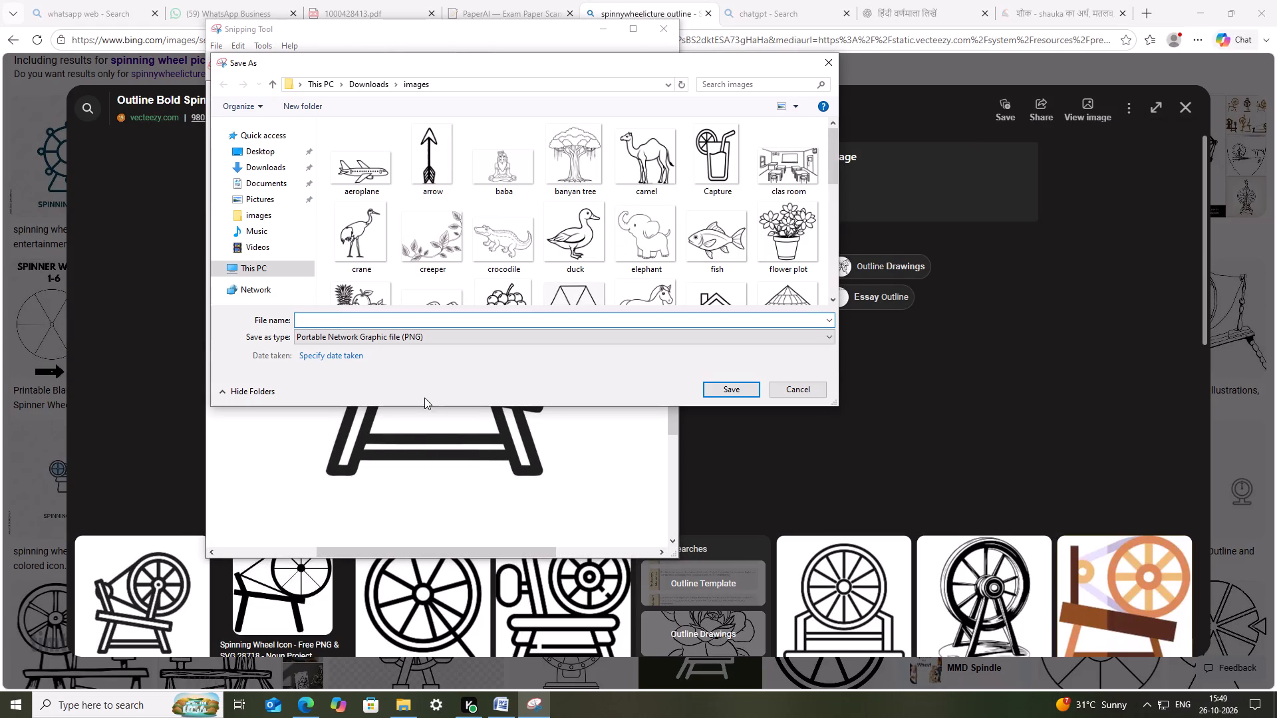
{"action": "type", "text": "spinning weel"}
{"action": "key", "text": "Return"}
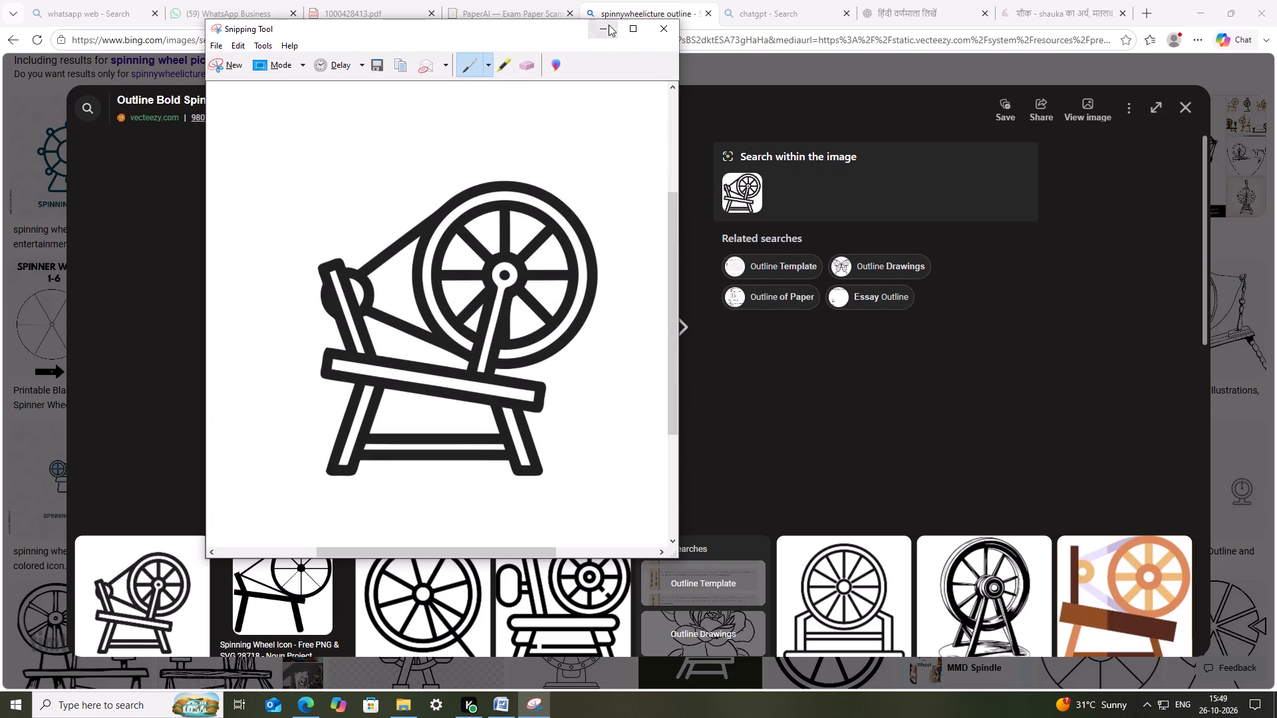
{"action": "left_click", "coordinate": [609, 25]}
Switch to Word and insert the spinning weel picture after label 4 of question III.
{"action": "left_click", "coordinate": [509, 711]}
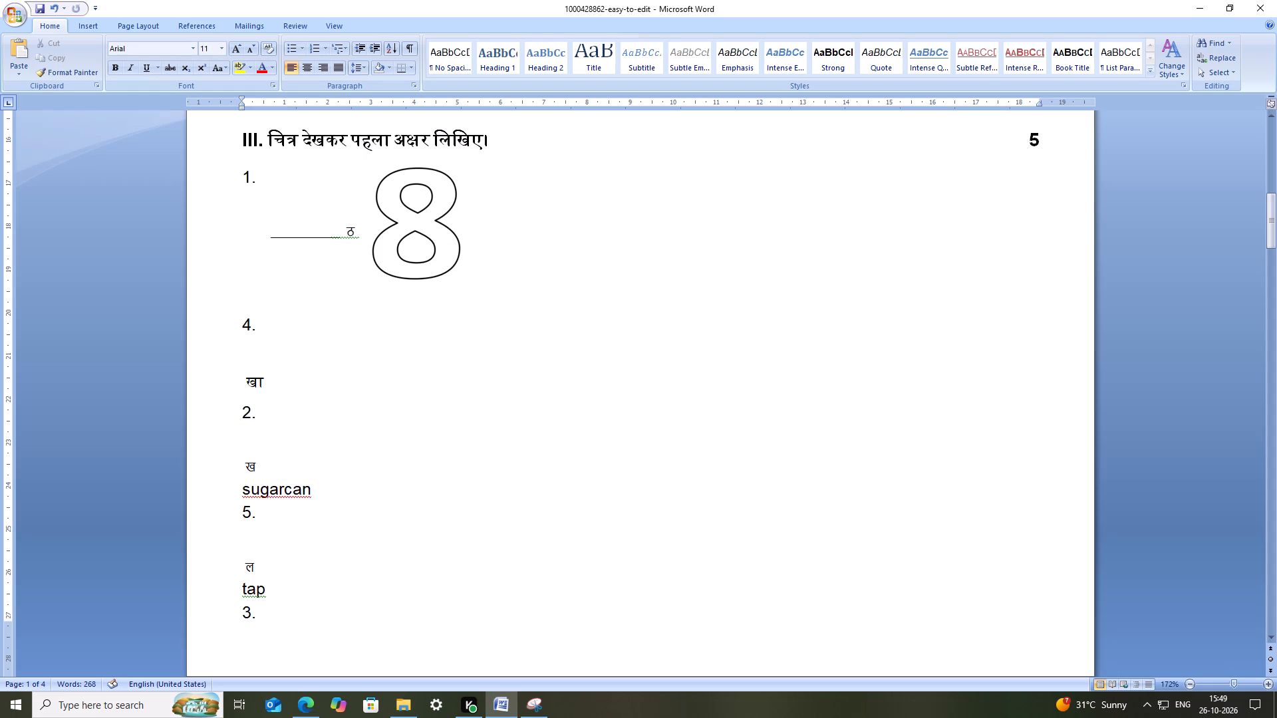
{"action": "left_click", "coordinate": [333, 427]}
{"action": "left_click", "coordinate": [311, 408]}
{"action": "left_click", "coordinate": [98, 33]}
{"action": "left_click", "coordinate": [92, 25]}
{"action": "left_click_drag", "start_coordinate": [190, 53], "coordinate": [130, 53]}
{"action": "left_click", "coordinate": [654, 455]}
{"action": "left_click", "coordinate": [368, 316]}
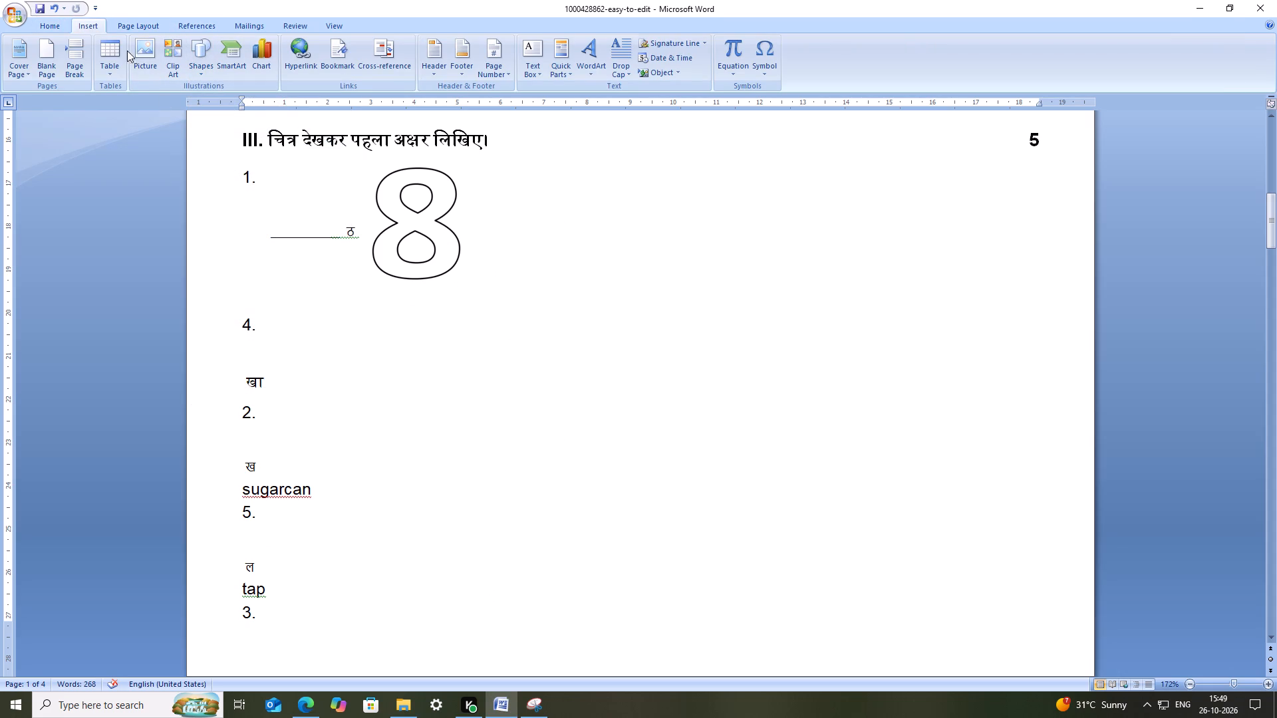
{"action": "left_click", "coordinate": [130, 45]}
{"action": "left_click", "coordinate": [145, 45]}
{"action": "scroll", "coordinate": [317, 199], "scroll_direction": "down", "scroll_amount": 4}
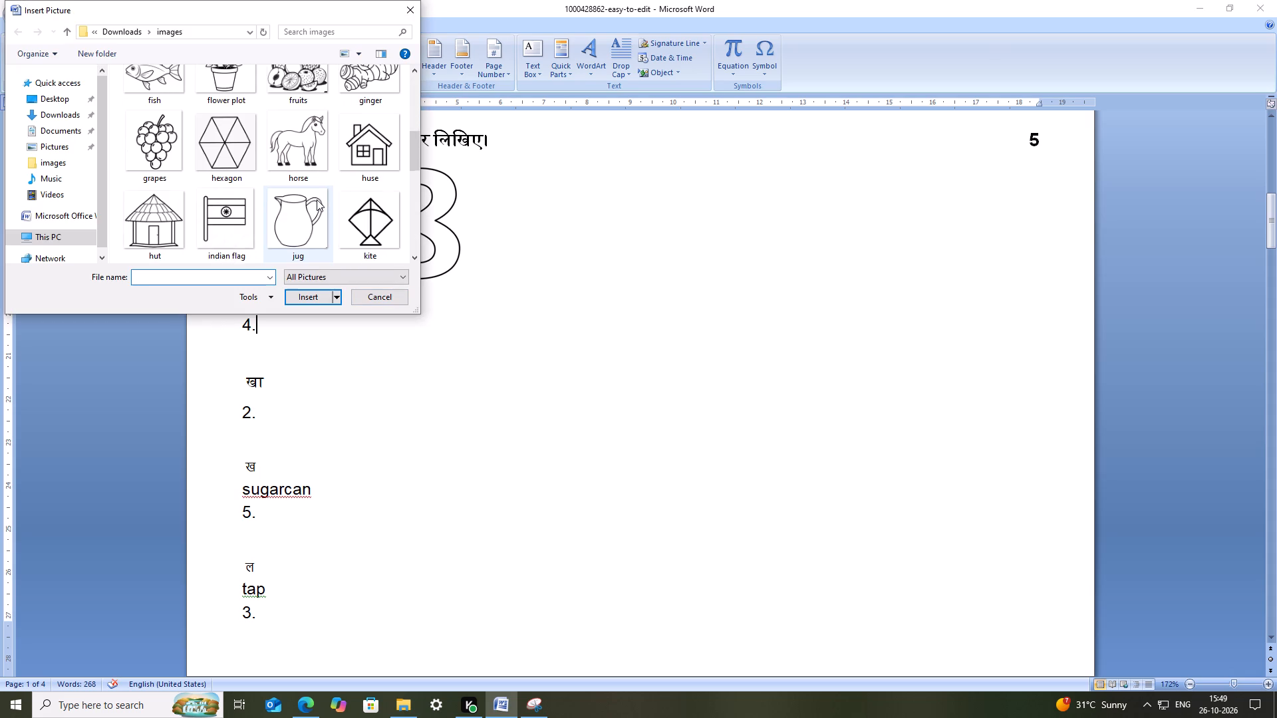
{"action": "scroll", "coordinate": [317, 193], "scroll_direction": "down", "scroll_amount": 4}
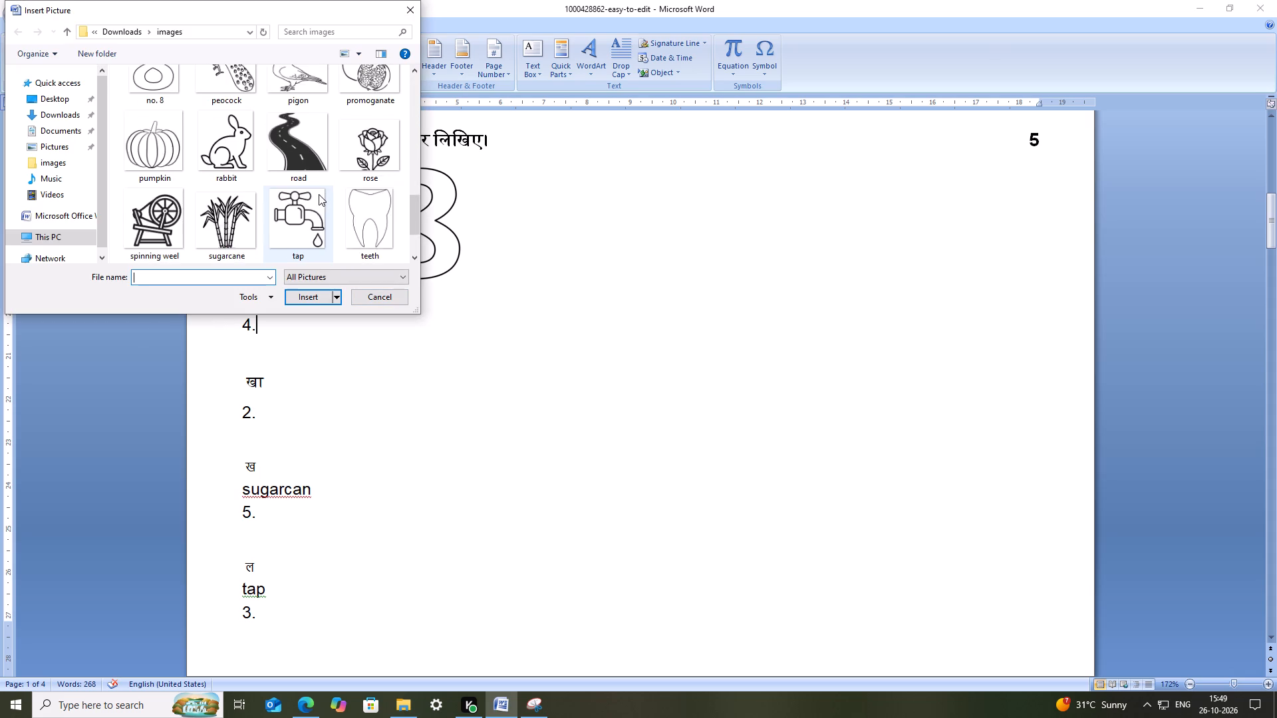
{"action": "scroll", "coordinate": [319, 194], "scroll_direction": "down", "scroll_amount": 3}
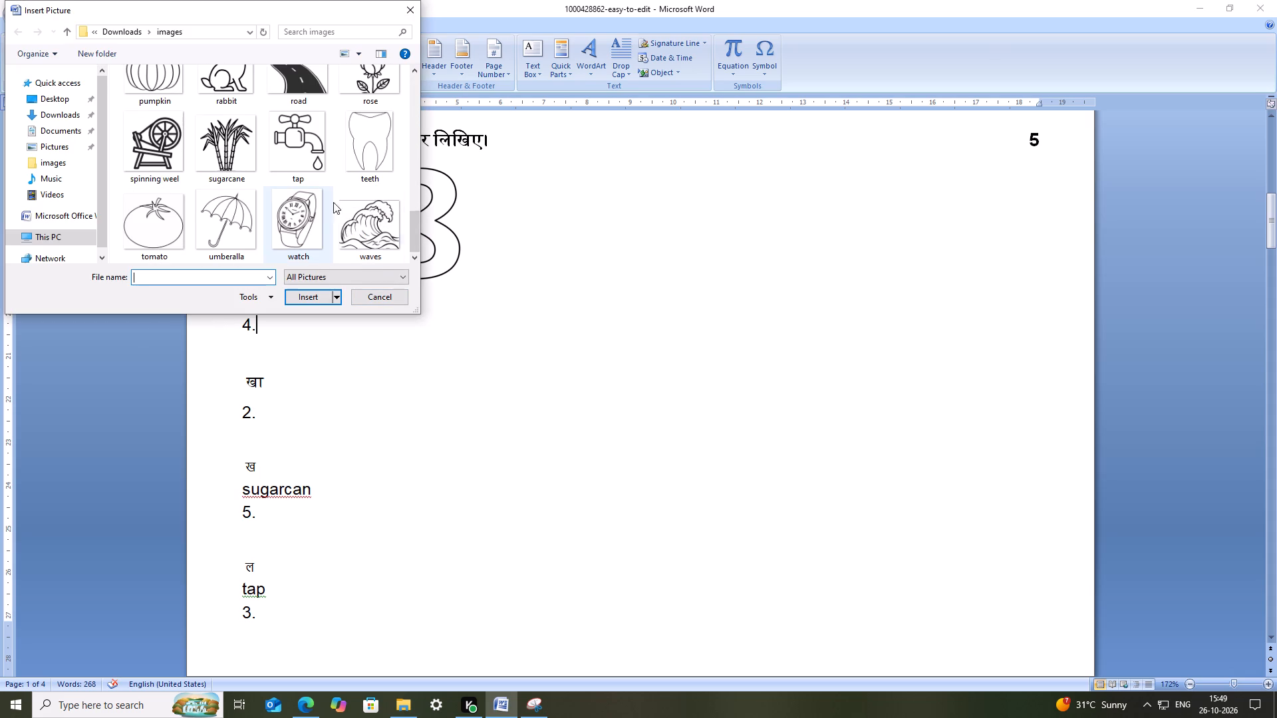
{"action": "scroll", "coordinate": [338, 174], "scroll_direction": "up", "scroll_amount": 5}
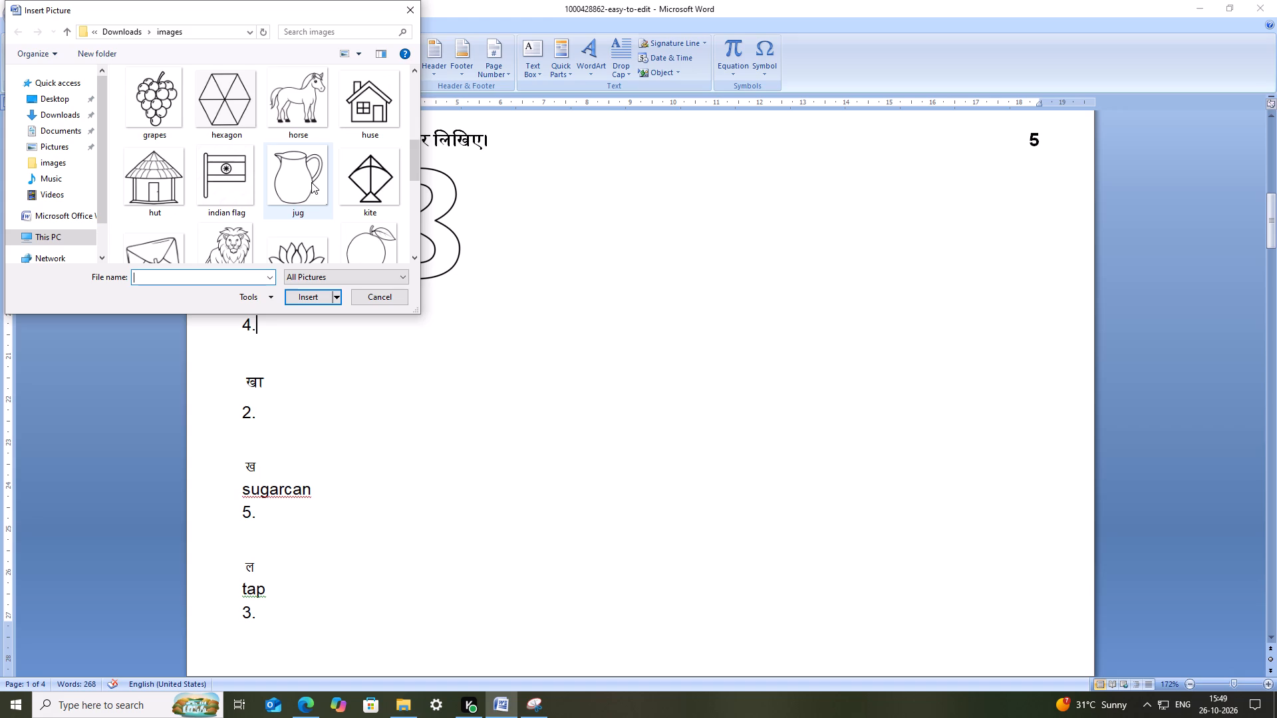
{"action": "scroll", "coordinate": [307, 185], "scroll_direction": "up", "scroll_amount": 3}
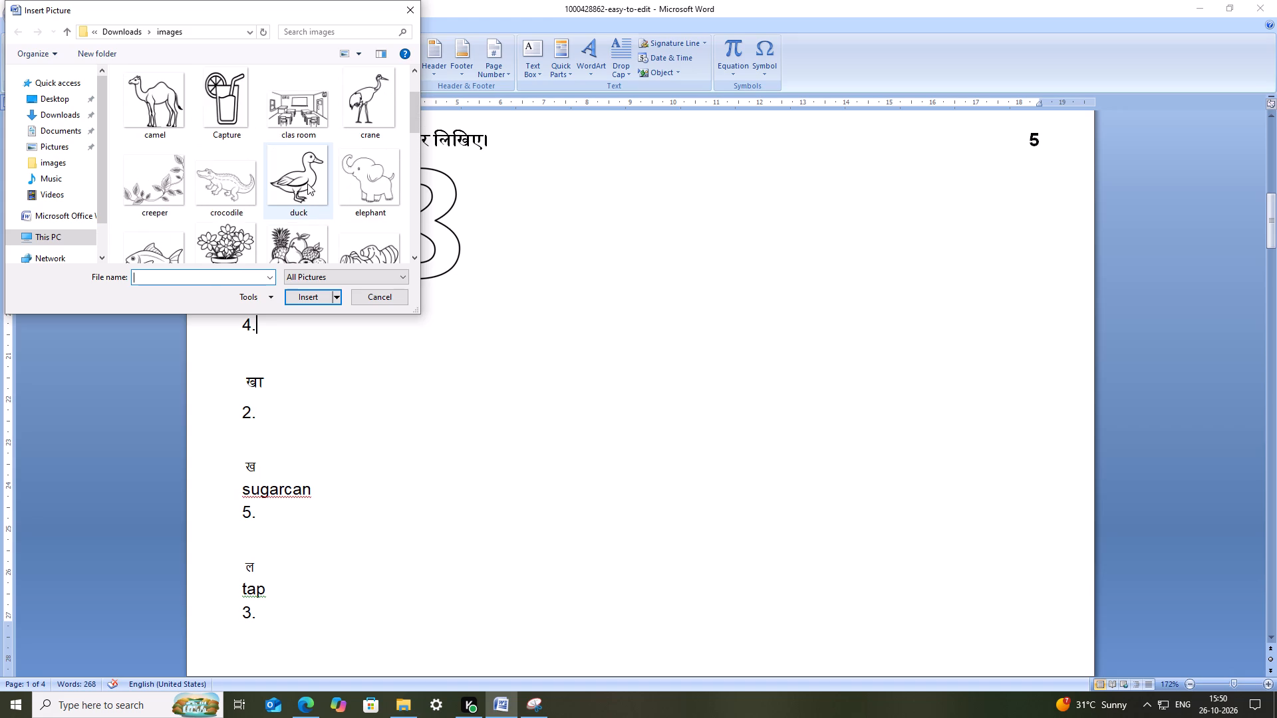
{"action": "scroll", "coordinate": [307, 183], "scroll_direction": "up", "scroll_amount": 4}
{"action": "scroll", "coordinate": [311, 182], "scroll_direction": "down", "scroll_amount": 1}
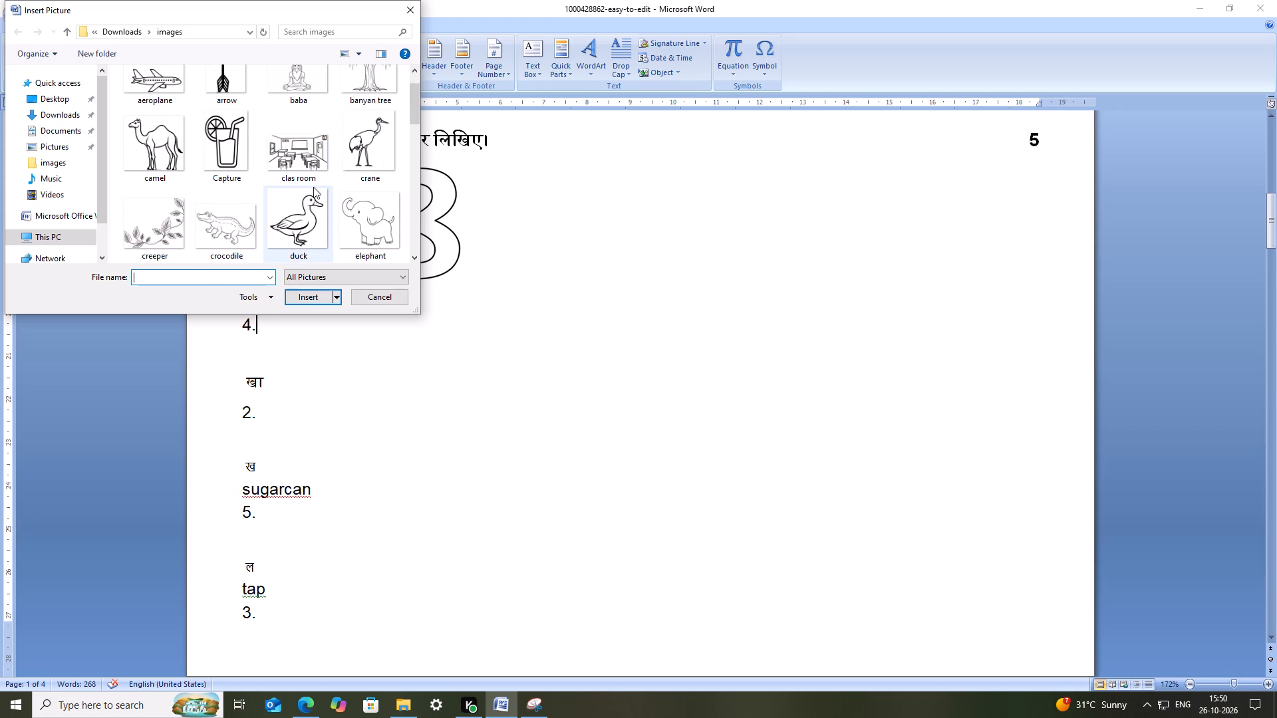
{"action": "scroll", "coordinate": [313, 189], "scroll_direction": "down", "scroll_amount": 3}
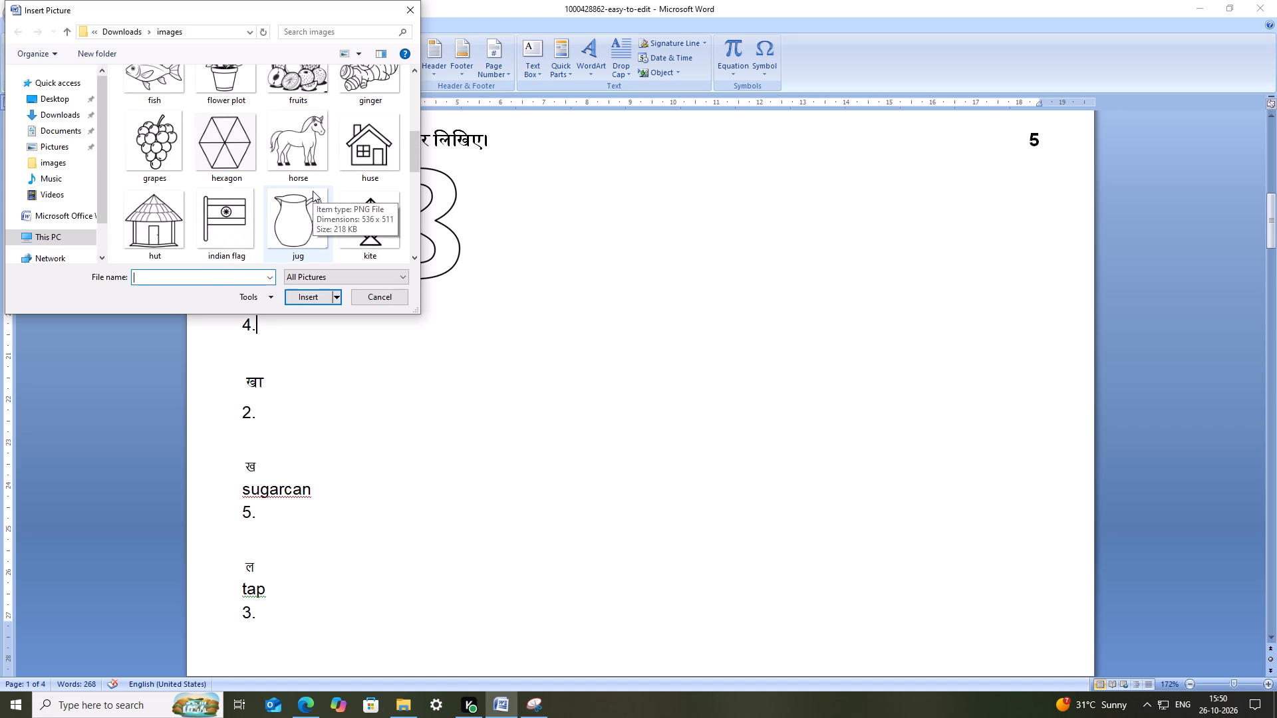
{"action": "scroll", "coordinate": [313, 191], "scroll_direction": "down", "scroll_amount": 3}
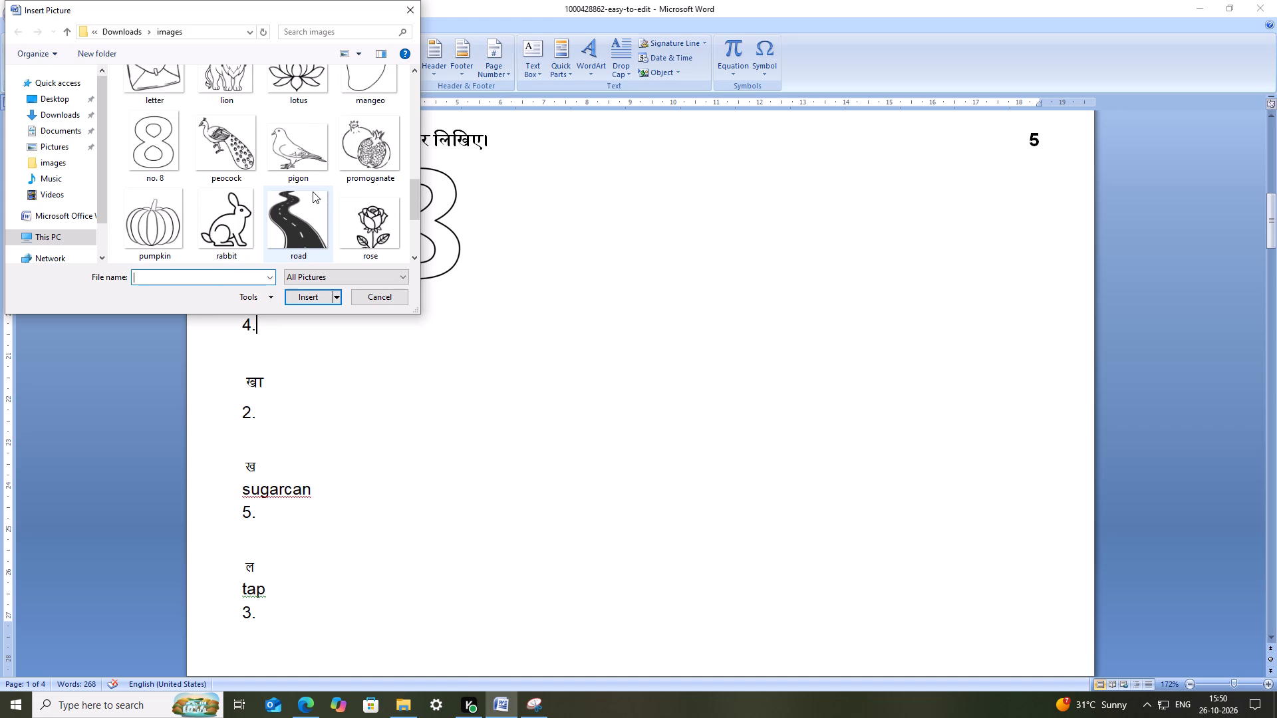
{"action": "scroll", "coordinate": [313, 191], "scroll_direction": "down", "scroll_amount": 1}
{"action": "left_click", "coordinate": [159, 217]}
{"action": "left_click", "coordinate": [313, 300]}
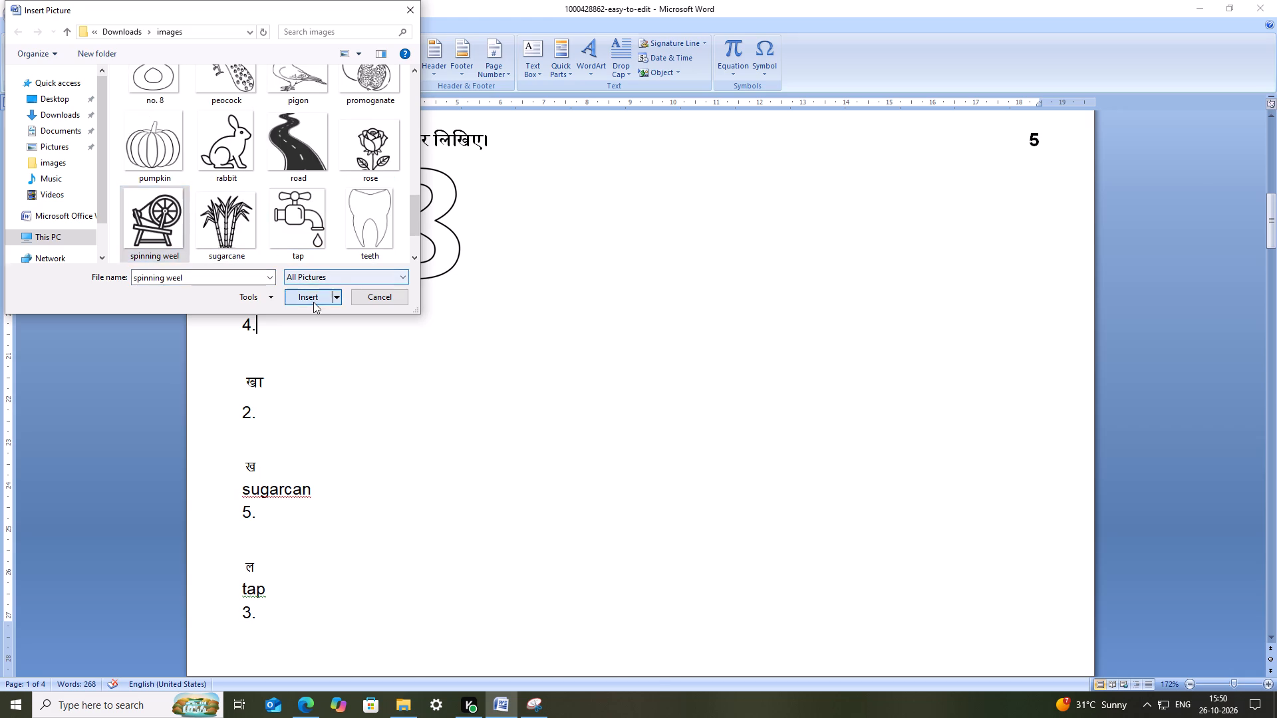
Set the spinning wheel picture's text wrapping to In Front of Text.
{"action": "right_click", "coordinate": [589, 348]}
{"action": "left_click", "coordinate": [633, 491]}
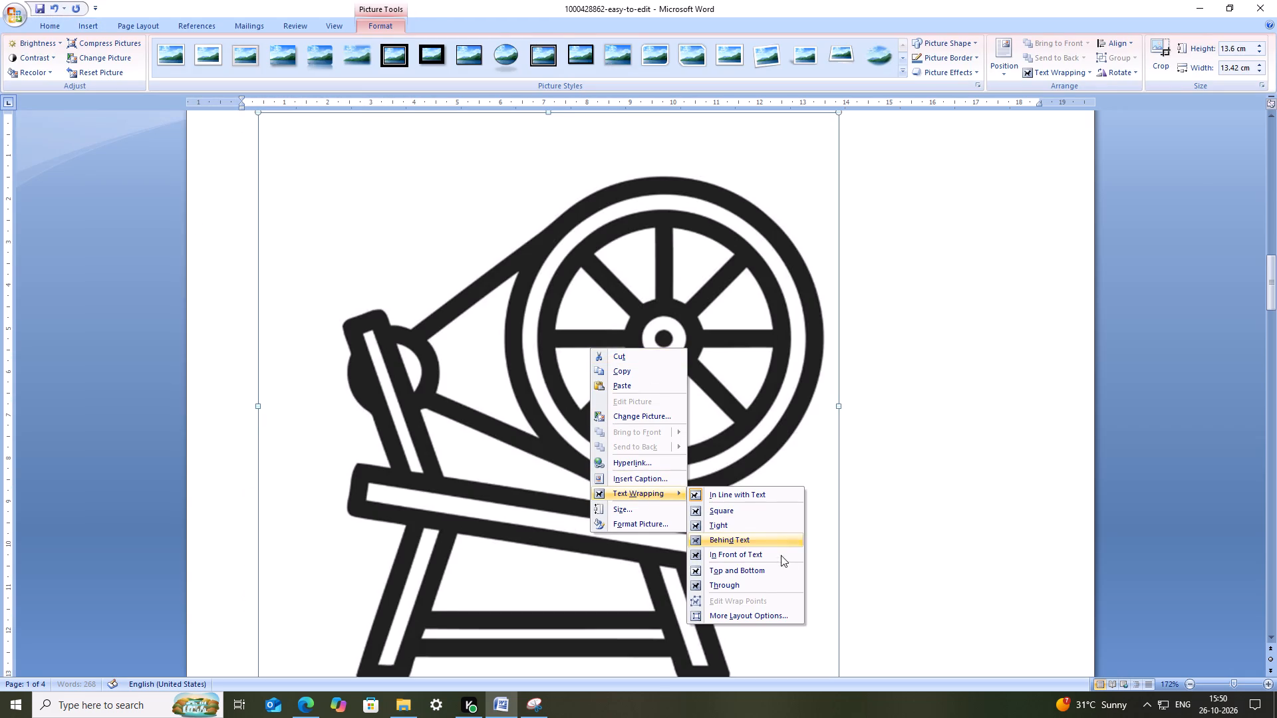
{"action": "left_click", "coordinate": [760, 560]}
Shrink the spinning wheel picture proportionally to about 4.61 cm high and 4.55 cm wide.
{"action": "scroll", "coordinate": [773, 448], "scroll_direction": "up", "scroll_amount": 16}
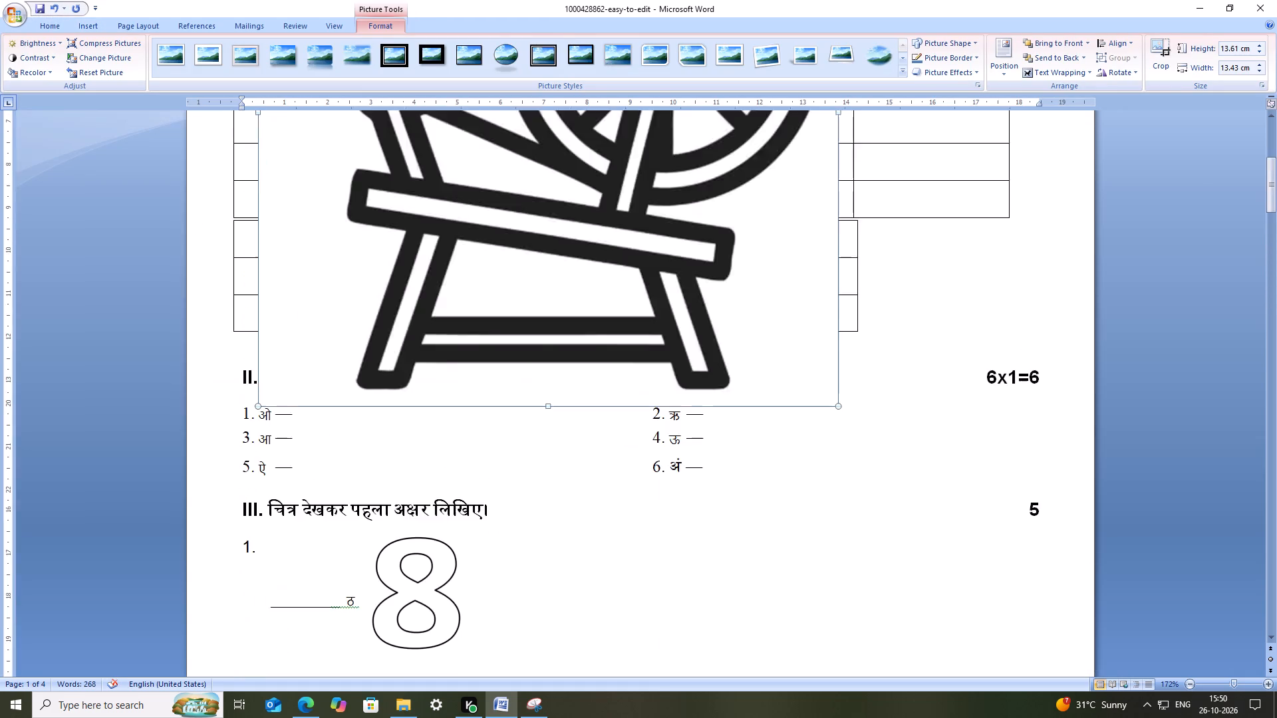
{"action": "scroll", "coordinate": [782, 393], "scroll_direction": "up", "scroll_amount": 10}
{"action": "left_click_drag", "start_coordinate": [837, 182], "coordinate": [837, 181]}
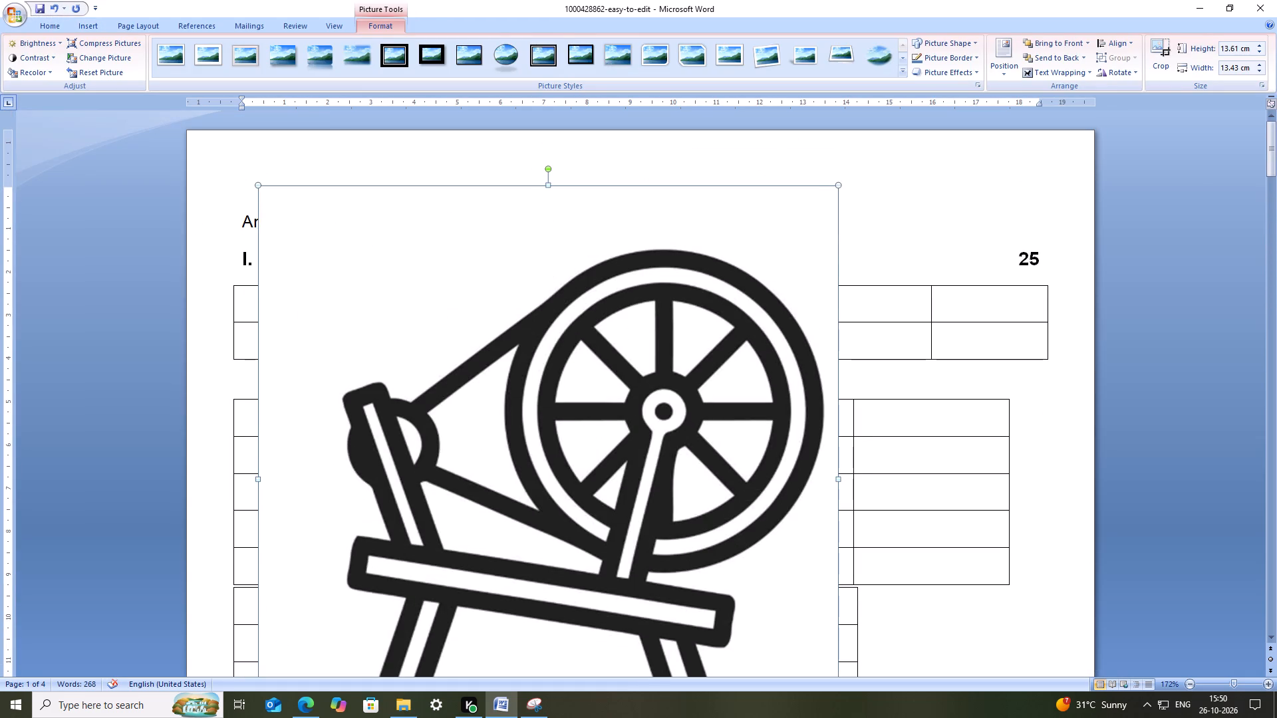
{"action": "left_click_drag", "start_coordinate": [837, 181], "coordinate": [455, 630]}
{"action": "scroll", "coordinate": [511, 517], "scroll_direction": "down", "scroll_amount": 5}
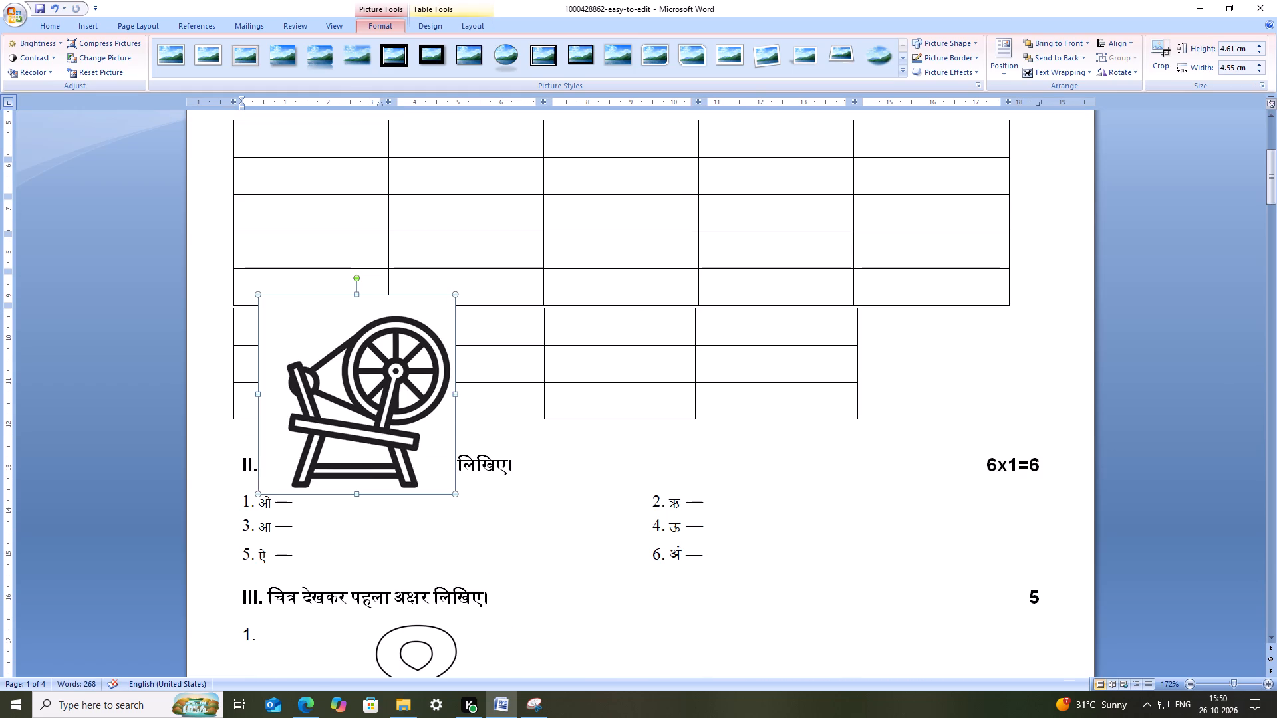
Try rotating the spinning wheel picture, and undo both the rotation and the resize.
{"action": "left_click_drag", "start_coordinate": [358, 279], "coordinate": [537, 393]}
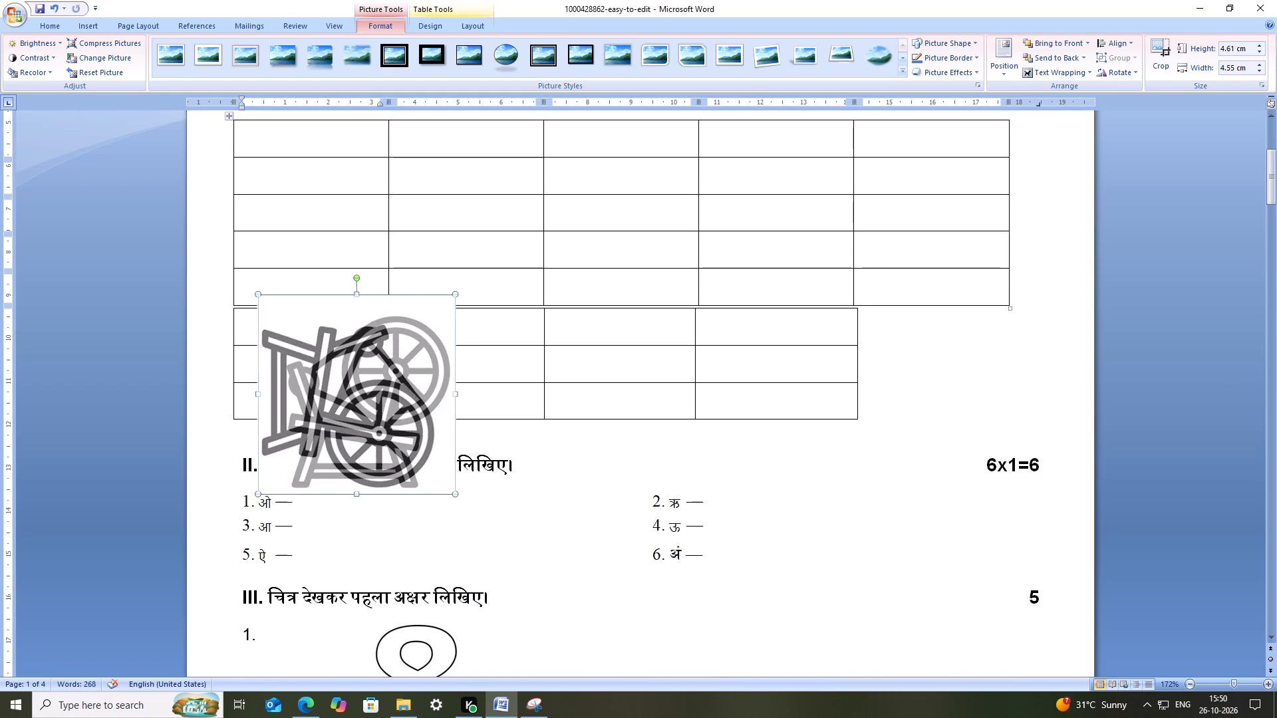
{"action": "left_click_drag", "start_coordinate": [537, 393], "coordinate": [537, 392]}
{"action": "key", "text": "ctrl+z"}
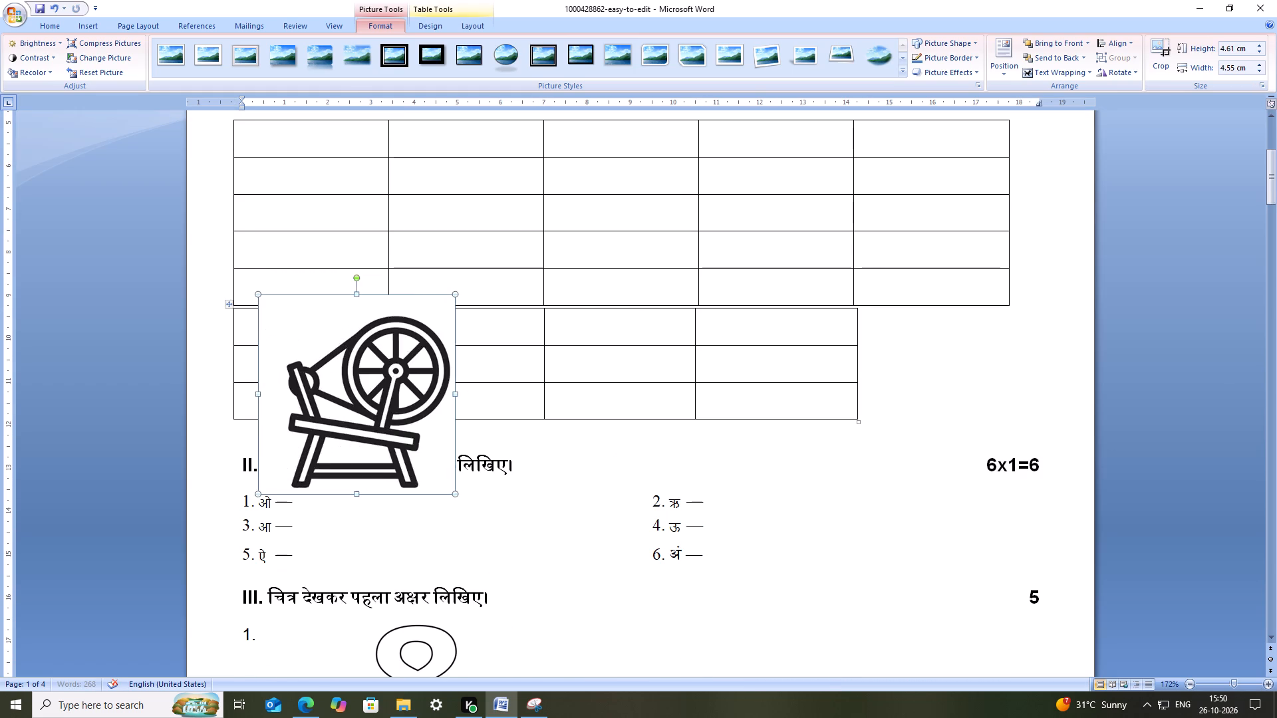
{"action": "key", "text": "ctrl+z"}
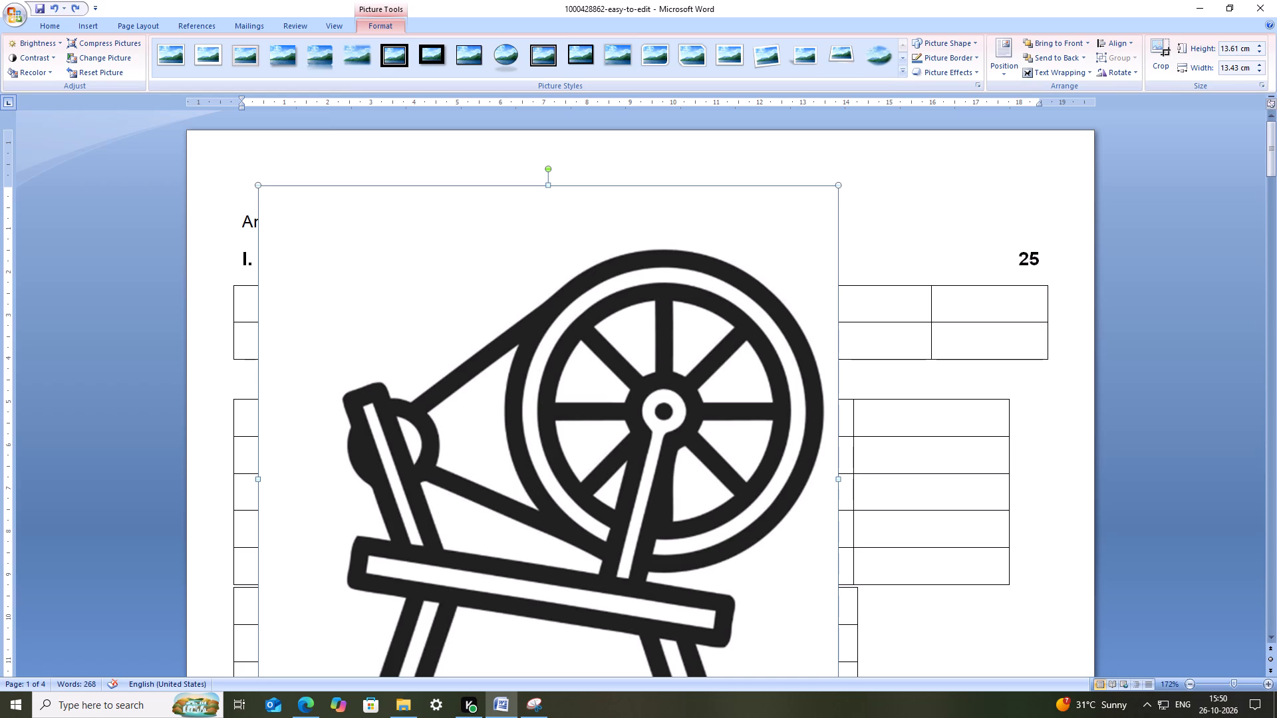
Shrink the spinning wheel picture proportionally to about a third of its inserted size, keeping its lower edge in place.
{"action": "left_click_drag", "start_coordinate": [836, 184], "coordinate": [456, 617]}
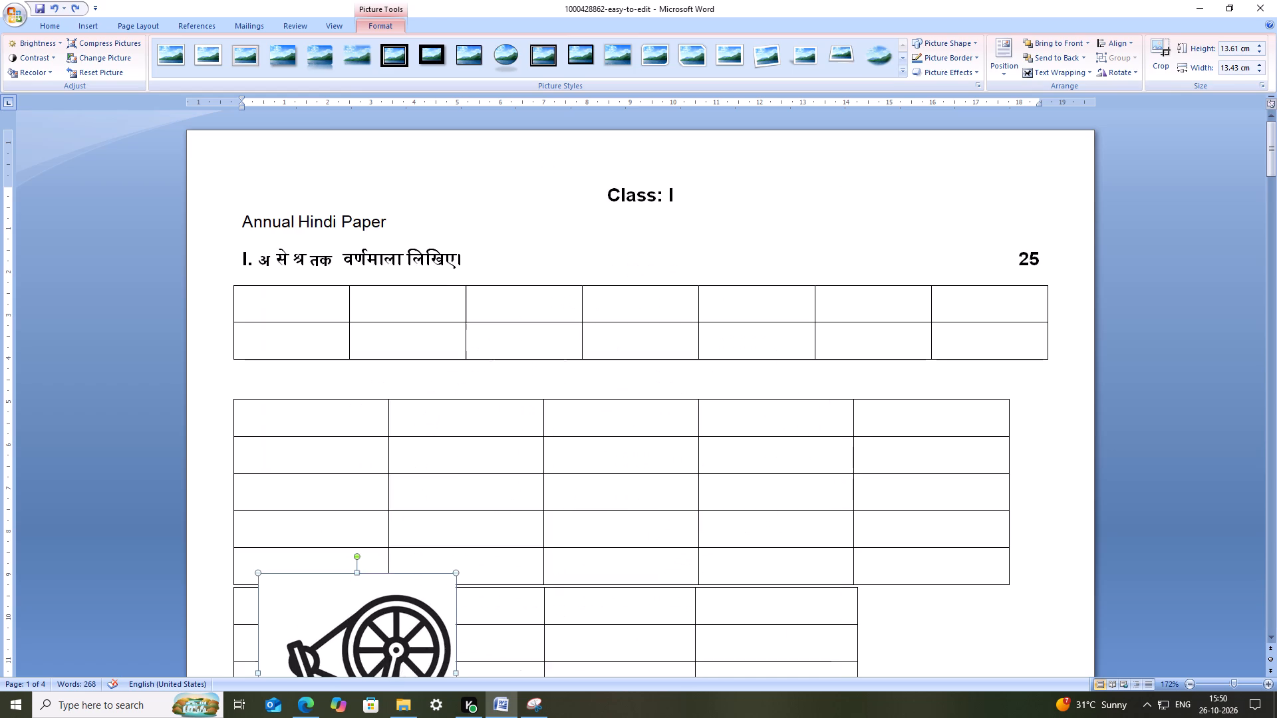
Move the spinning wheel picture into section III, beside item 4 and below the figure 8.
{"action": "scroll", "coordinate": [542, 540], "scroll_direction": "down", "scroll_amount": 5}
{"action": "left_click_drag", "start_coordinate": [384, 402], "coordinate": [611, 571]}
{"action": "scroll", "coordinate": [609, 506], "scroll_direction": "down", "scroll_amount": 6}
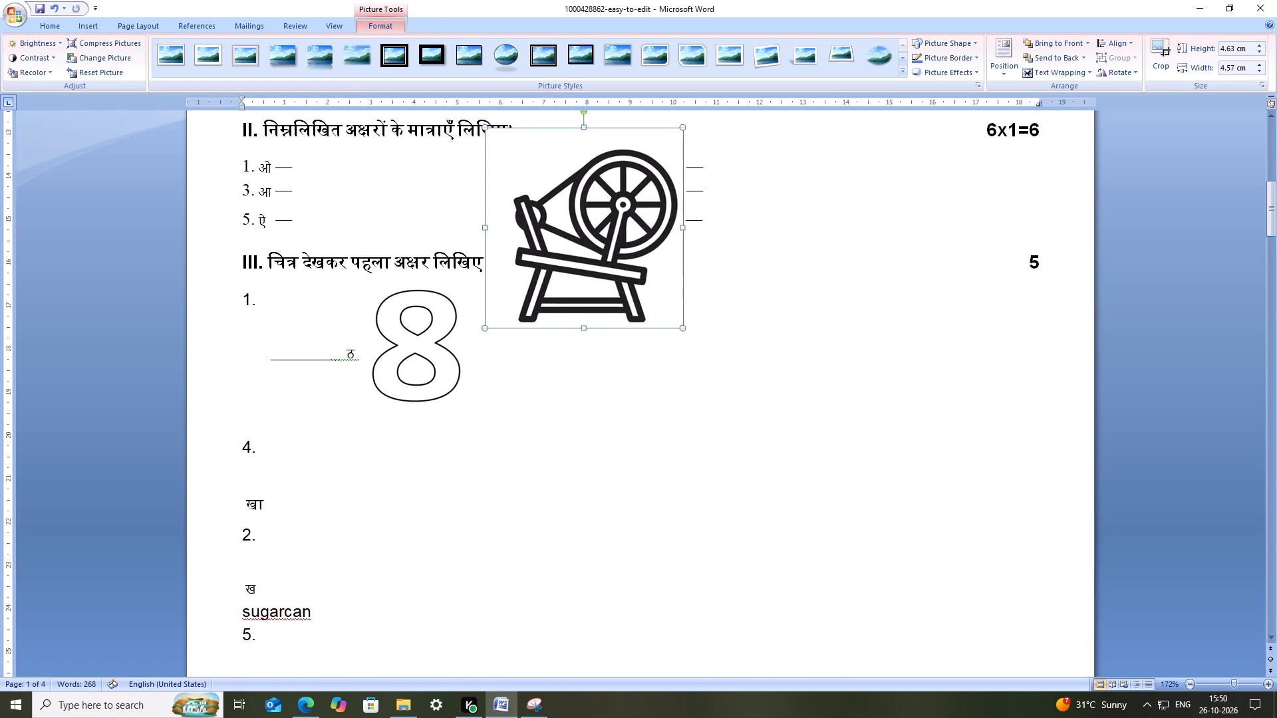
{"action": "left_click_drag", "start_coordinate": [596, 292], "coordinate": [427, 541]}
Insert three blank lines above the खा line of item 4 to make room for the picture.
{"action": "left_click", "coordinate": [291, 490]}
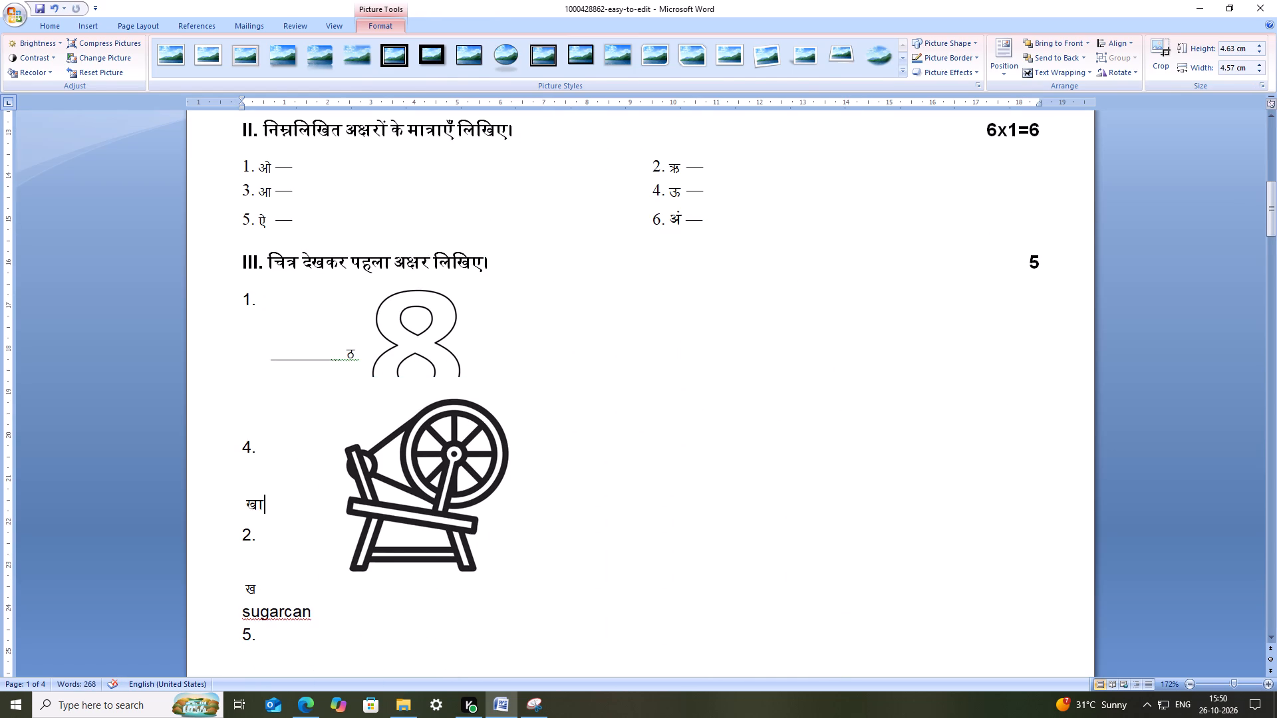
{"action": "left_click", "coordinate": [283, 483]}
{"action": "left_click", "coordinate": [273, 481]}
{"action": "left_click", "coordinate": [266, 477]}
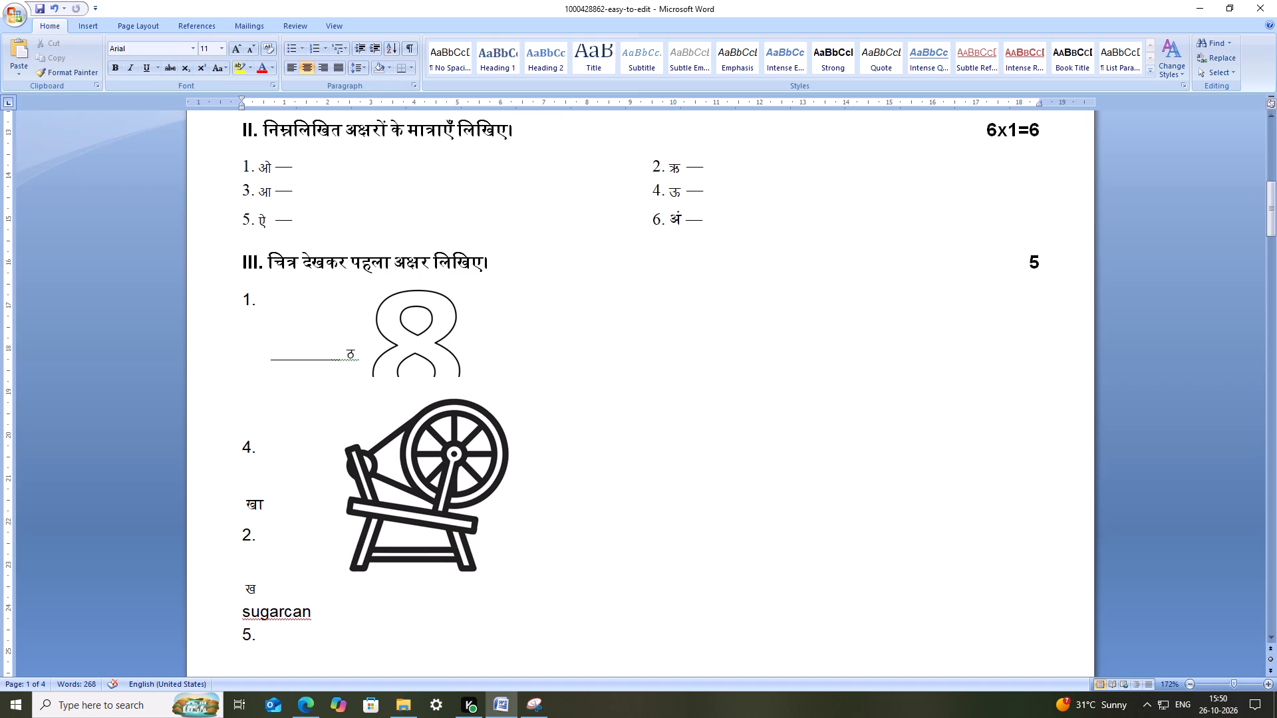
{"action": "key", "text": "Return"}
{"action": "key", "text": "Return"}
{"action": "key", "text": "Return"}
Shrink the spinning wheel picture proportionally to a little over half its size and place it beside item 4, clear of the figure 8.
{"action": "left_click", "coordinate": [410, 489]}
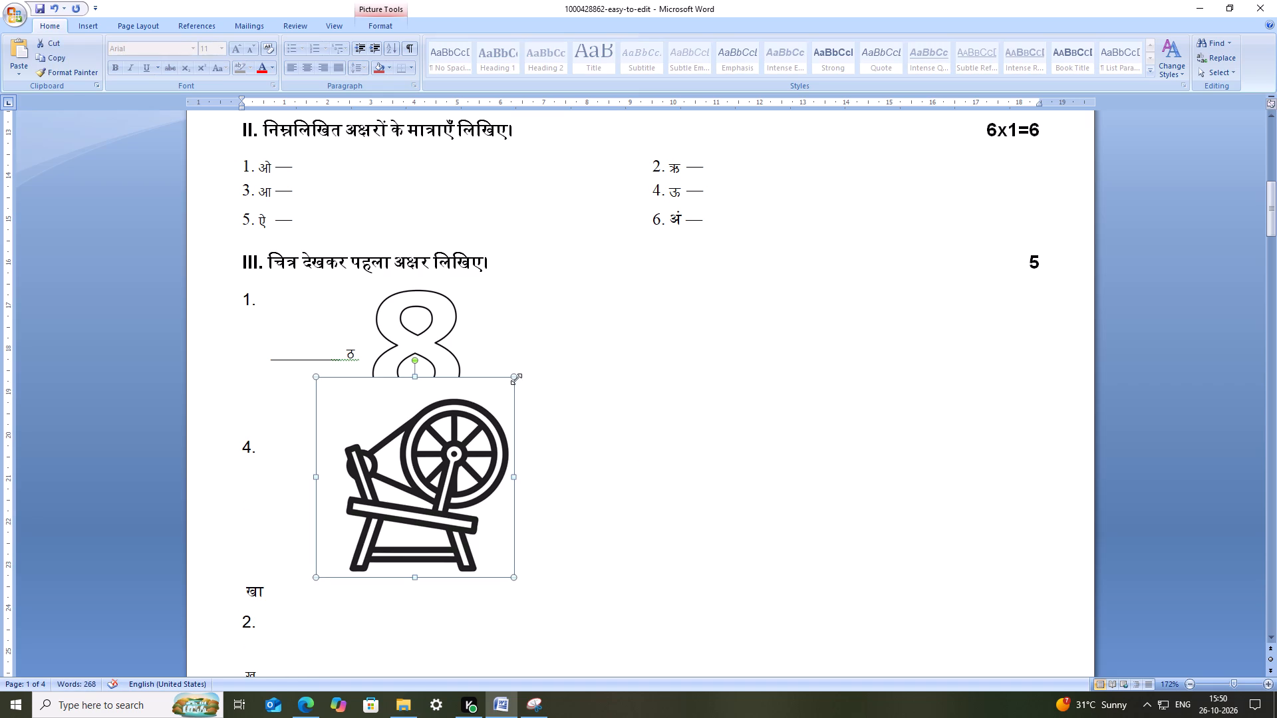
{"action": "left_click_drag", "start_coordinate": [516, 379], "coordinate": [428, 499]}
{"action": "left_click_drag", "start_coordinate": [394, 511], "coordinate": [452, 472]}
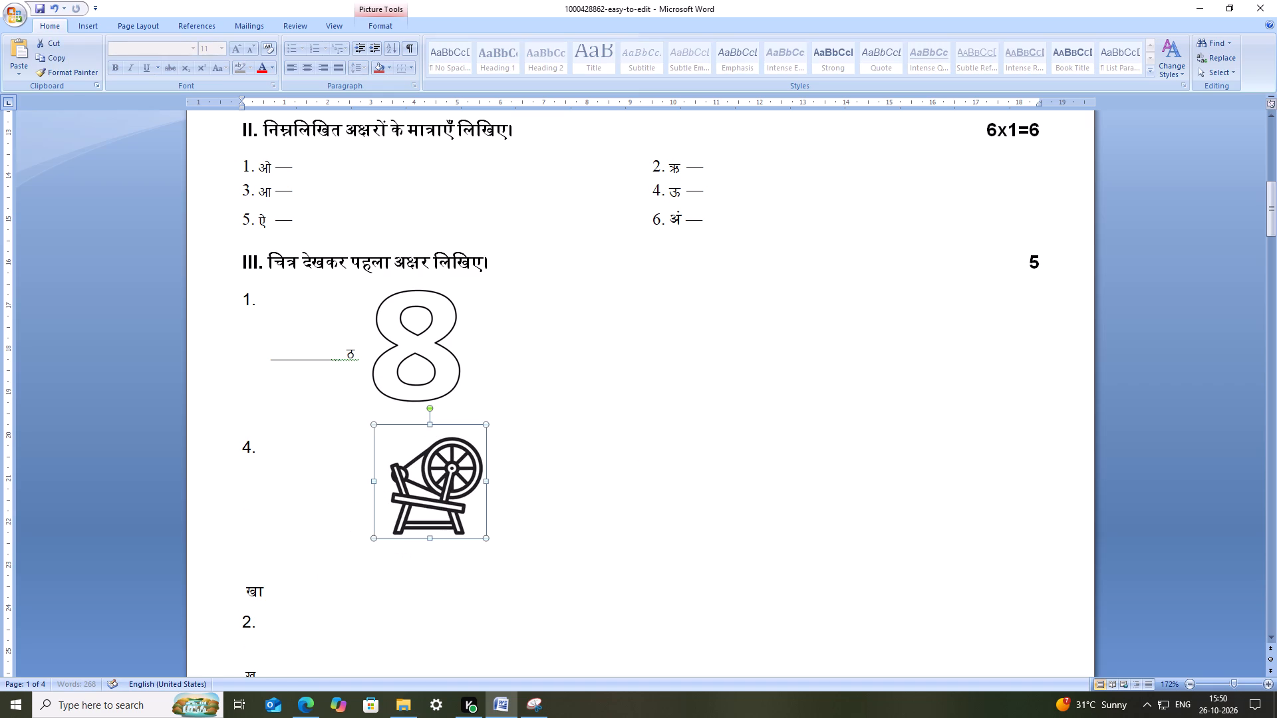
Copy the answer blank from item 1 and paste it before खा, followed by three spaces.
{"action": "left_click", "coordinate": [310, 592]}
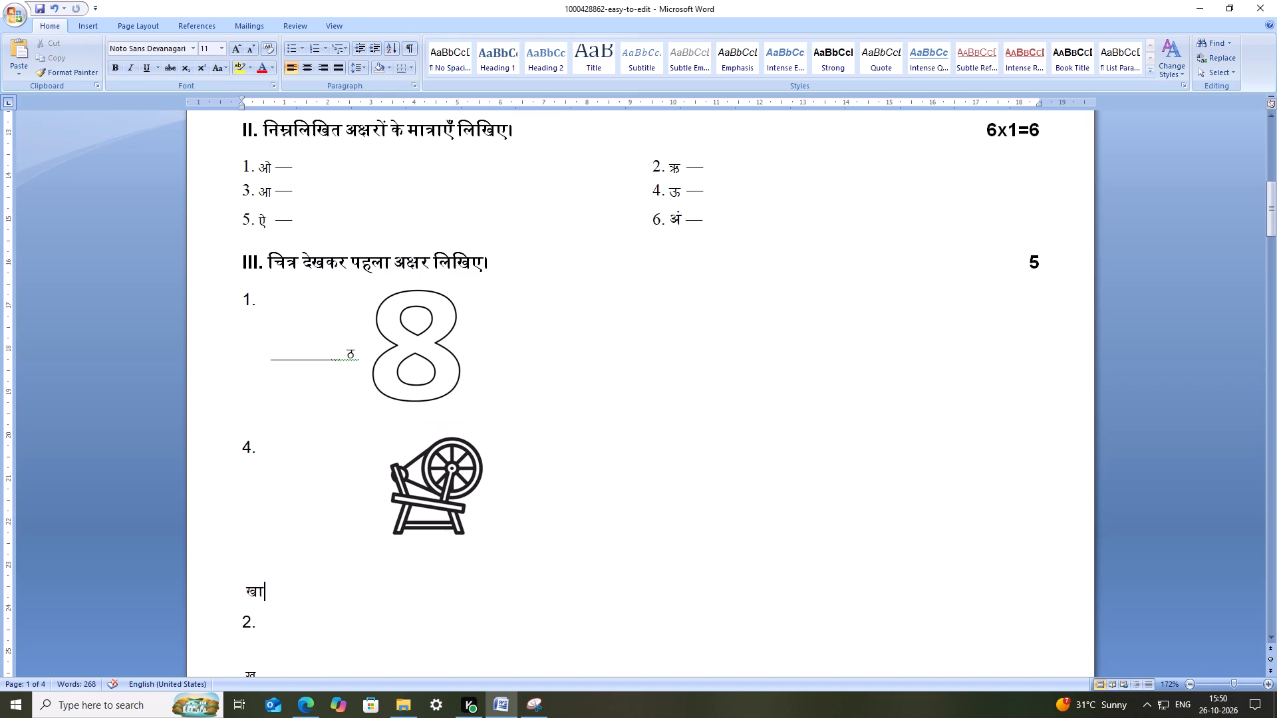
{"action": "left_click", "coordinate": [239, 588]}
{"action": "key", "text": "space"}
{"action": "left_click_drag", "start_coordinate": [344, 360], "coordinate": [274, 357]}
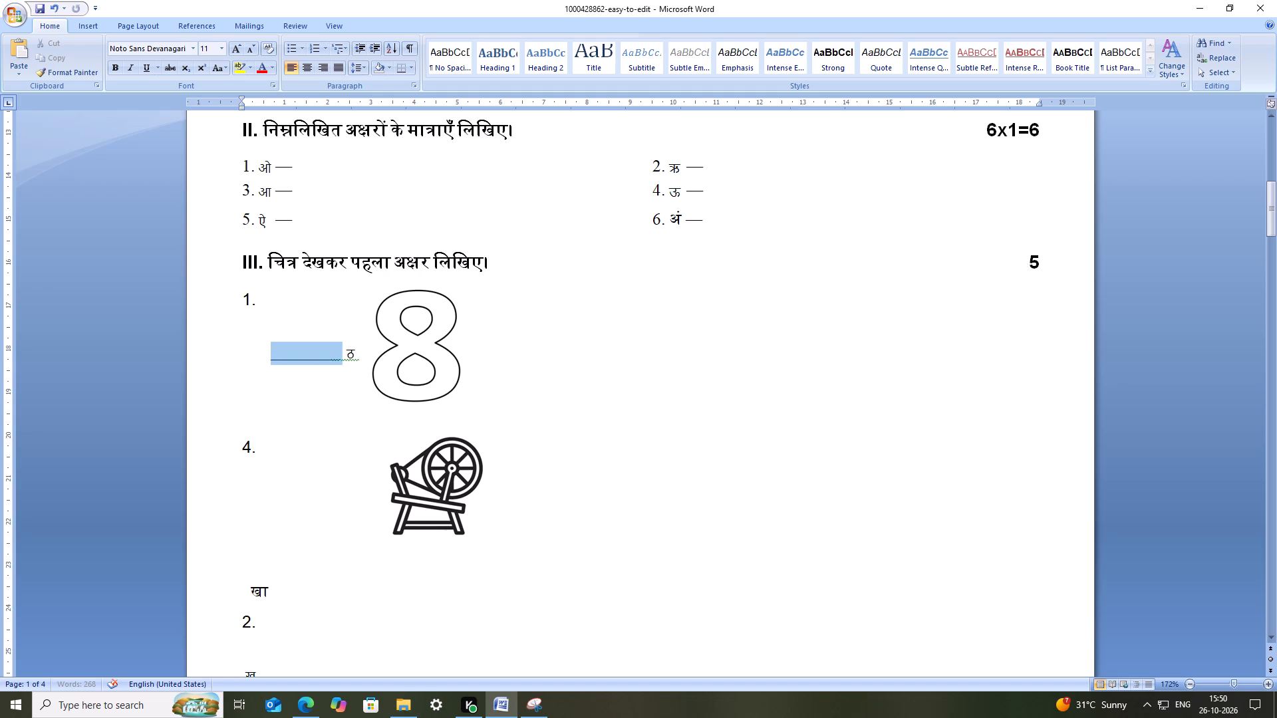
{"action": "left_click_drag", "start_coordinate": [274, 357], "coordinate": [271, 357]}
{"action": "key", "text": "ctrl+c"}
{"action": "left_click", "coordinate": [251, 594]}
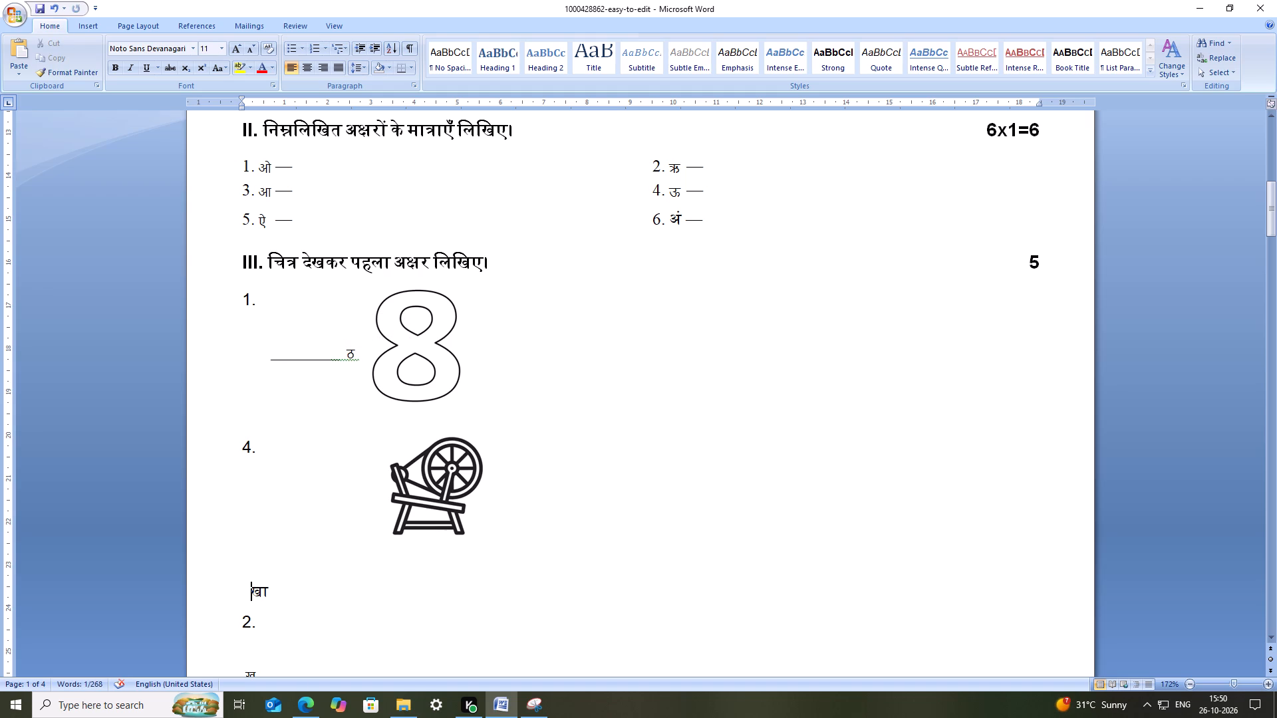
{"action": "key", "text": "ctrl+v"}
{"action": "key", "text": "space"}
{"action": "key", "text": "space"}
{"action": "key", "text": "space"}
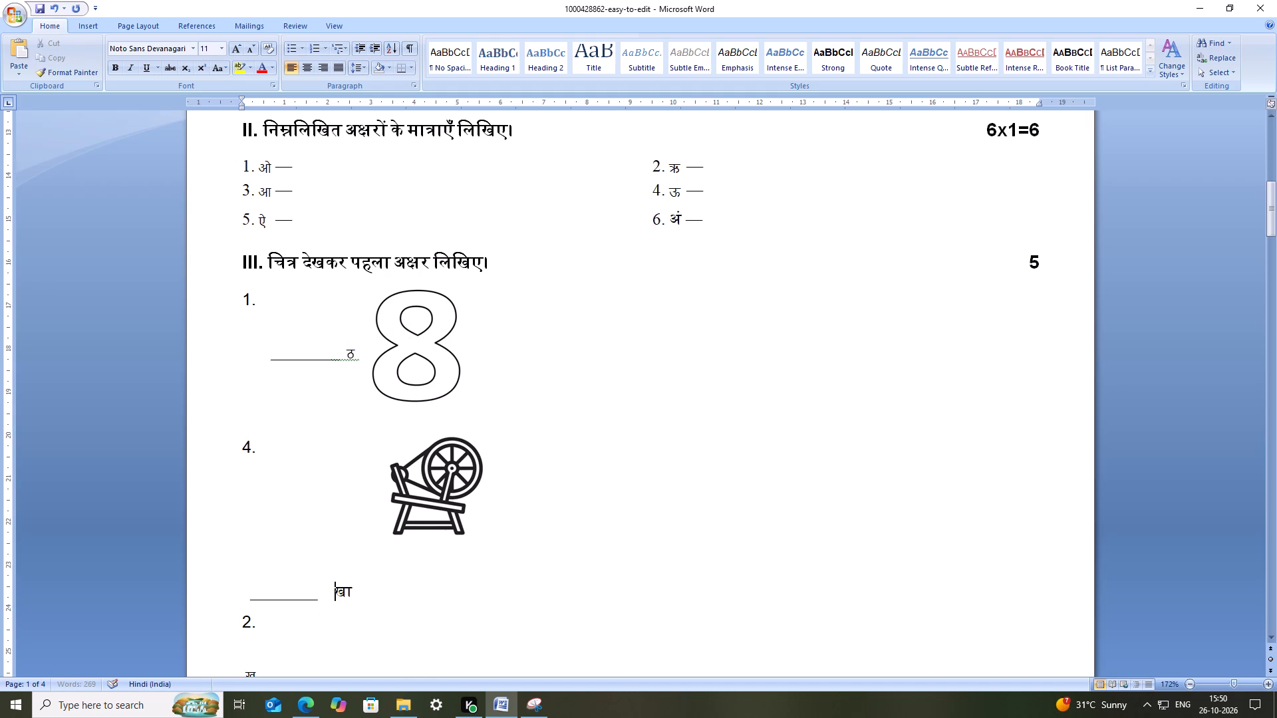
Slightly enlarge the spinning wheel picture proportionally and reposition it midway between the figure 8 and the खा line.
{"action": "left_click_drag", "start_coordinate": [430, 497], "coordinate": [403, 495]}
{"action": "left_click", "coordinate": [430, 509]}
{"action": "left_click_drag", "start_coordinate": [458, 533], "coordinate": [468, 546]}
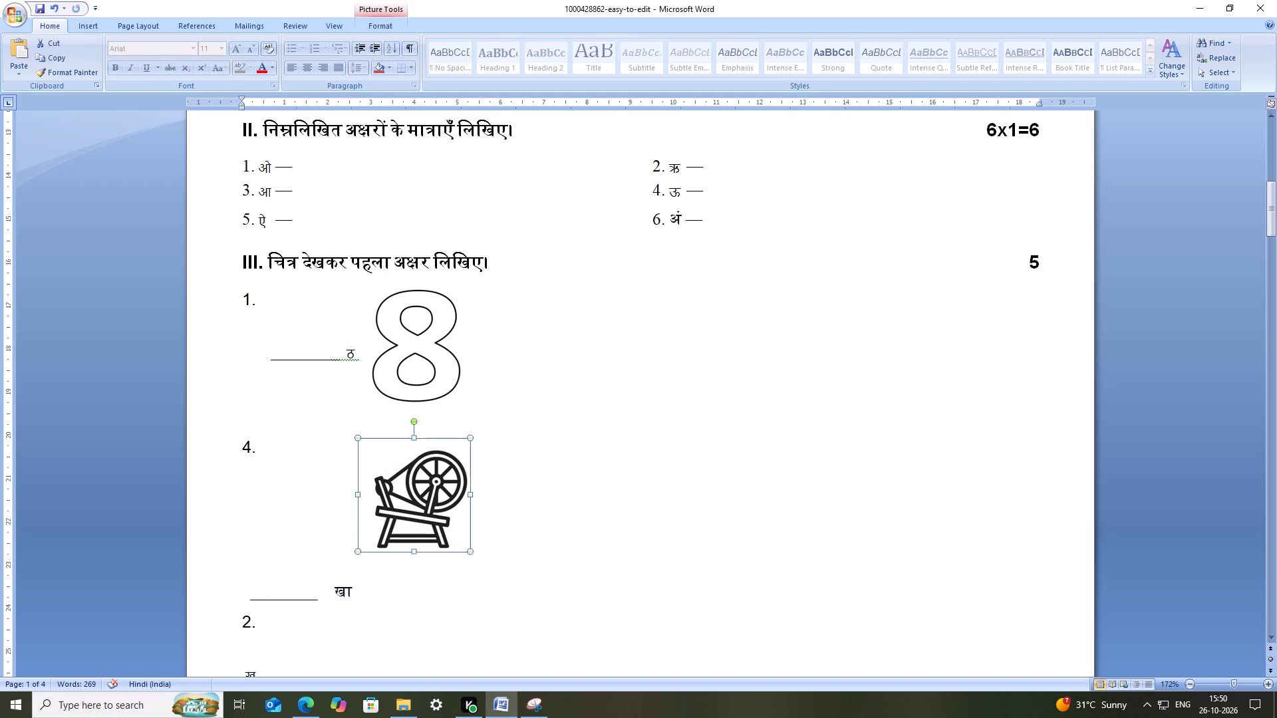
{"action": "left_click_drag", "start_coordinate": [470, 553], "coordinate": [487, 567]}
{"action": "left_click_drag", "start_coordinate": [432, 511], "coordinate": [424, 504]}
{"action": "left_click", "coordinate": [581, 592]}
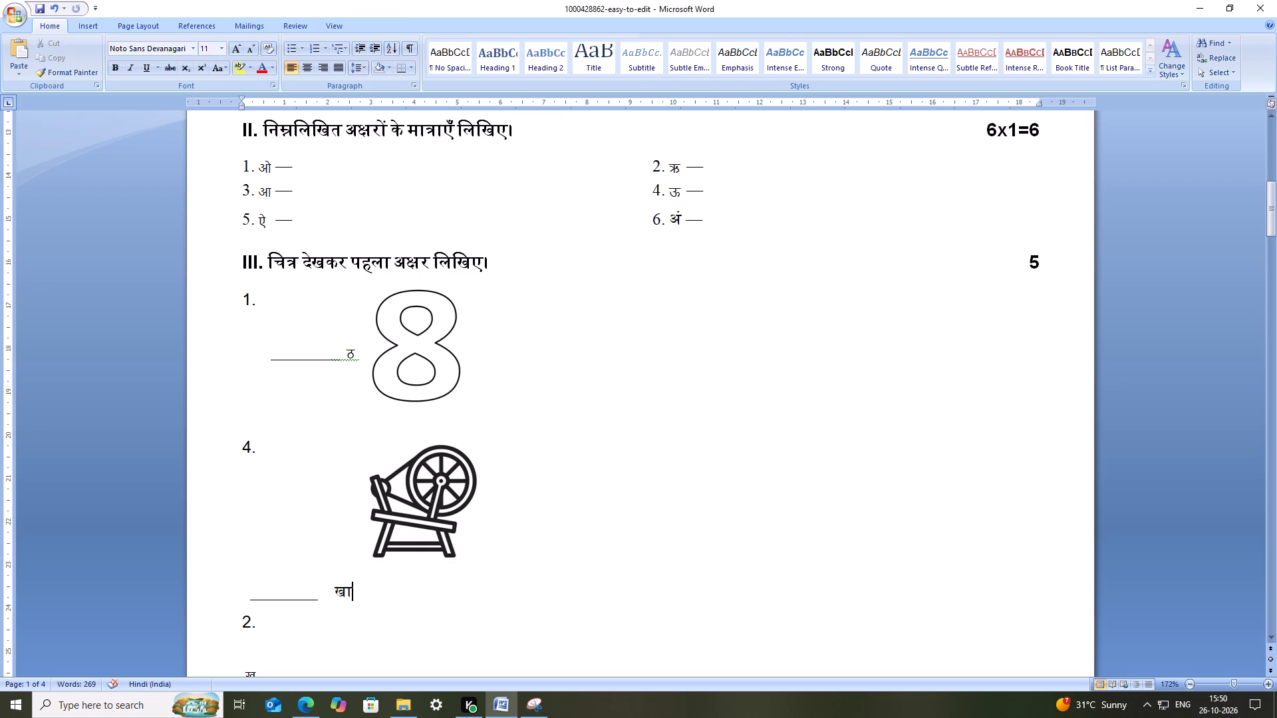
Renumber the spinning wheel item from 4 to 2.
{"action": "scroll", "coordinate": [388, 636], "scroll_direction": "down", "scroll_amount": 4}
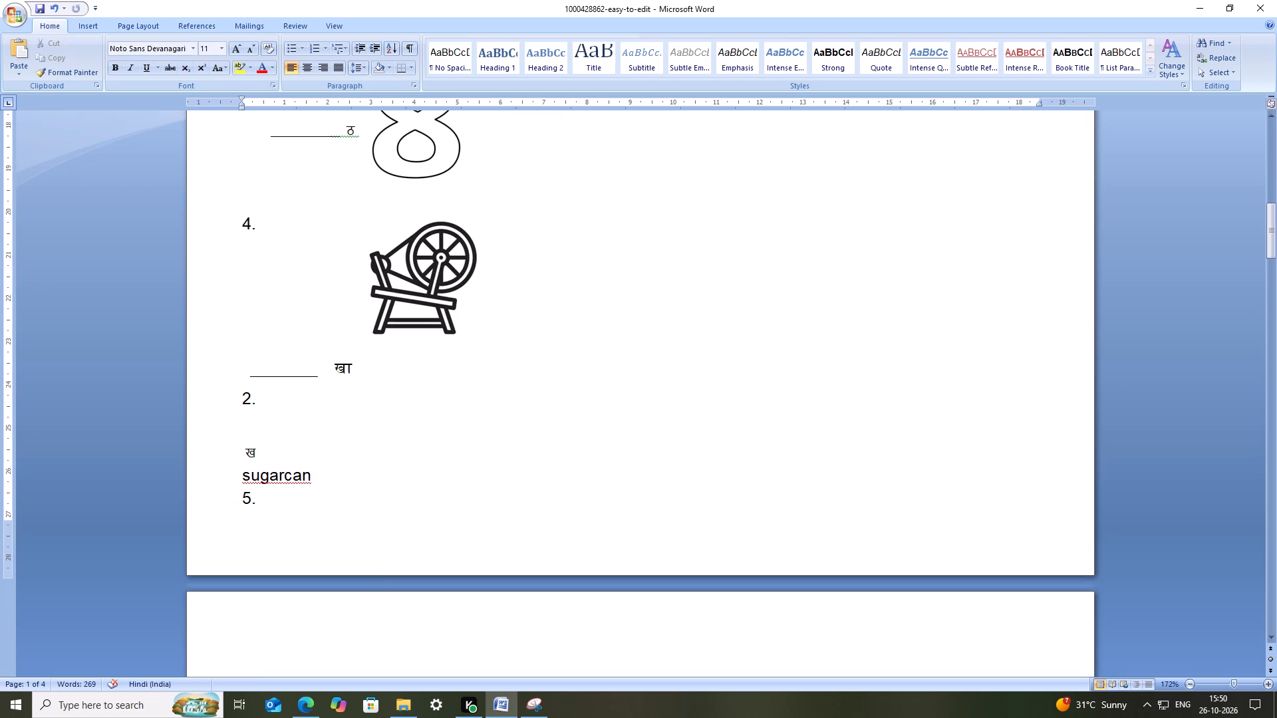
{"action": "left_click", "coordinate": [253, 222]}
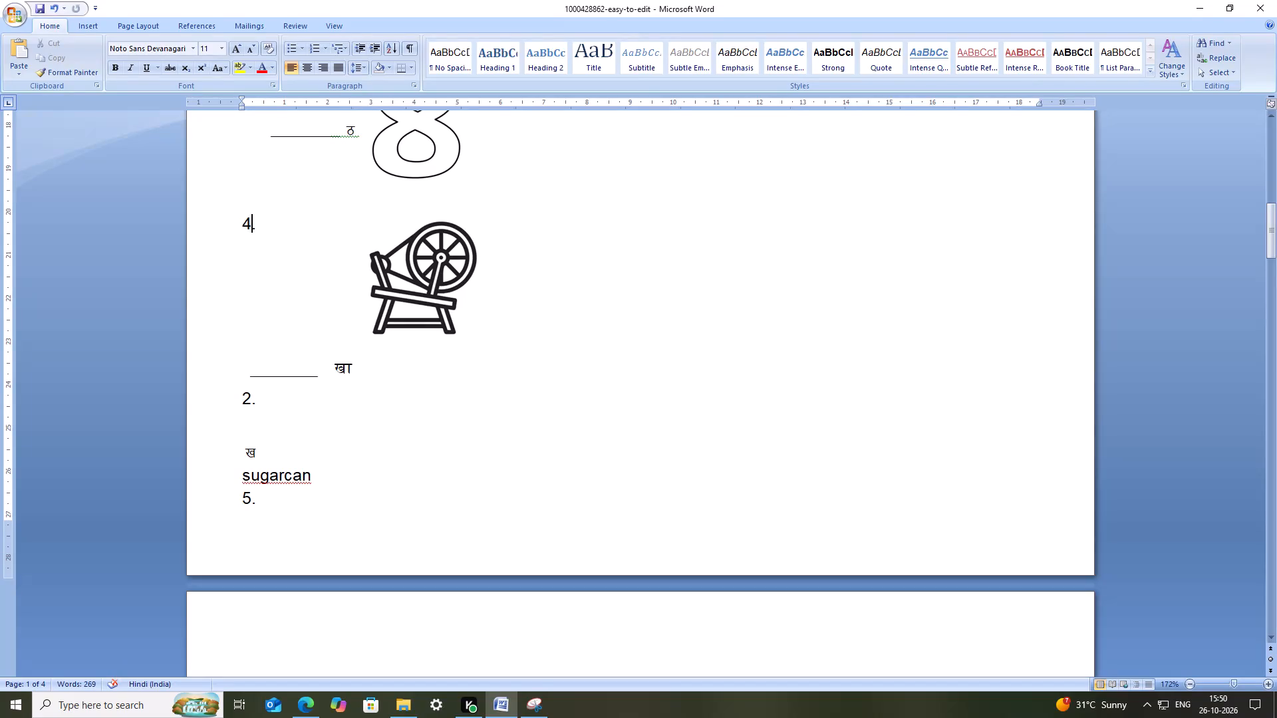
{"action": "key", "text": "BackSpace"}
{"action": "key", "text": "2"}
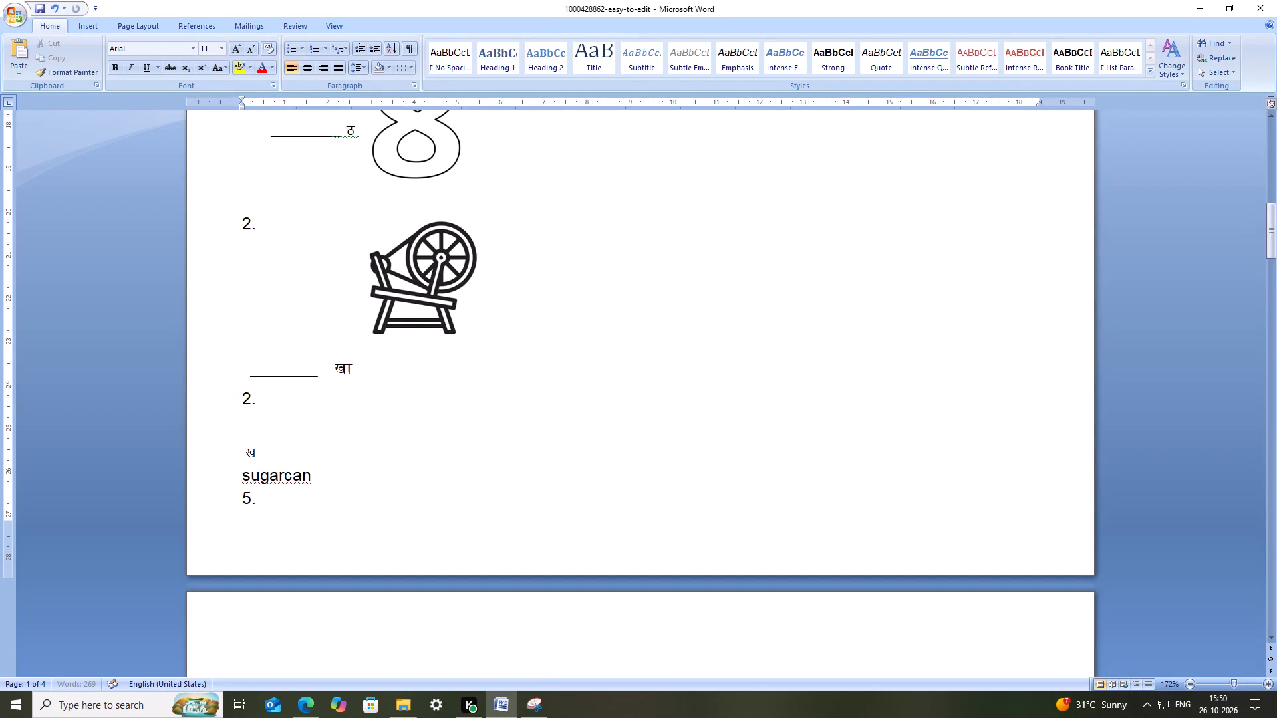
Insert five blank lines below the खा line to push the sugarcane item onto page 2.
{"action": "left_click", "coordinate": [249, 400]}
{"action": "left_click", "coordinate": [408, 393]}
{"action": "left_click", "coordinate": [407, 380]}
{"action": "key", "text": "Return"}
{"action": "key", "text": "Return"}
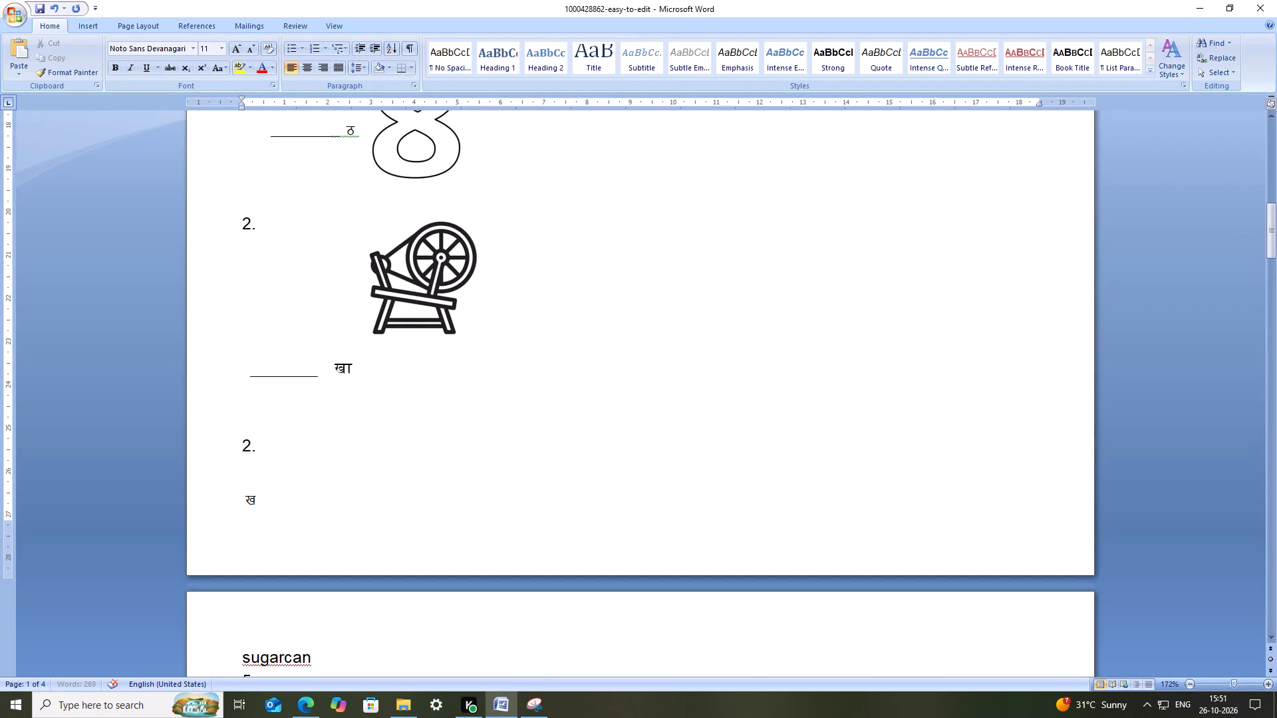
{"action": "key", "text": "Return"}
{"action": "key", "text": "Return"}
{"action": "key", "text": "Return"}
Renumber the sugarcane item at the start of page 2 as 3, and save the document.
{"action": "scroll", "coordinate": [386, 437], "scroll_direction": "down", "scroll_amount": 6}
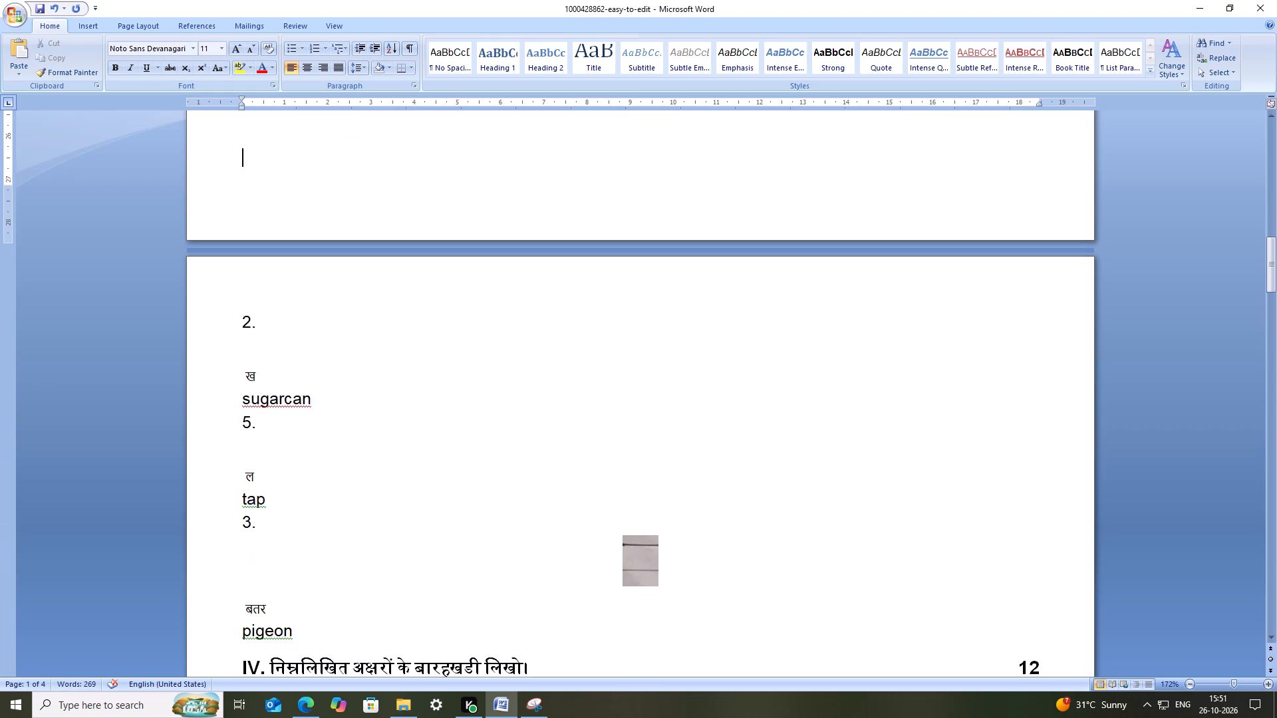
{"action": "left_click", "coordinate": [251, 319]}
{"action": "key", "text": "BackSpace"}
{"action": "key", "text": "3"}
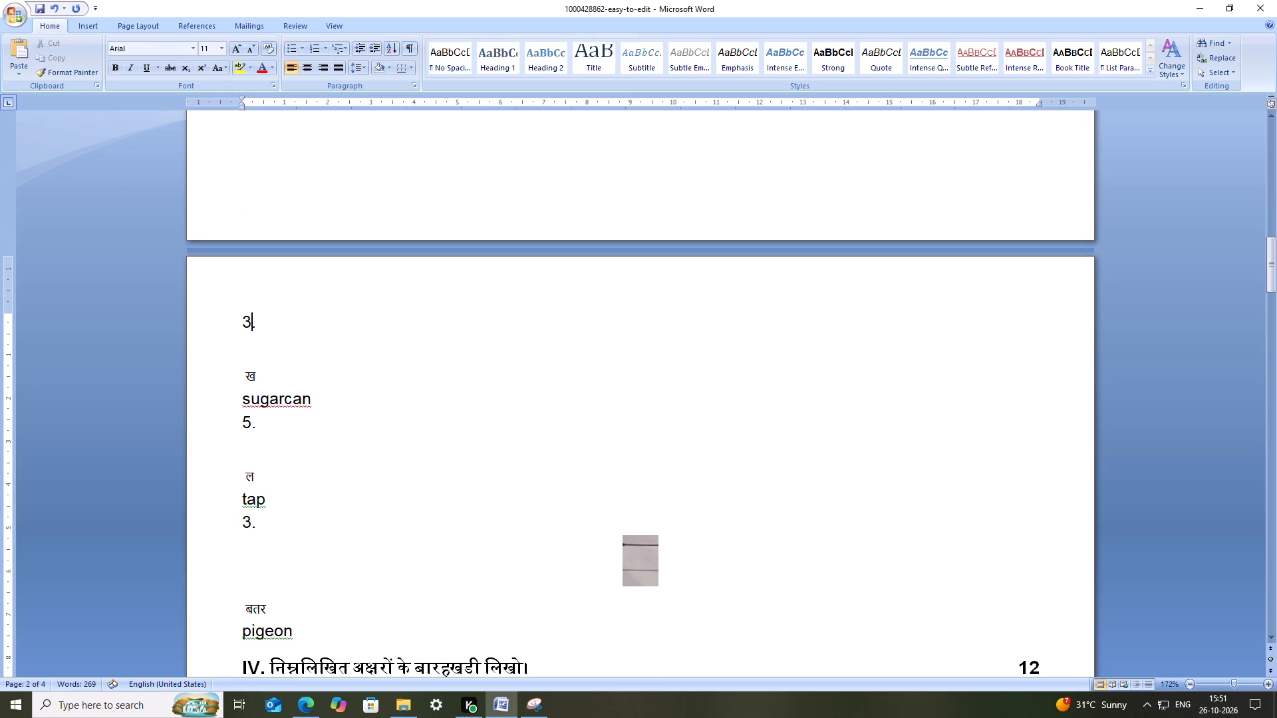
{"action": "key", "text": "ctrl+s"}
Copy the answer blank from the खा line and paste it before ख in item 3.
{"action": "left_click", "coordinate": [310, 368]}
{"action": "left_click", "coordinate": [285, 378]}
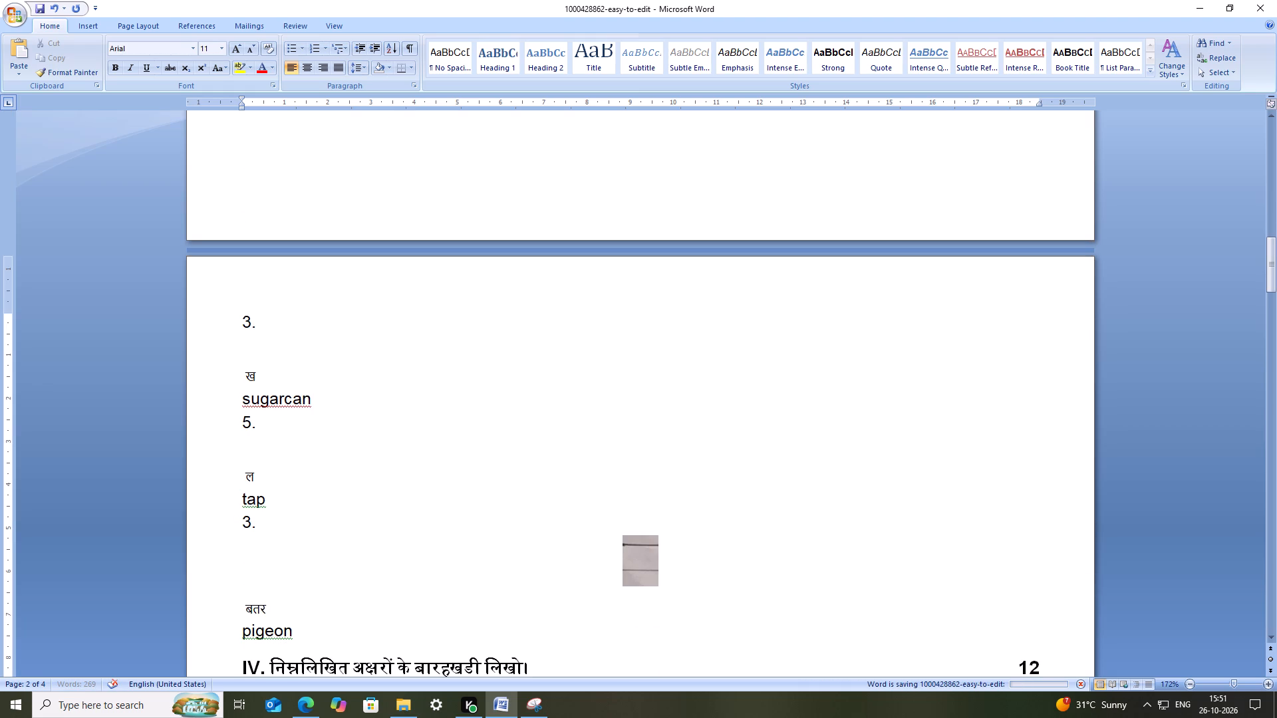
{"action": "scroll", "coordinate": [345, 347], "scroll_direction": "up", "scroll_amount": 5}
{"action": "left_click_drag", "start_coordinate": [323, 321], "coordinate": [253, 316]}
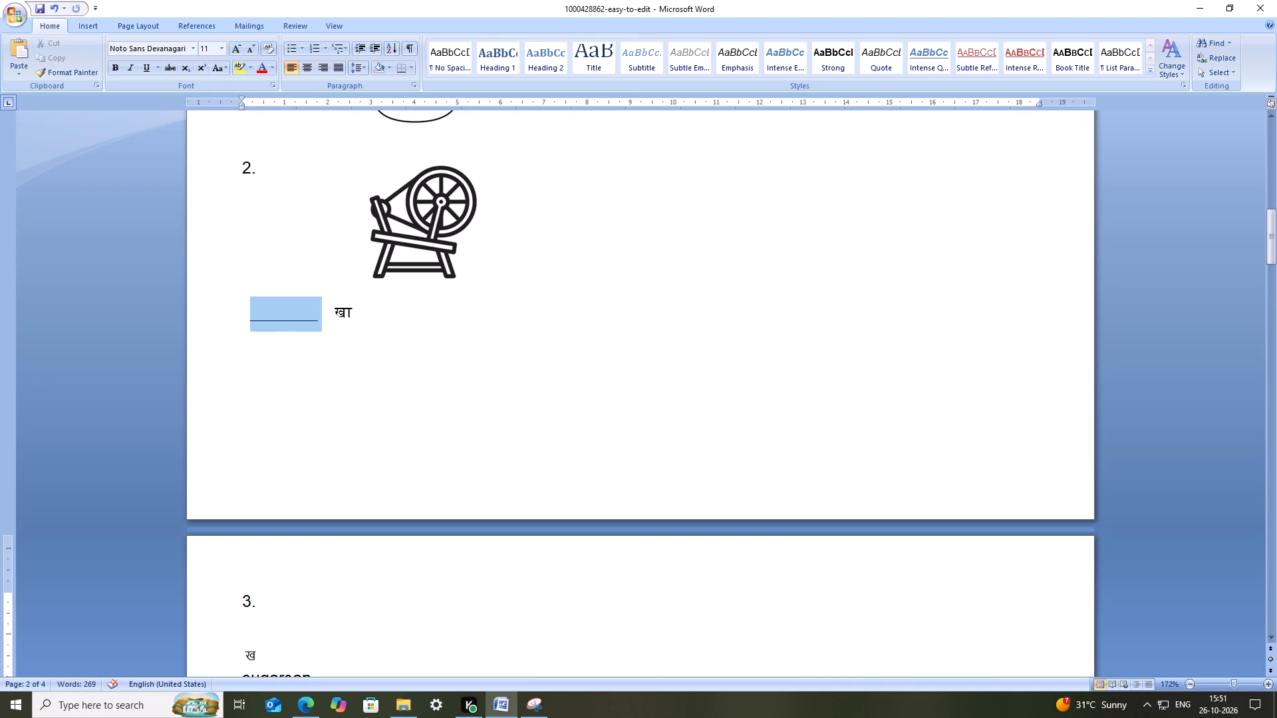
{"action": "left_click_drag", "start_coordinate": [253, 316], "coordinate": [249, 317]}
{"action": "key", "text": "ctrl+c"}
{"action": "key", "text": "ctrl+c"}
{"action": "scroll", "coordinate": [319, 560], "scroll_direction": "down", "scroll_amount": 5}
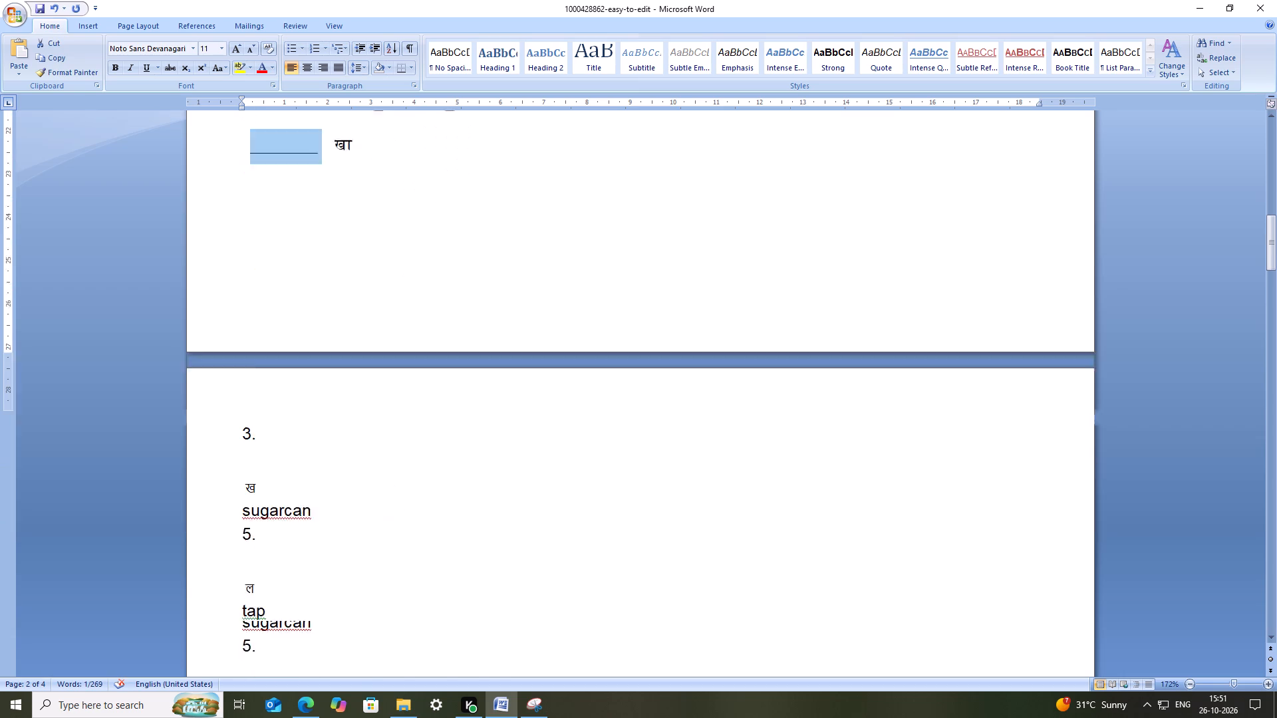
{"action": "left_click", "coordinate": [240, 370]}
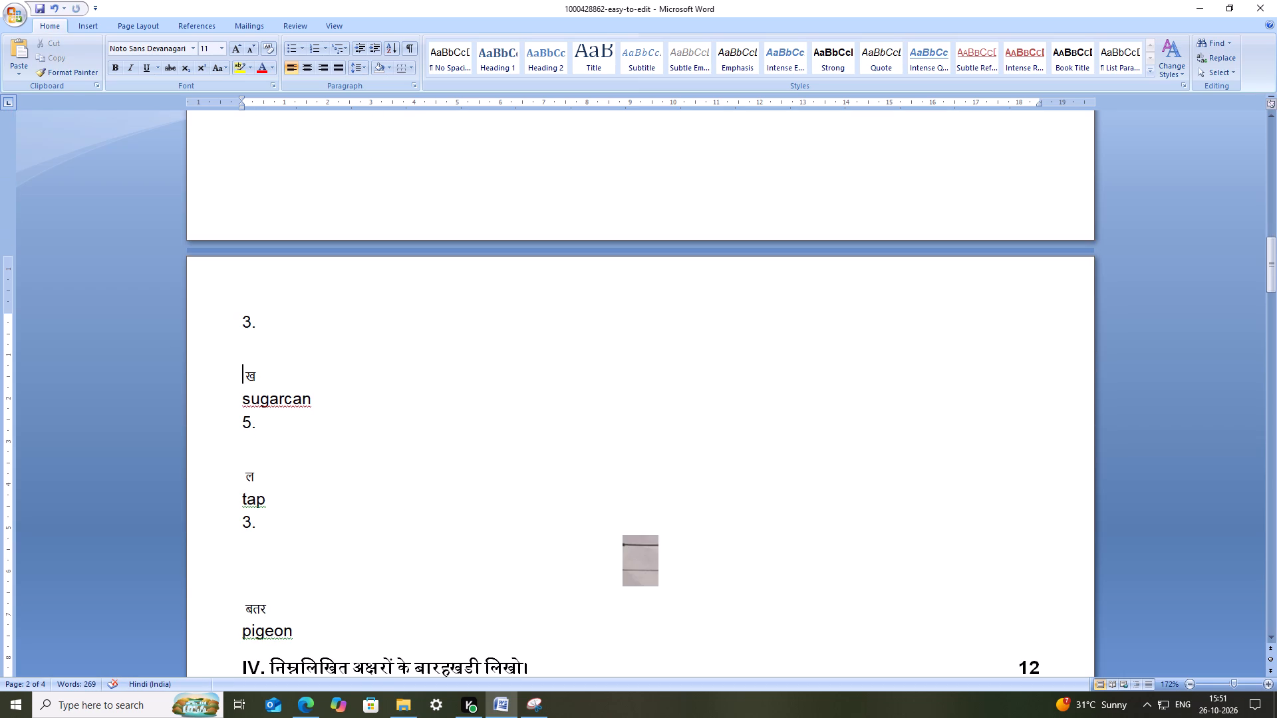
{"action": "key", "text": "ctrl+v"}
Indent the answer blank before ख with eight spaces.
{"action": "left_click", "coordinate": [243, 383]}
{"action": "key", "text": "space"}
{"action": "key", "text": "space"}
{"action": "key", "text": "space"}
{"action": "key", "text": "space"}
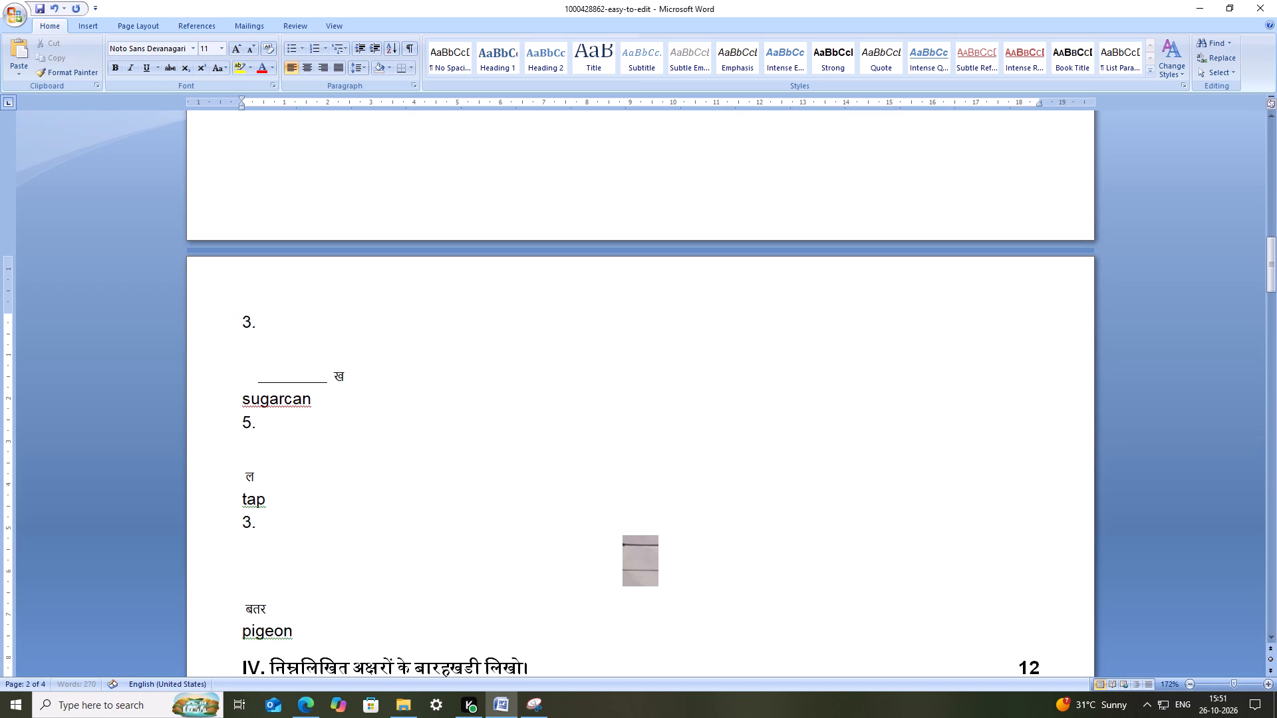
{"action": "key", "text": "space"}
{"action": "key", "text": "space"}
{"action": "key", "text": "space"}
{"action": "key", "text": "space"}
Add three blank lines below the number of item 3 to make room for a picture.
{"action": "left_click", "coordinate": [316, 327]}
{"action": "key", "text": "Return"}
{"action": "key", "text": "Return"}
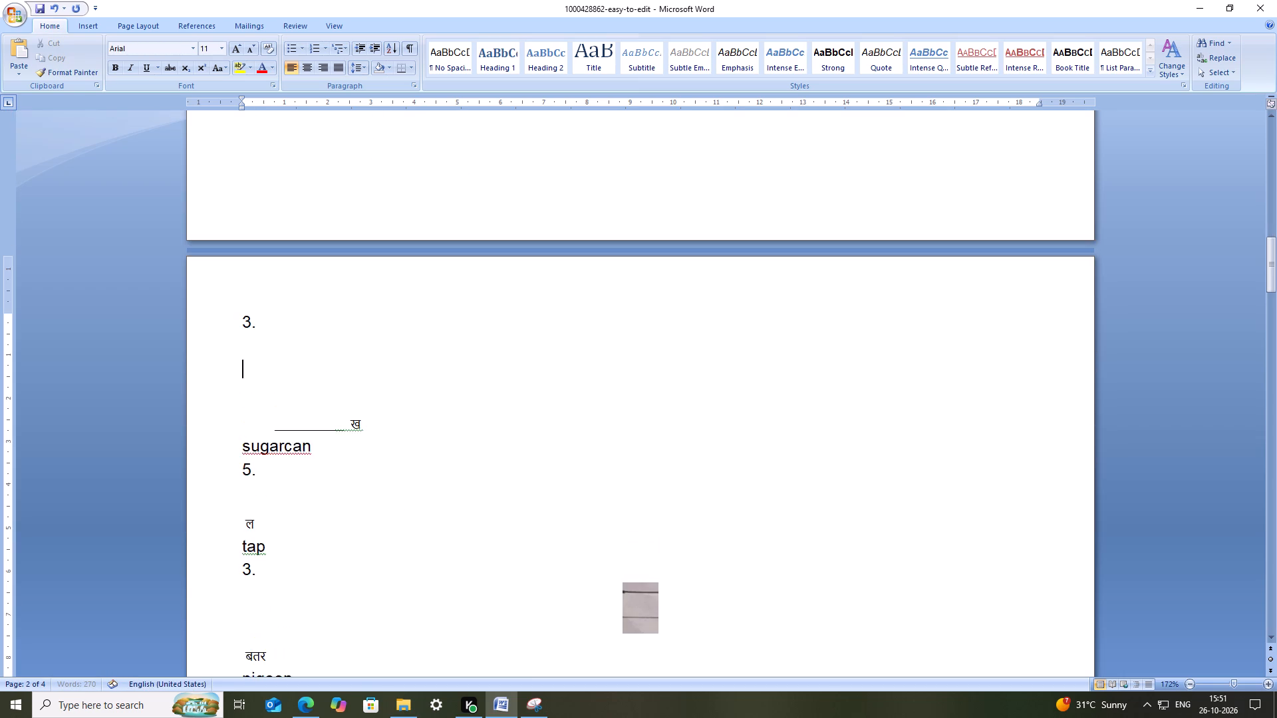
{"action": "key", "text": "Return"}
Insert the sugarcane picture from the images folder on the line below number 3.
{"action": "left_click", "coordinate": [291, 335]}
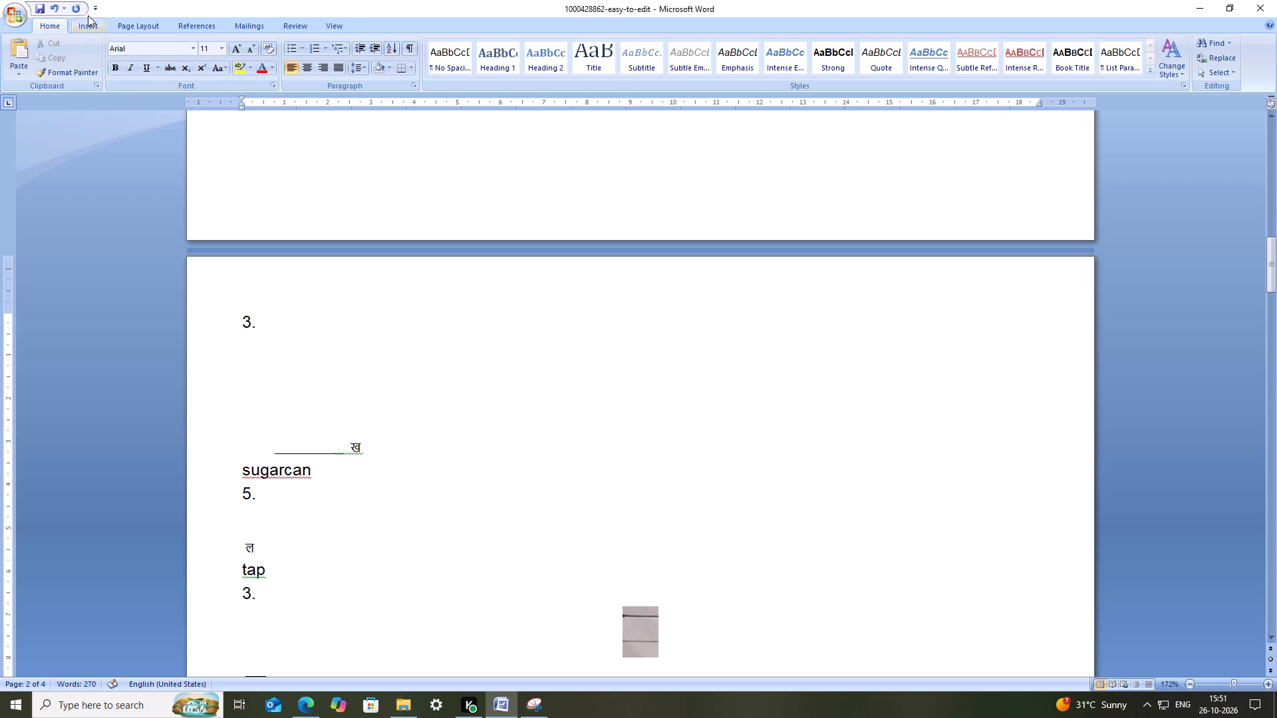
{"action": "left_click", "coordinate": [88, 15]}
{"action": "left_click", "coordinate": [88, 21]}
{"action": "left_click_drag", "start_coordinate": [123, 54], "coordinate": [139, 54]}
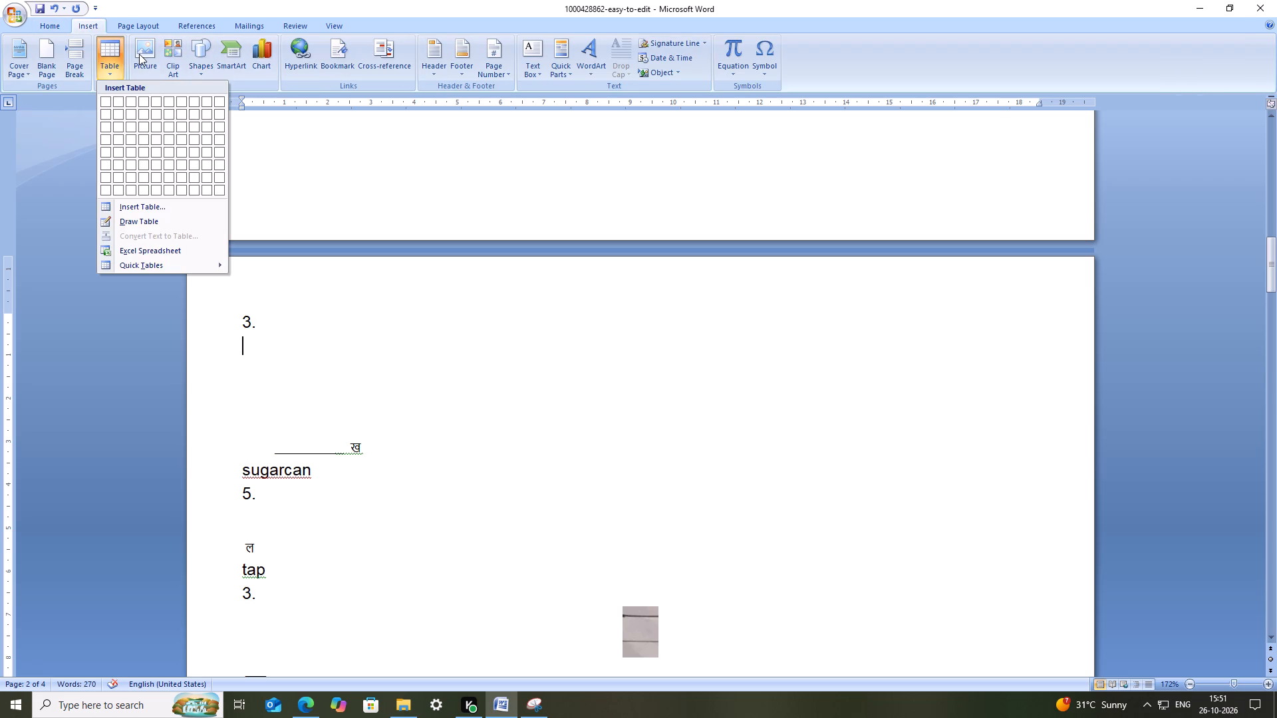
{"action": "left_click_drag", "start_coordinate": [139, 54], "coordinate": [140, 54]}
{"action": "left_click", "coordinate": [140, 54]}
{"action": "scroll", "coordinate": [286, 144], "scroll_direction": "down", "scroll_amount": 1}
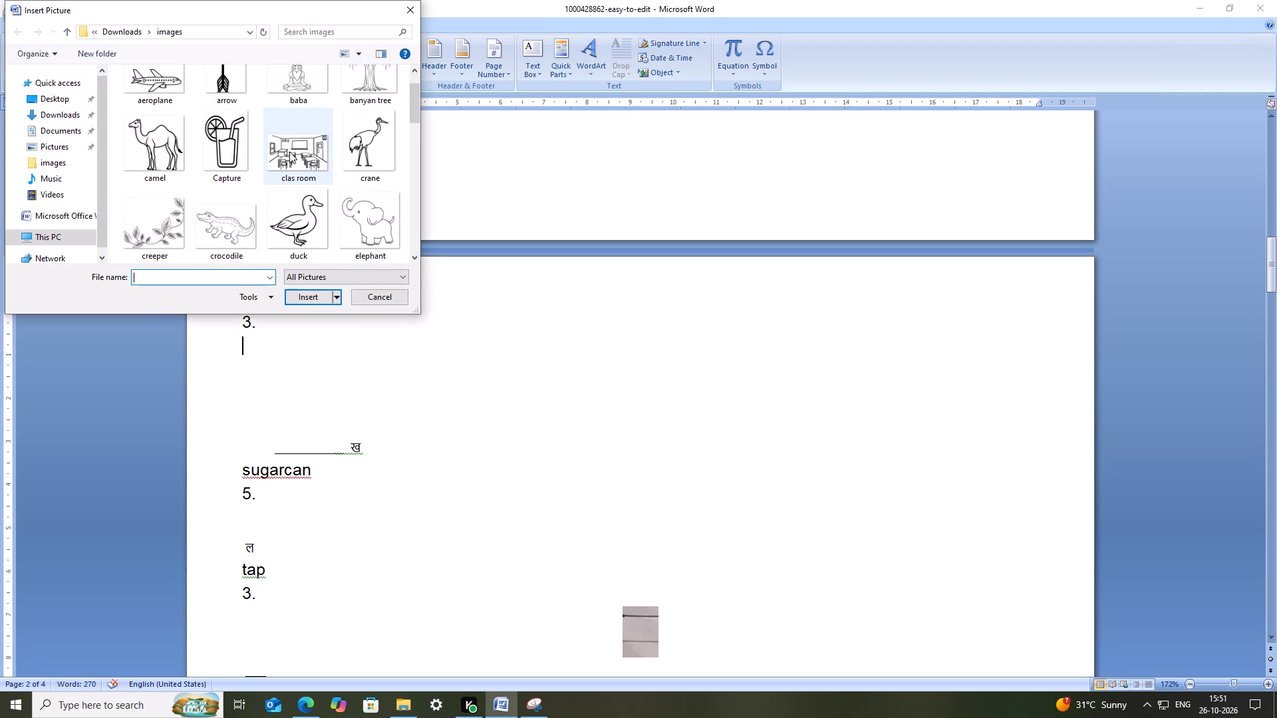
{"action": "scroll", "coordinate": [267, 160], "scroll_direction": "down", "scroll_amount": 4}
{"action": "scroll", "coordinate": [295, 208], "scroll_direction": "down", "scroll_amount": 1}
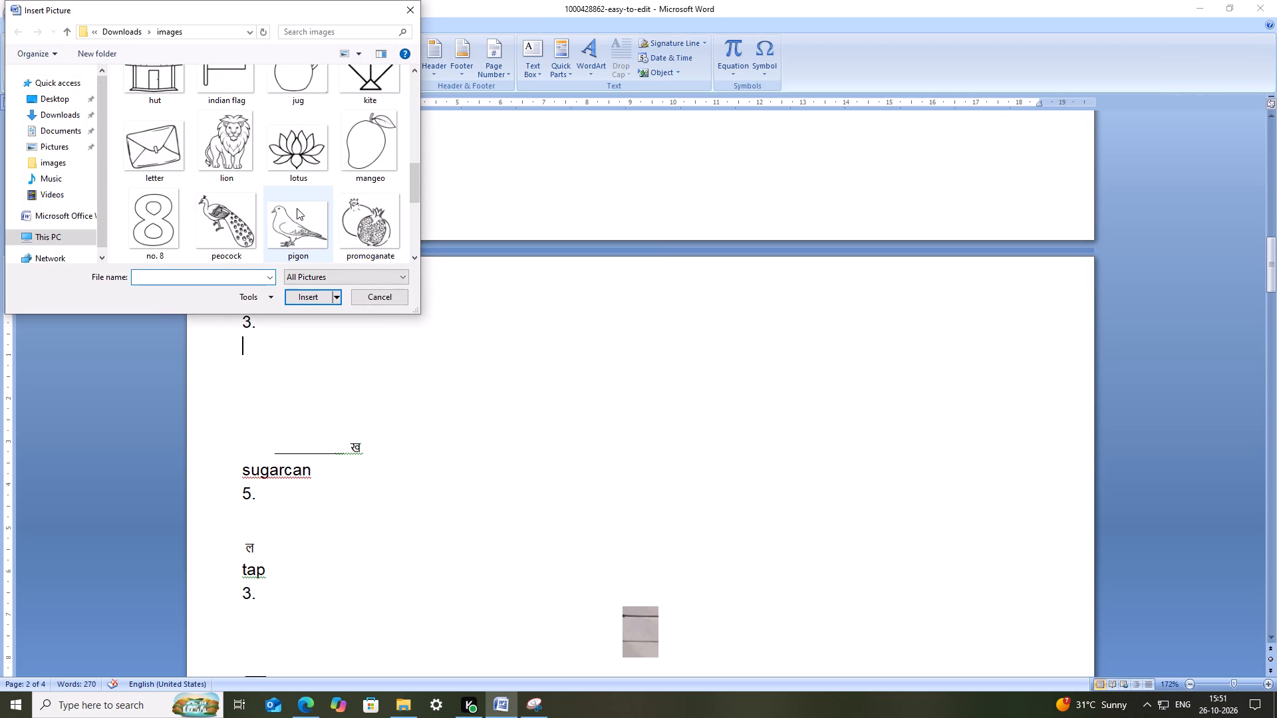
{"action": "scroll", "coordinate": [307, 204], "scroll_direction": "down", "scroll_amount": 4}
{"action": "left_click", "coordinate": [223, 138]}
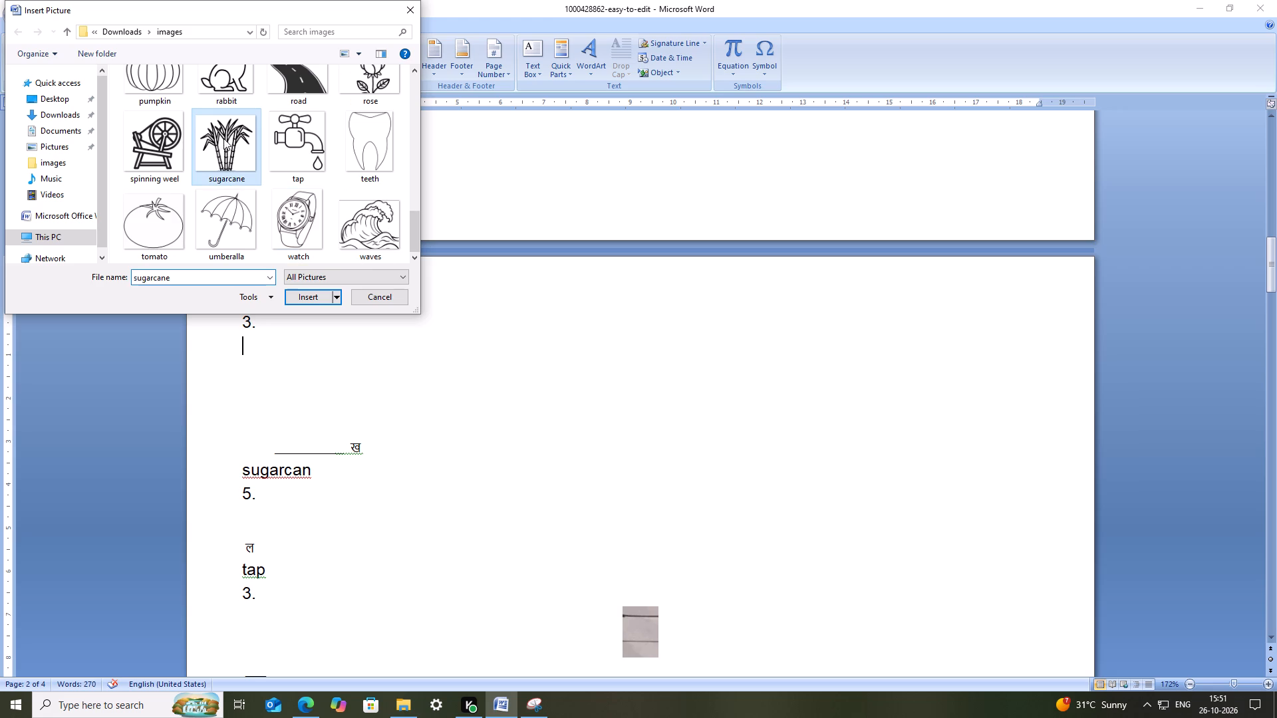
{"action": "left_click", "coordinate": [307, 294]}
Set the sugarcane picture's text wrapping to In Front of Text.
{"action": "right_click", "coordinate": [521, 398]}
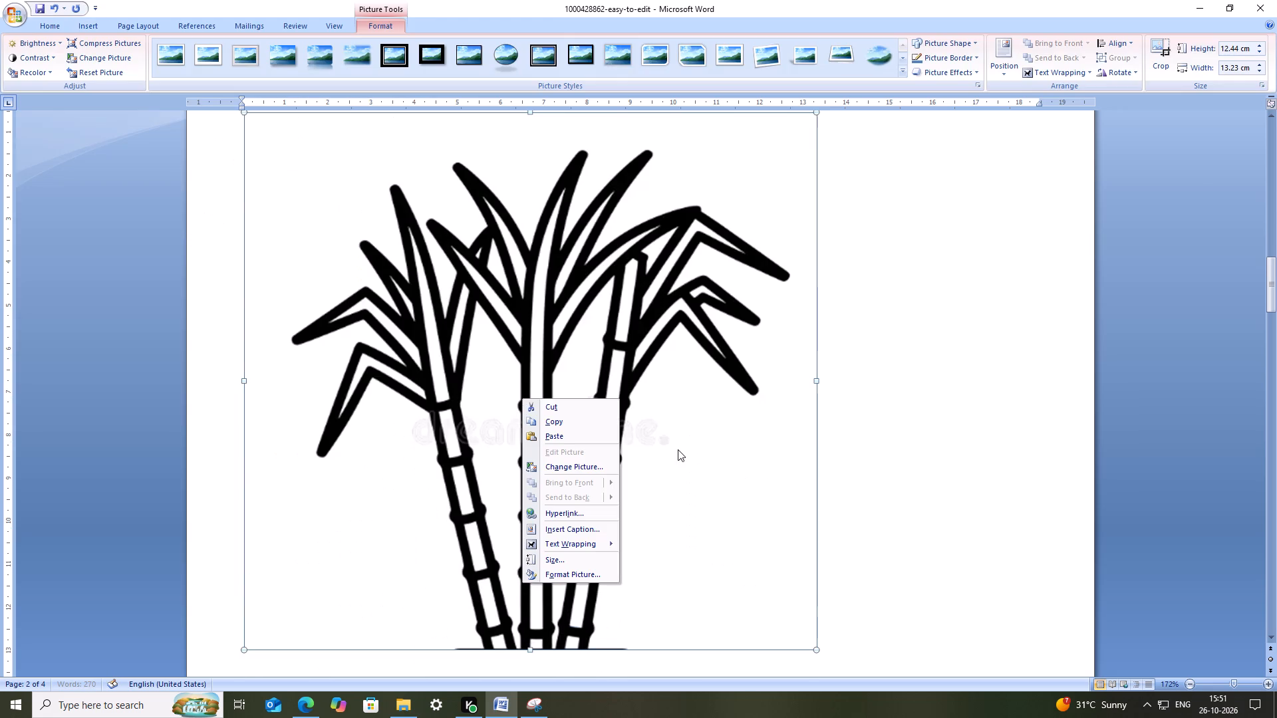
{"action": "left_click_drag", "start_coordinate": [584, 550], "coordinate": [603, 551]}
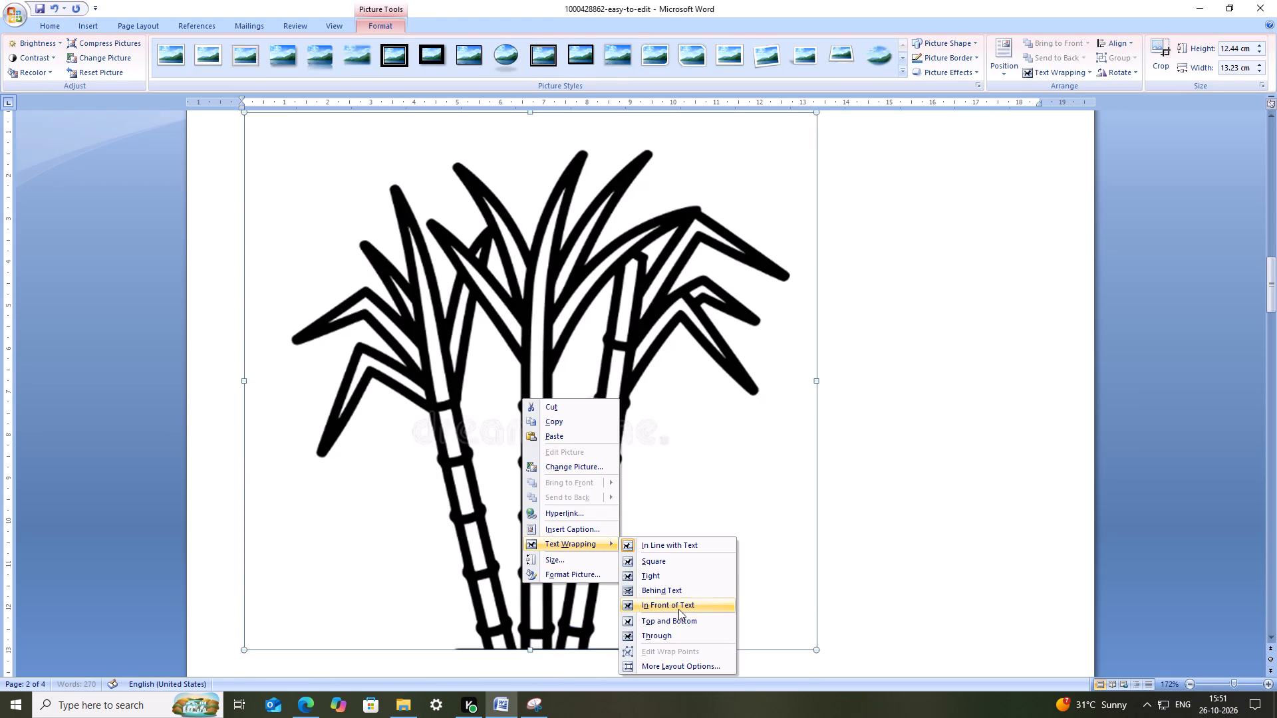
{"action": "left_click", "coordinate": [678, 609]}
Shrink the sugarcane picture proportionally to about 4.85 cm high and 5.16 cm wide.
{"action": "scroll", "coordinate": [629, 471], "scroll_direction": "up", "scroll_amount": 4}
{"action": "left_click_drag", "start_coordinate": [817, 334], "coordinate": [700, 489]}
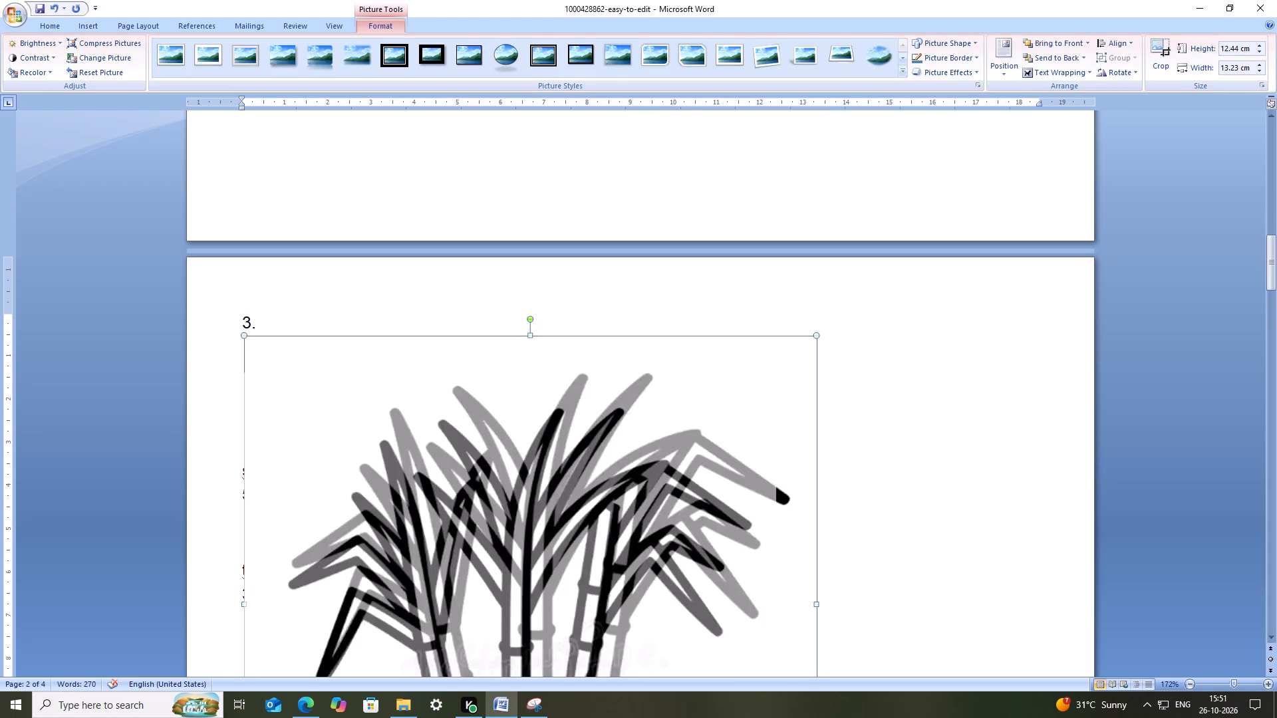
{"action": "left_click_drag", "start_coordinate": [700, 489], "coordinate": [557, 604]}
{"action": "scroll", "coordinate": [602, 525], "scroll_direction": "down", "scroll_amount": 5}
{"action": "left_click_drag", "start_coordinate": [558, 300], "coordinate": [511, 388]}
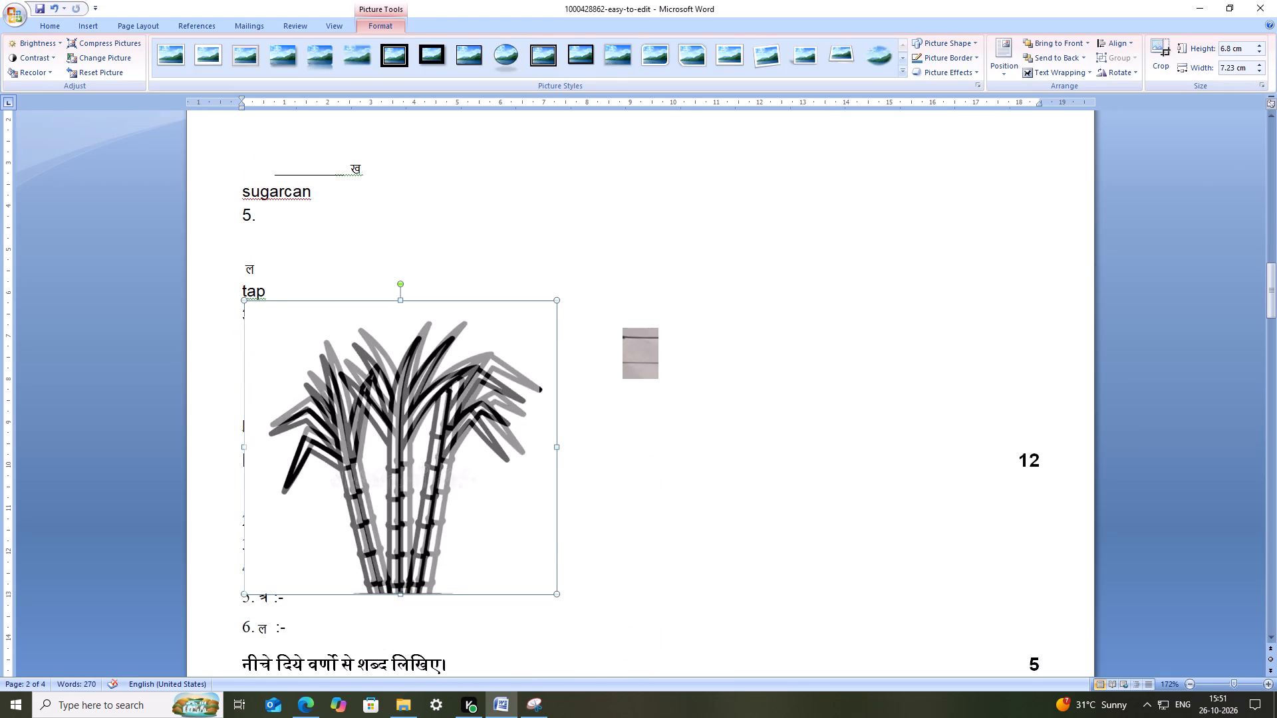
{"action": "left_click_drag", "start_coordinate": [511, 388], "coordinate": [468, 450]}
Move the sugarcane picture beside number 3 and shrink it proportionally to about 3.06 cm high and 3.26 cm wide.
{"action": "left_click_drag", "start_coordinate": [351, 490], "coordinate": [408, 251]}
{"action": "scroll", "coordinate": [431, 345], "scroll_direction": "up", "scroll_amount": 5}
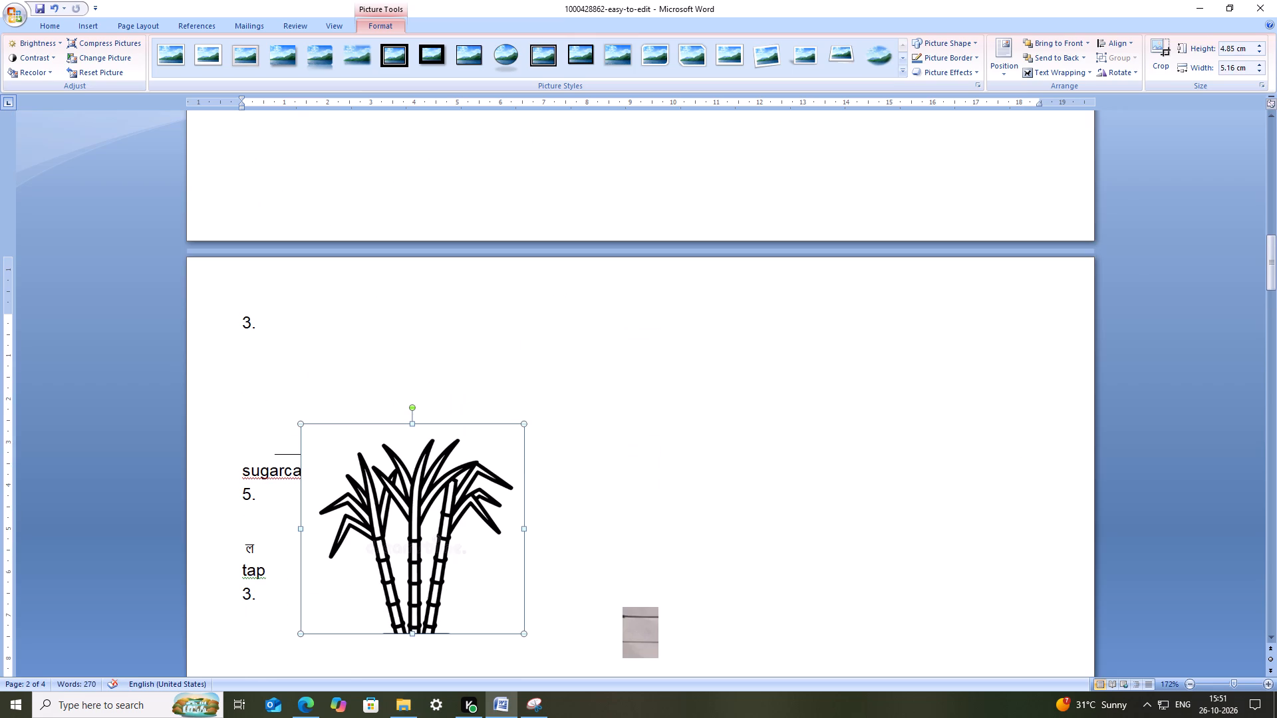
{"action": "left_click_drag", "start_coordinate": [472, 492], "coordinate": [430, 344]}
{"action": "left_click_drag", "start_coordinate": [483, 275], "coordinate": [475, 293]}
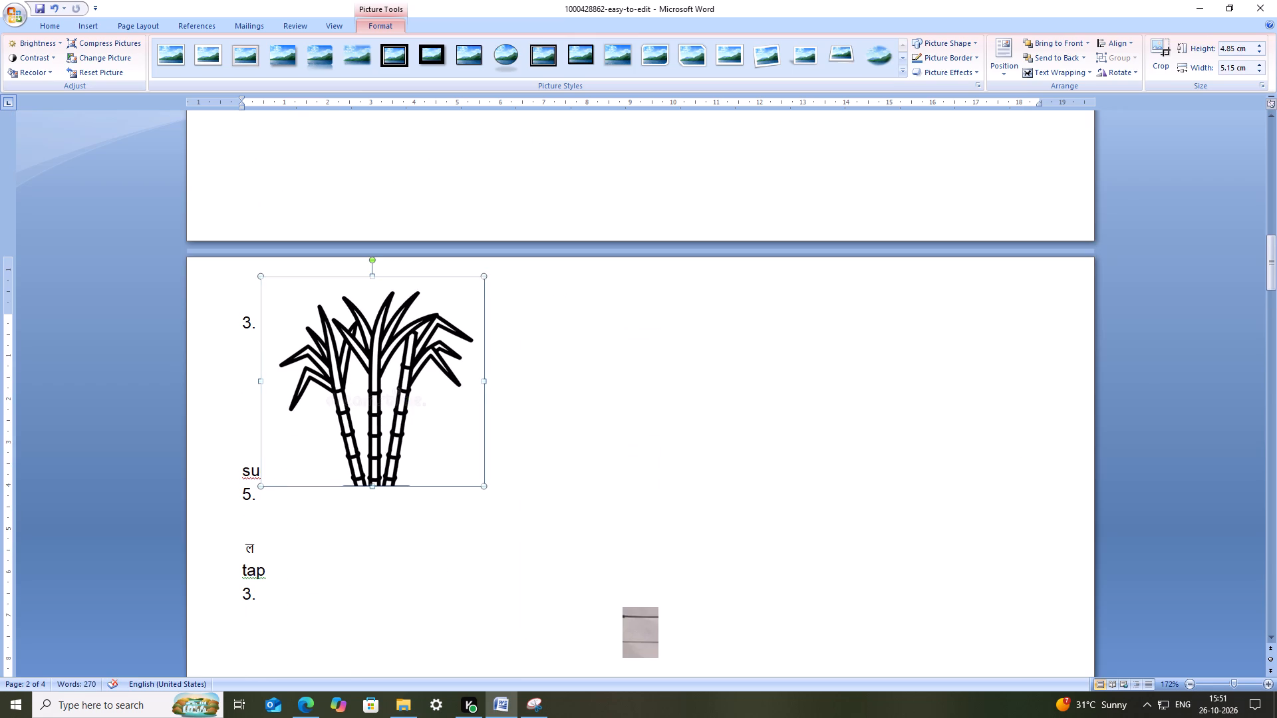
{"action": "left_click_drag", "start_coordinate": [475, 293], "coordinate": [402, 392]}
{"action": "left_click_drag", "start_coordinate": [358, 441], "coordinate": [372, 366]}
{"action": "left_click_drag", "start_coordinate": [372, 369], "coordinate": [368, 384]}
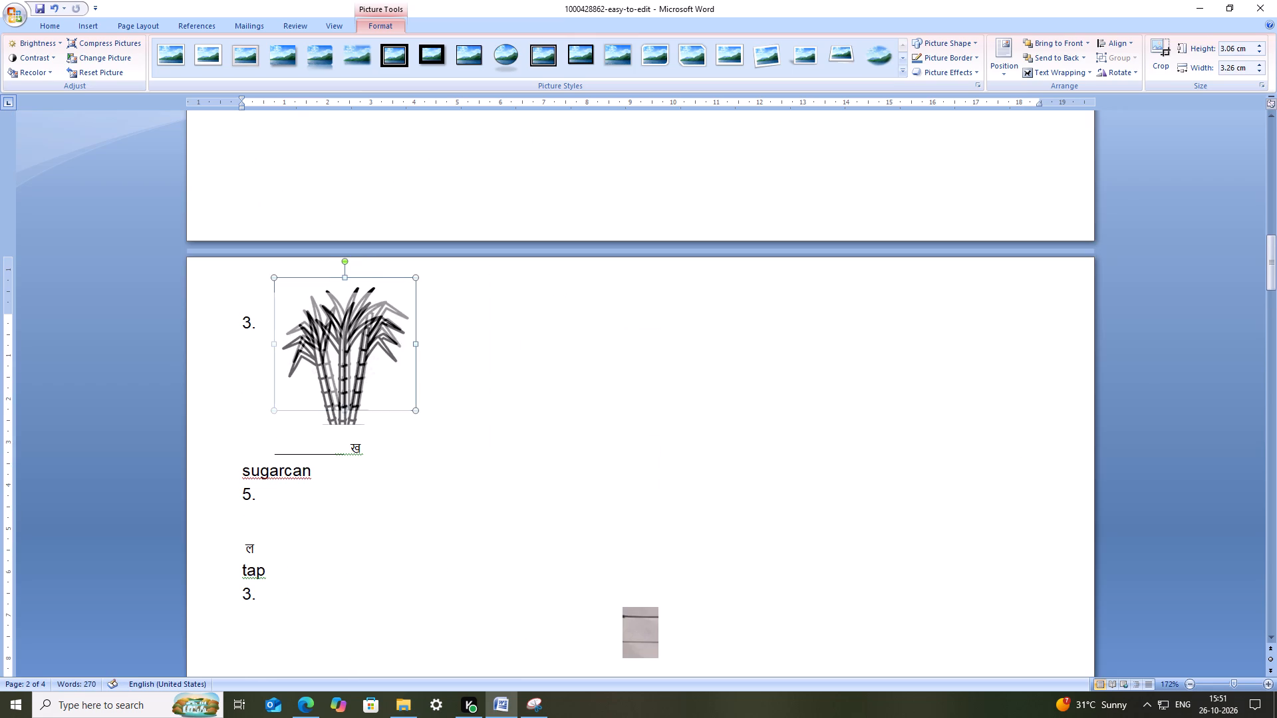
{"action": "left_click_drag", "start_coordinate": [368, 384], "coordinate": [367, 384]}
{"action": "left_click", "coordinate": [501, 394]}
Delete the picture name "sugarcan" below the ख answer line.
{"action": "scroll", "coordinate": [435, 491], "scroll_direction": "down", "scroll_amount": 2}
{"action": "left_click_drag", "start_coordinate": [318, 360], "coordinate": [271, 360]}
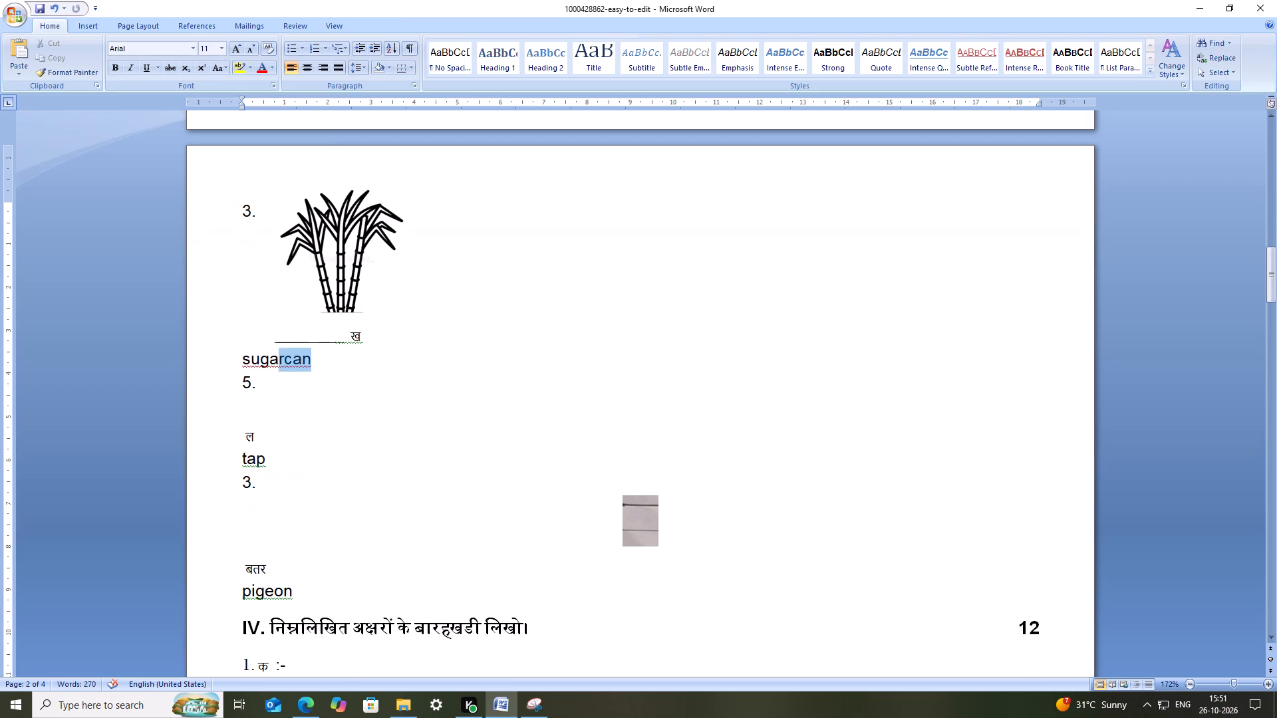
{"action": "left_click_drag", "start_coordinate": [271, 360], "coordinate": [245, 363]}
{"action": "key", "text": "BackSpace"}
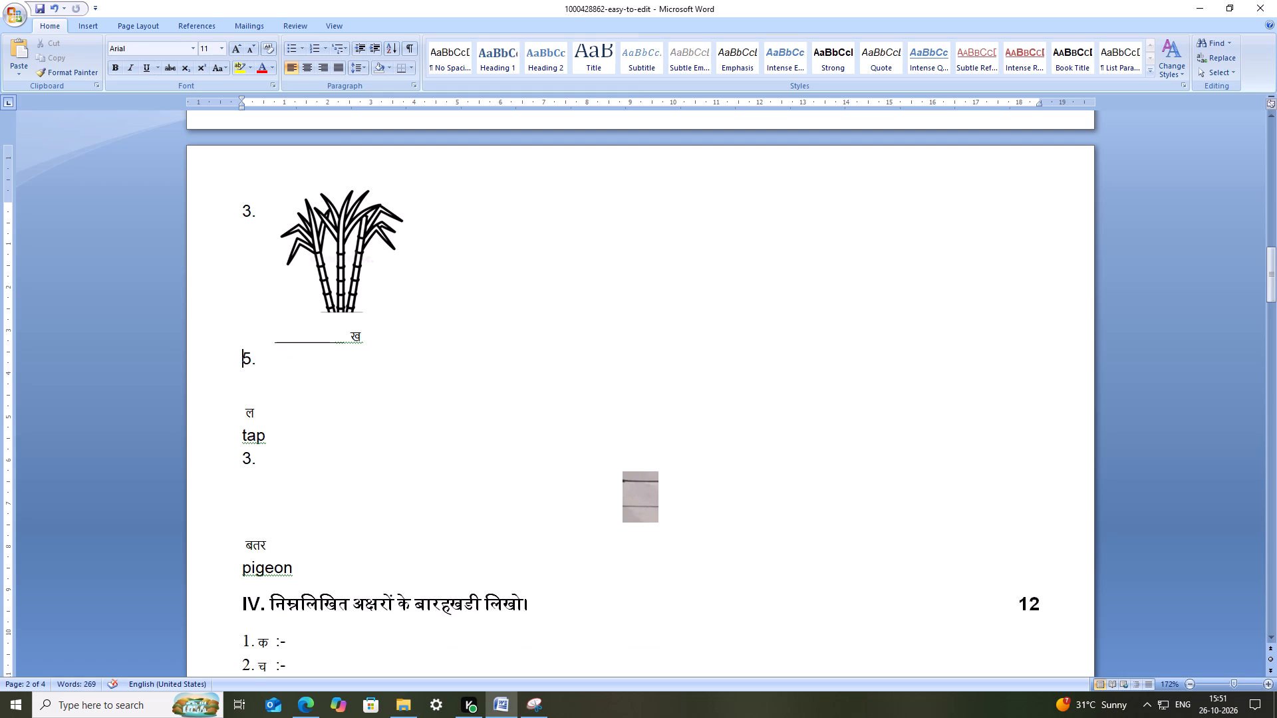
Copy the answer blank before ख and paste it before ल, followed by a space.
{"action": "left_click", "coordinate": [351, 396]}
{"action": "left_click_drag", "start_coordinate": [348, 339], "coordinate": [271, 342]}
{"action": "key", "text": "ctrl+c"}
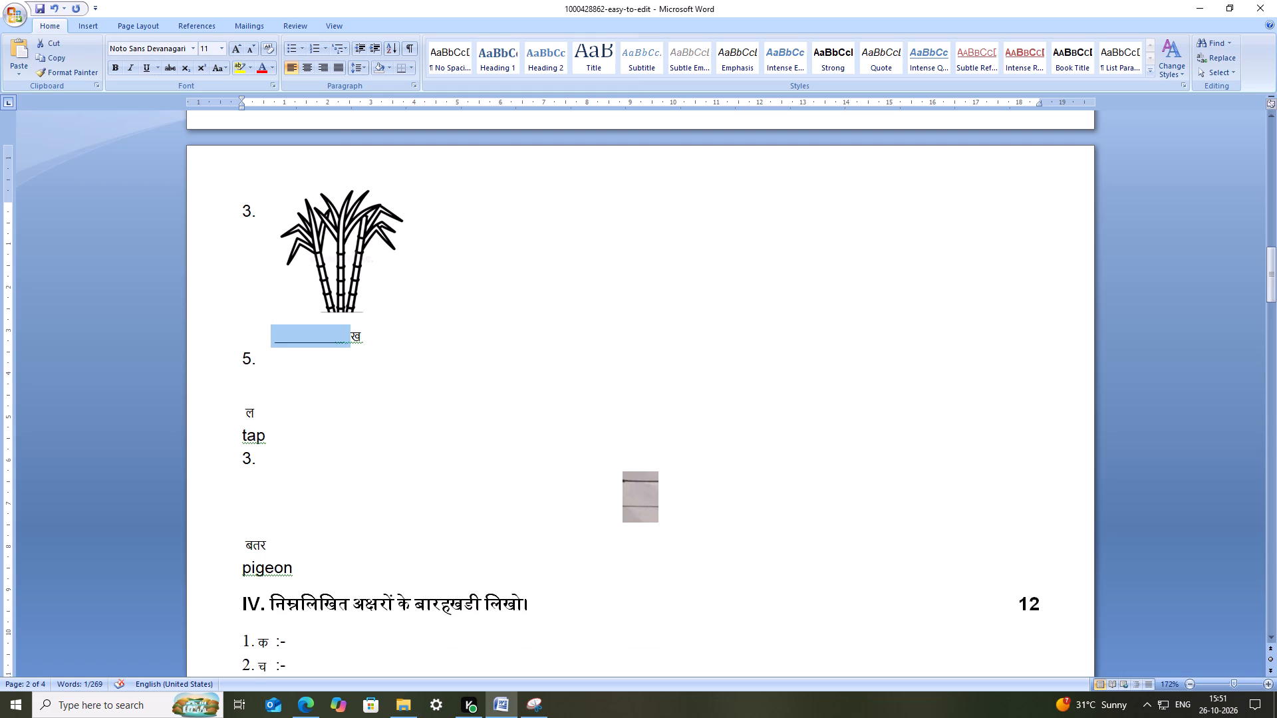
{"action": "left_click", "coordinate": [246, 416]}
{"action": "key", "text": "ctrl+v"}
{"action": "key", "text": "space"}
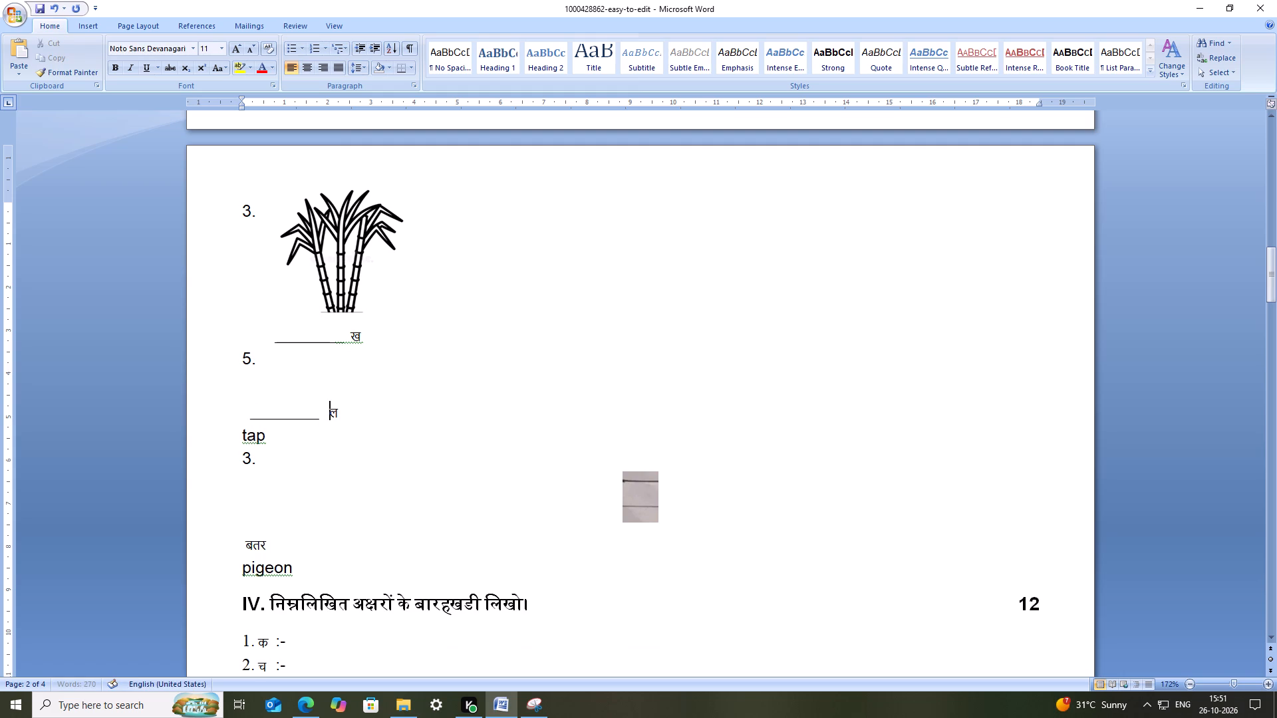
Add three blank lines below number 5, above the ल answer line, and save the document.
{"action": "left_click", "coordinate": [333, 383]}
{"action": "left_click", "coordinate": [291, 388]}
{"action": "left_click", "coordinate": [263, 387]}
{"action": "left_click", "coordinate": [258, 376]}
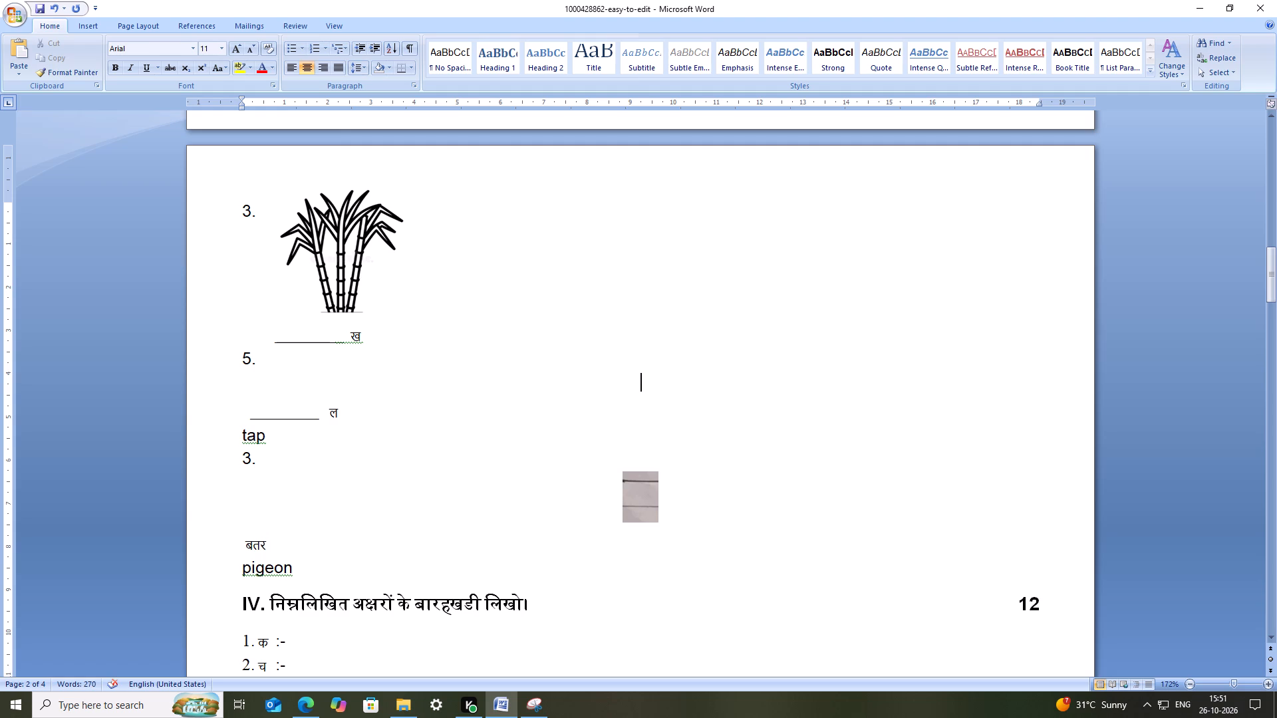
{"action": "key", "text": "Return"}
{"action": "key", "text": "Return"}
{"action": "key", "text": "Return"}
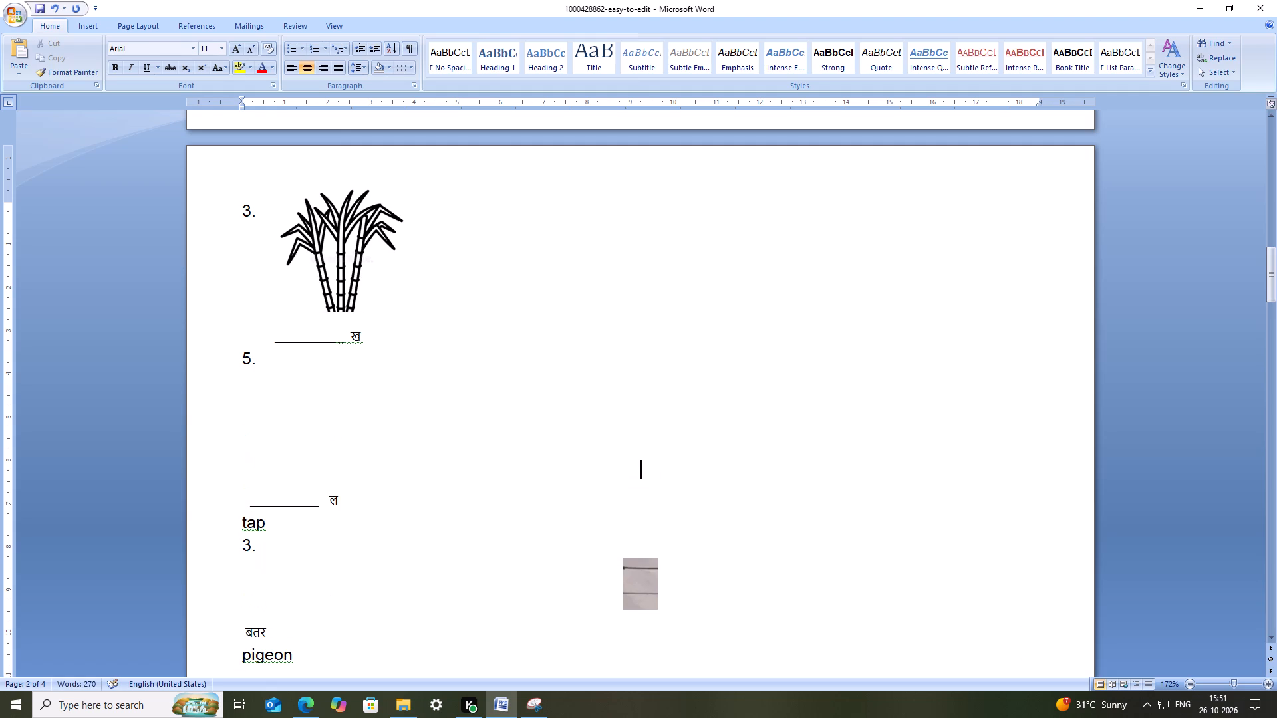
{"action": "key", "text": "ctrl+s"}
Insert the tap picture from the images folder on the empty line below number 5.
{"action": "left_click", "coordinate": [277, 394]}
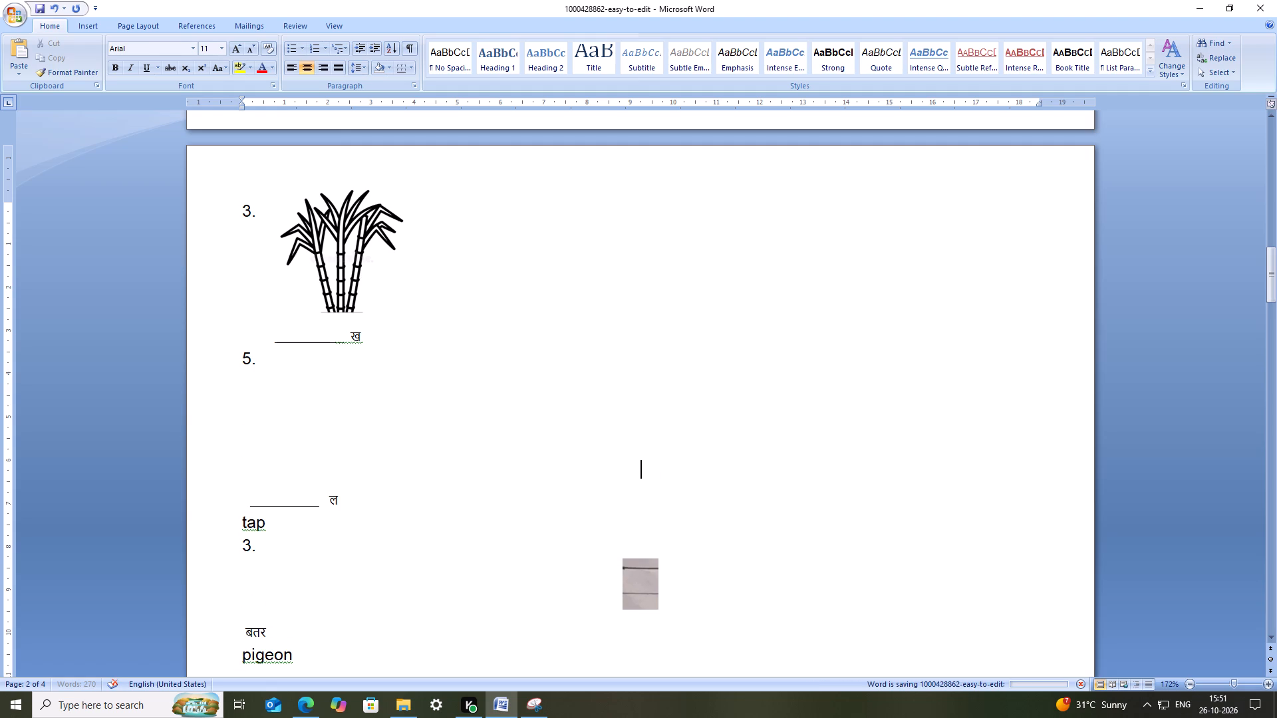
{"action": "left_click", "coordinate": [272, 386]}
{"action": "left_click", "coordinate": [85, 24]}
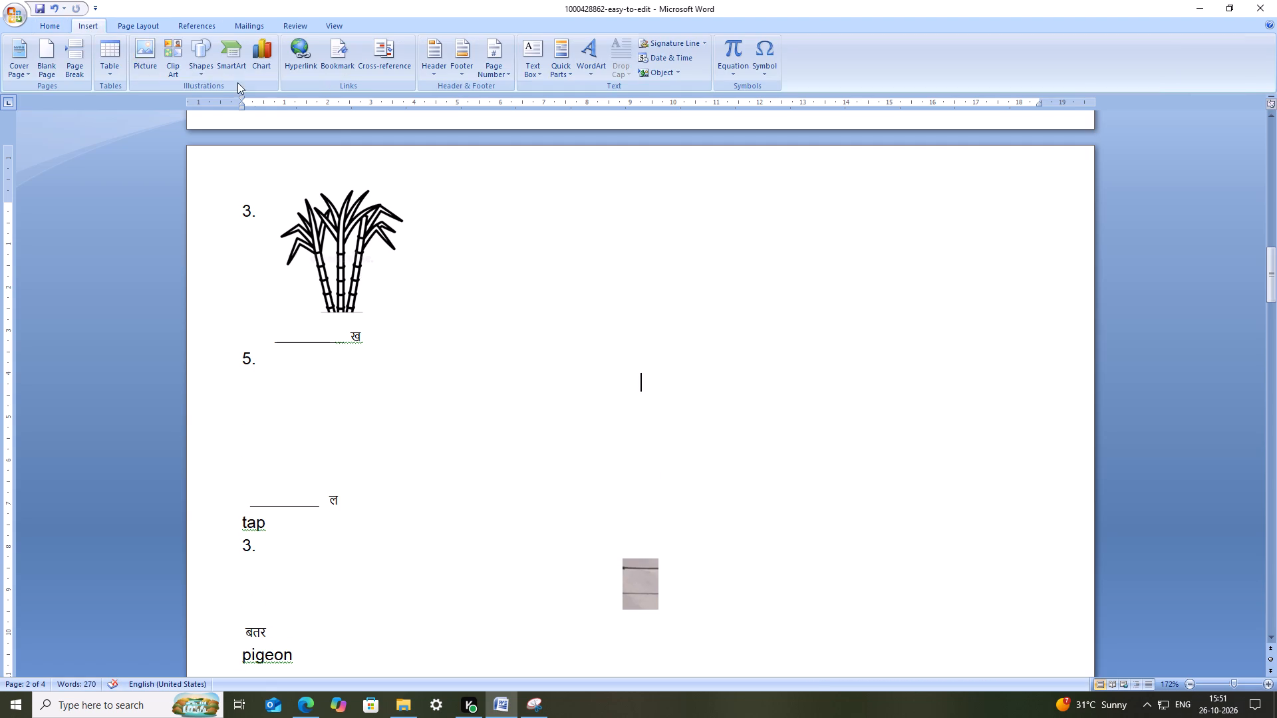
{"action": "left_click", "coordinate": [142, 51]}
{"action": "scroll", "coordinate": [299, 201], "scroll_direction": "down", "scroll_amount": 1}
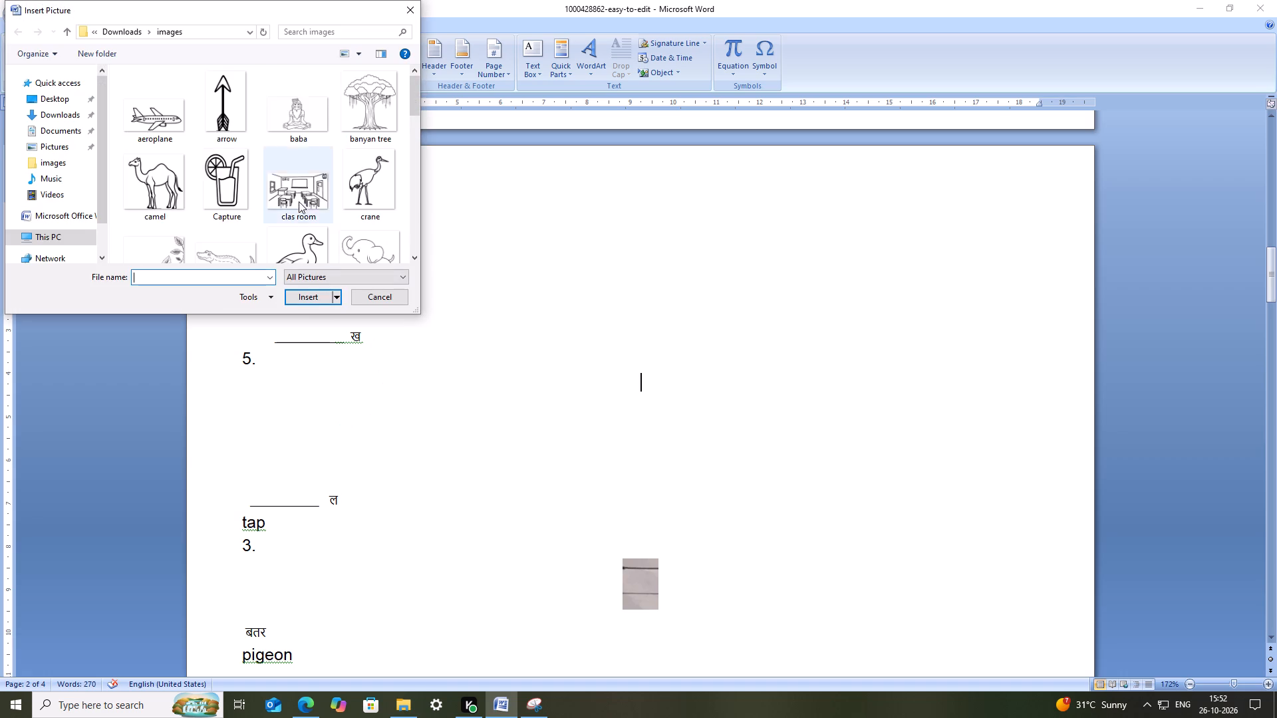
{"action": "scroll", "coordinate": [299, 201], "scroll_direction": "down", "scroll_amount": 17}
{"action": "scroll", "coordinate": [297, 224], "scroll_direction": "down", "scroll_amount": 4}
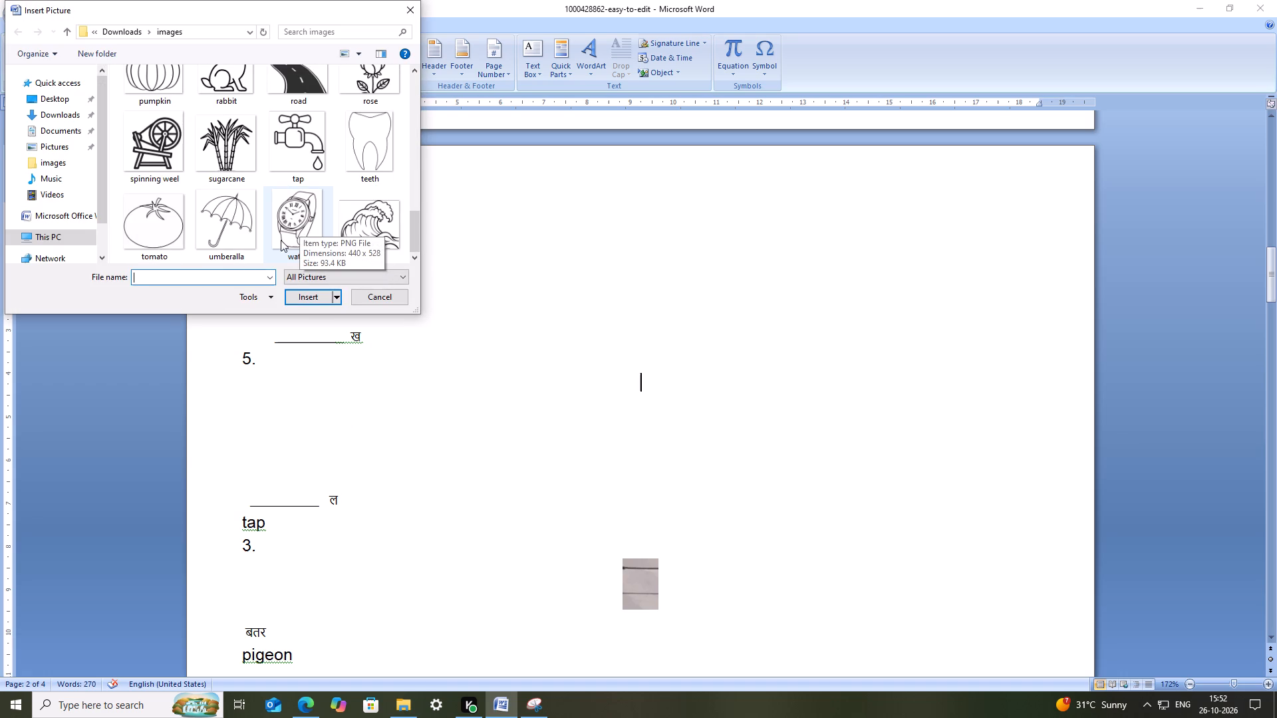
{"action": "left_click", "coordinate": [313, 158]}
{"action": "left_click", "coordinate": [311, 293]}
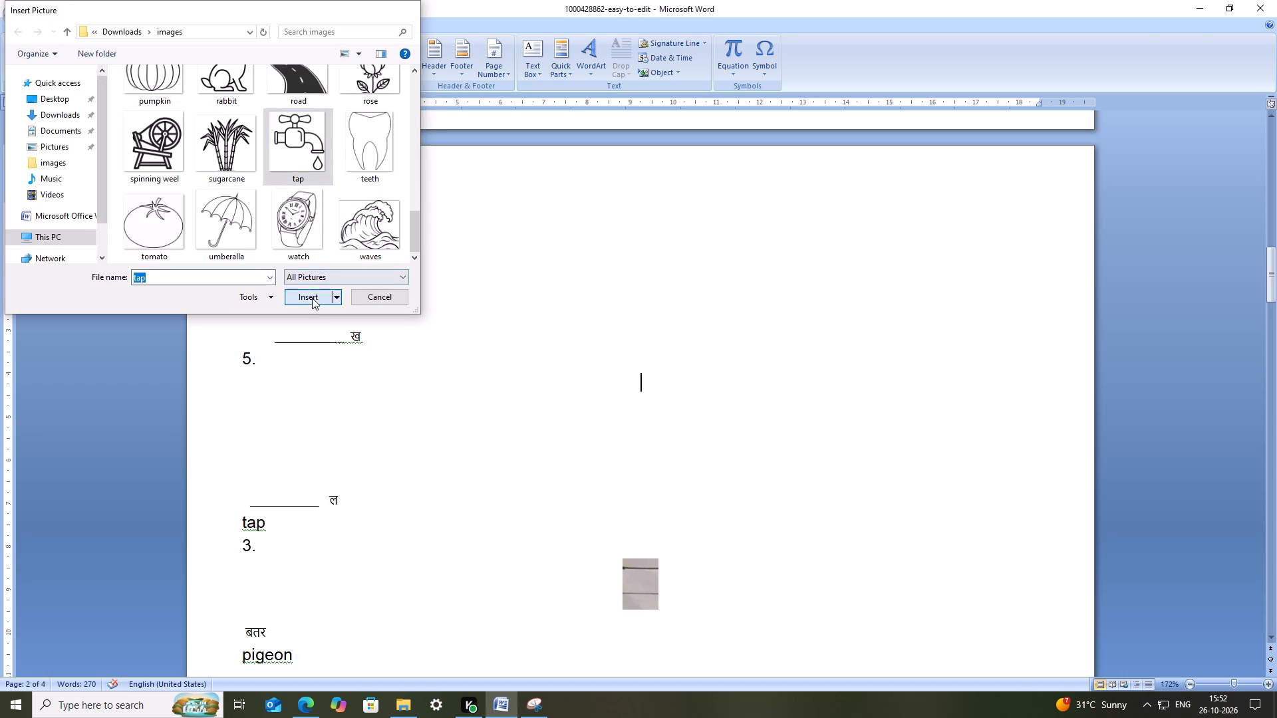
Set the tap picture's text wrapping to In Front of Text.
{"action": "right_click", "coordinate": [609, 414]}
{"action": "left_click", "coordinate": [665, 562]}
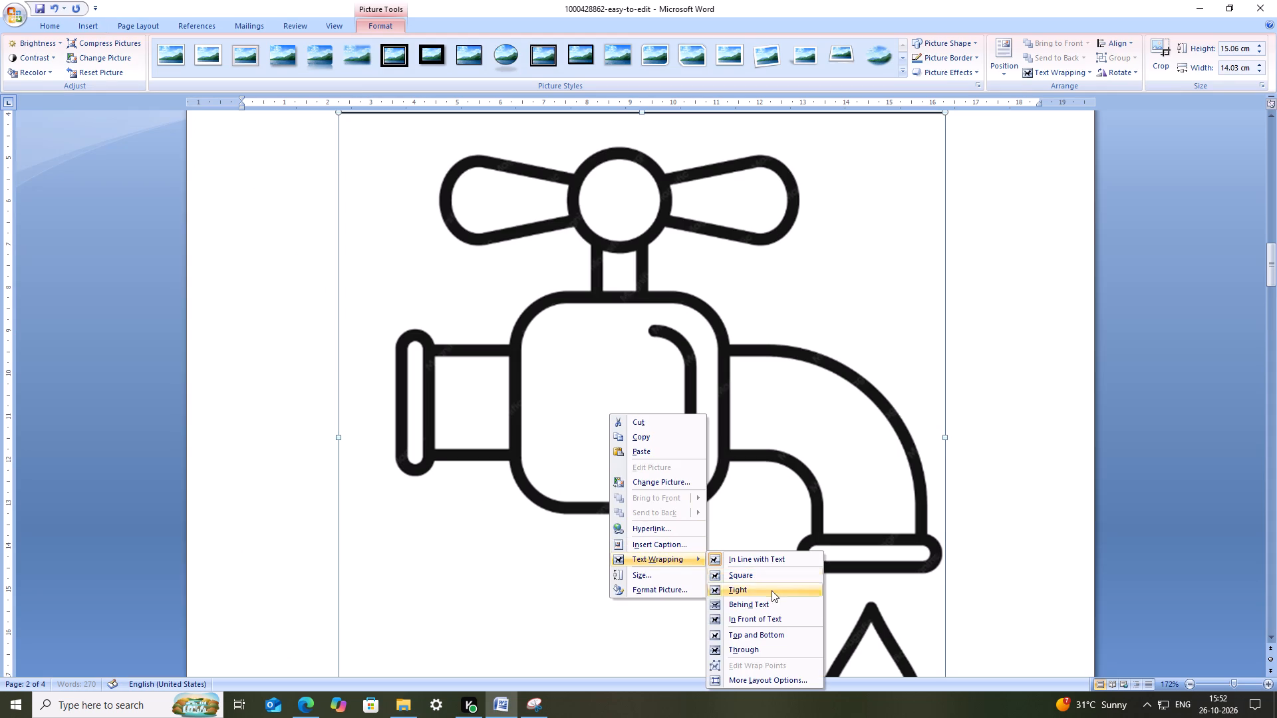
{"action": "left_click", "coordinate": [768, 618]}
Shrink the tap picture proportionally to about 3.03 cm high and 2.83 cm wide, and place it beside number 5 above the ल answer line.
{"action": "scroll", "coordinate": [810, 452], "scroll_direction": "up", "scroll_amount": 1}
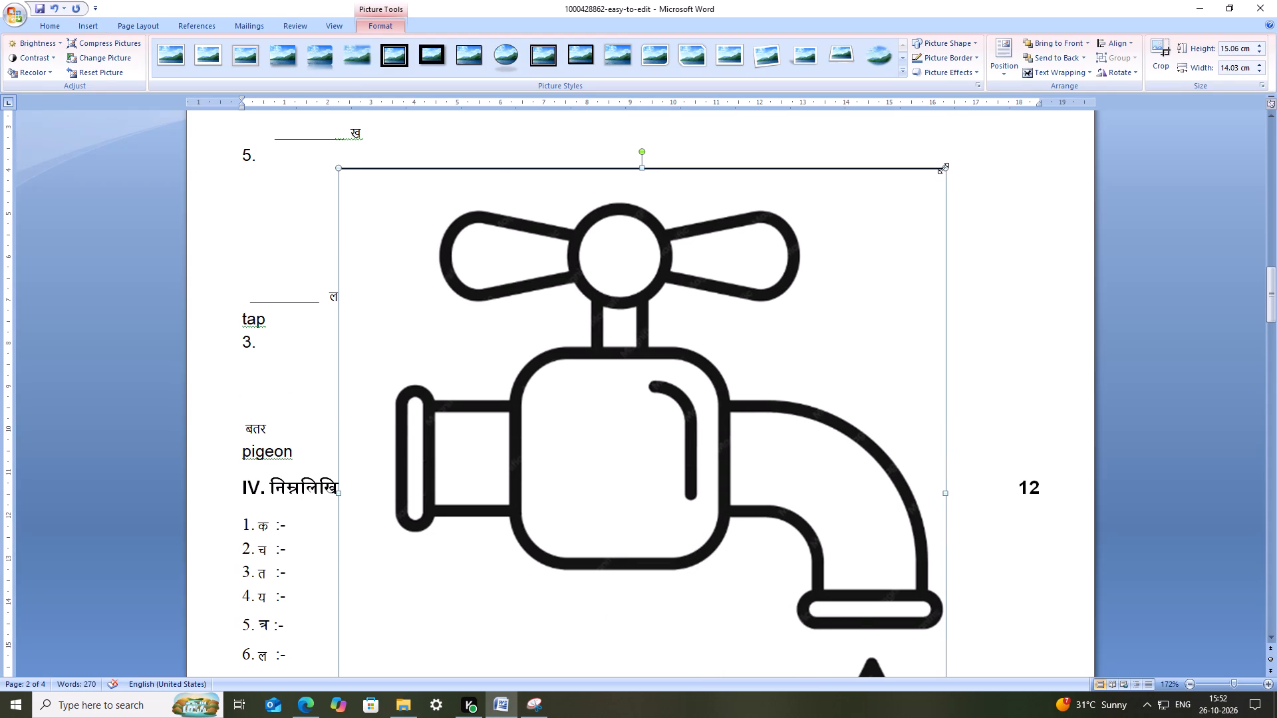
{"action": "left_click_drag", "start_coordinate": [943, 168], "coordinate": [442, 559]}
{"action": "left_click_drag", "start_coordinate": [469, 602], "coordinate": [353, 215]}
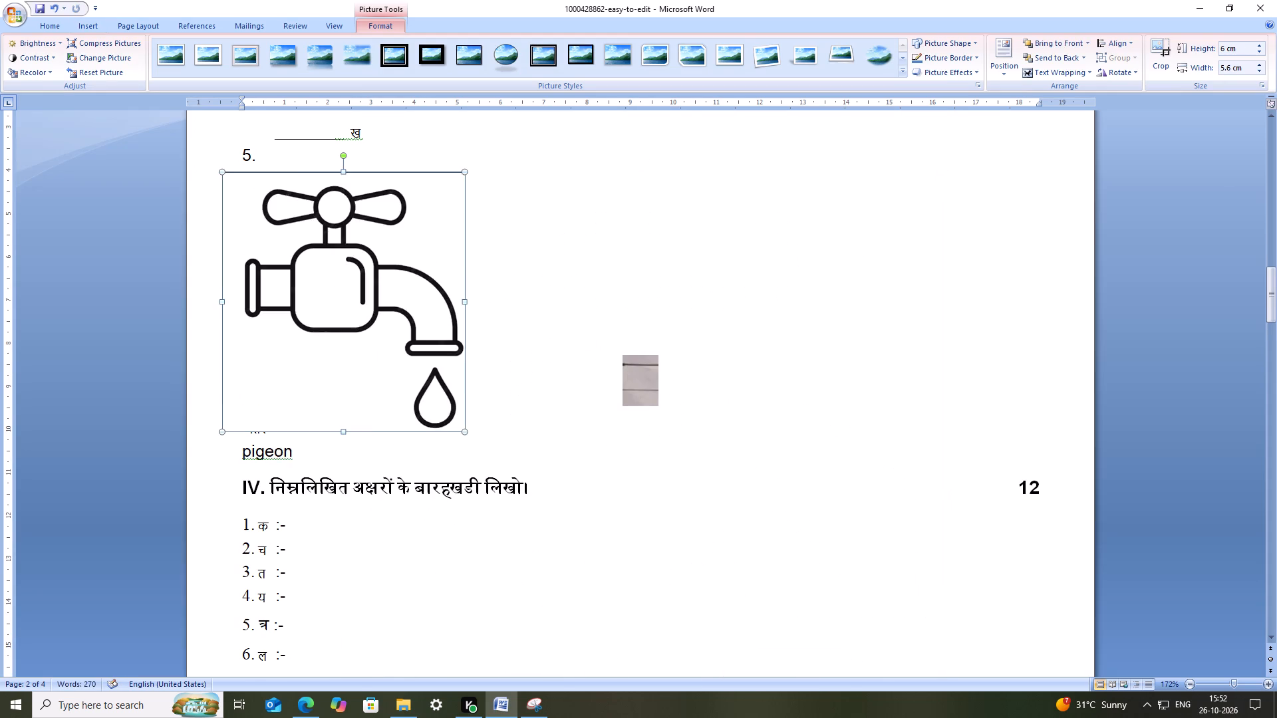
{"action": "scroll", "coordinate": [433, 357], "scroll_direction": "up", "scroll_amount": 4}
{"action": "left_click_drag", "start_coordinate": [467, 398], "coordinate": [345, 537]}
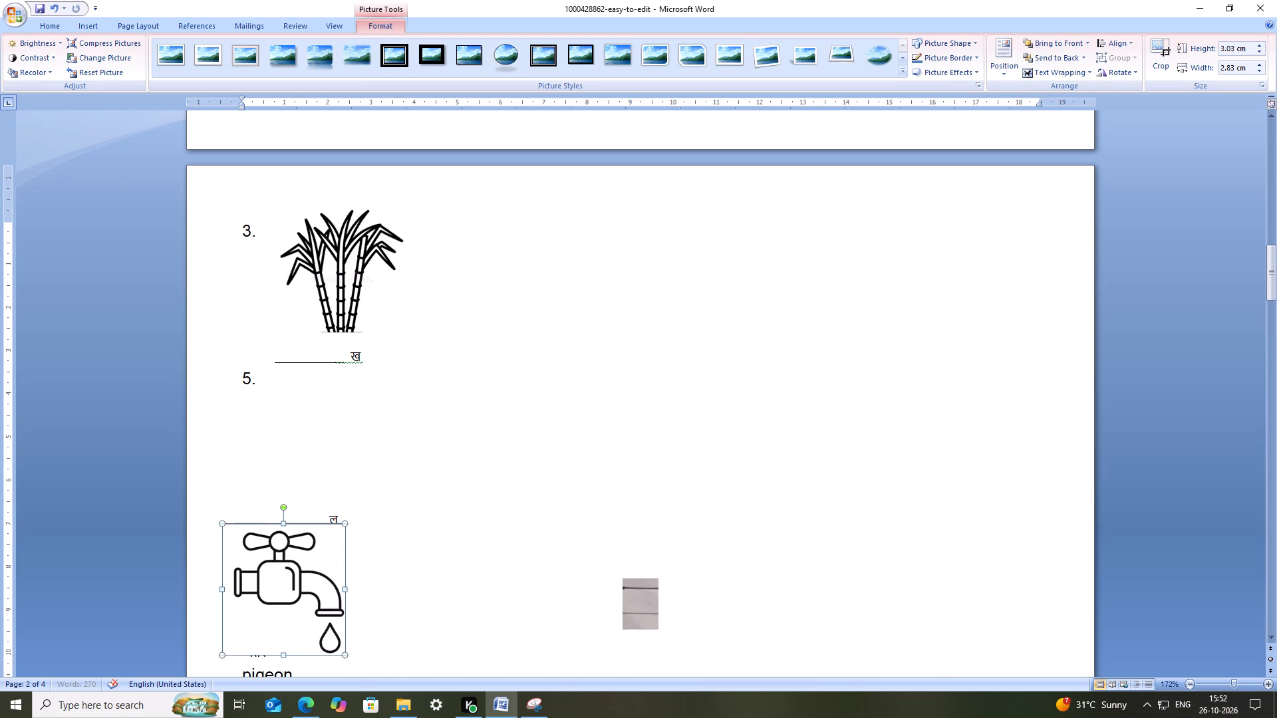
{"action": "left_click_drag", "start_coordinate": [279, 581], "coordinate": [323, 440]}
{"action": "left_click_drag", "start_coordinate": [327, 441], "coordinate": [329, 441]}
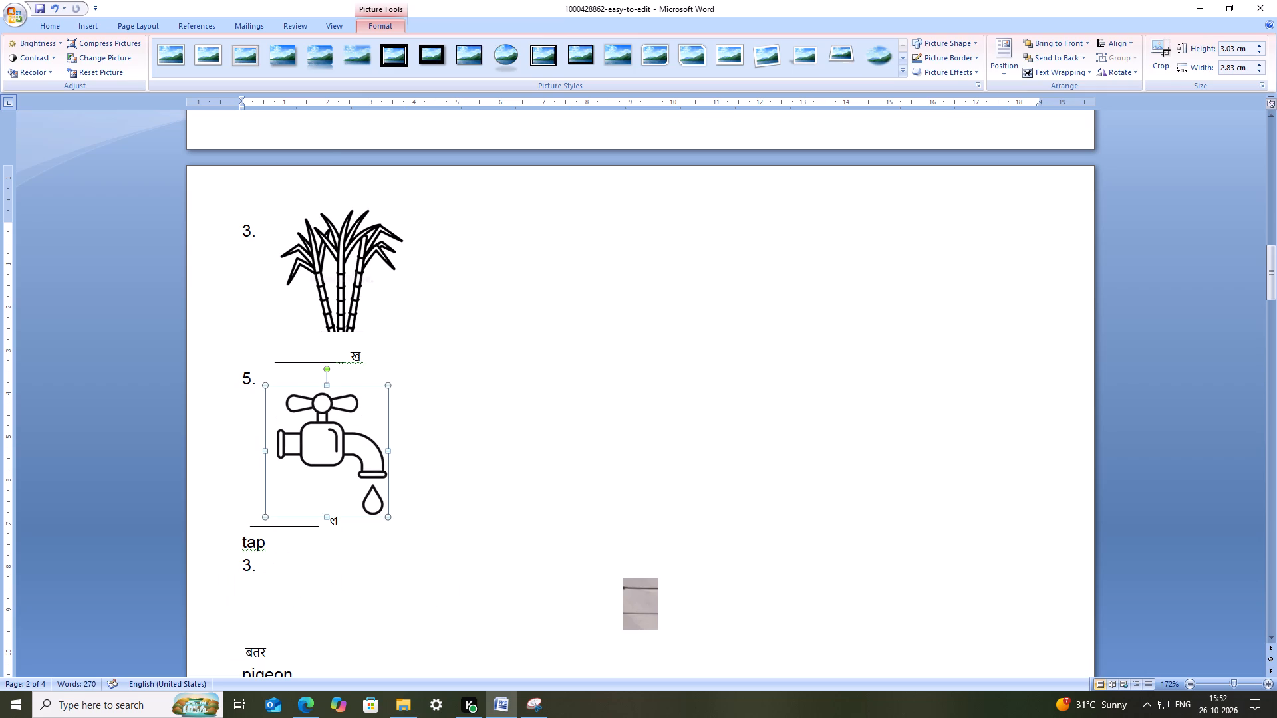
{"action": "left_click_drag", "start_coordinate": [329, 441], "coordinate": [335, 433]}
{"action": "left_click", "coordinate": [387, 549]}
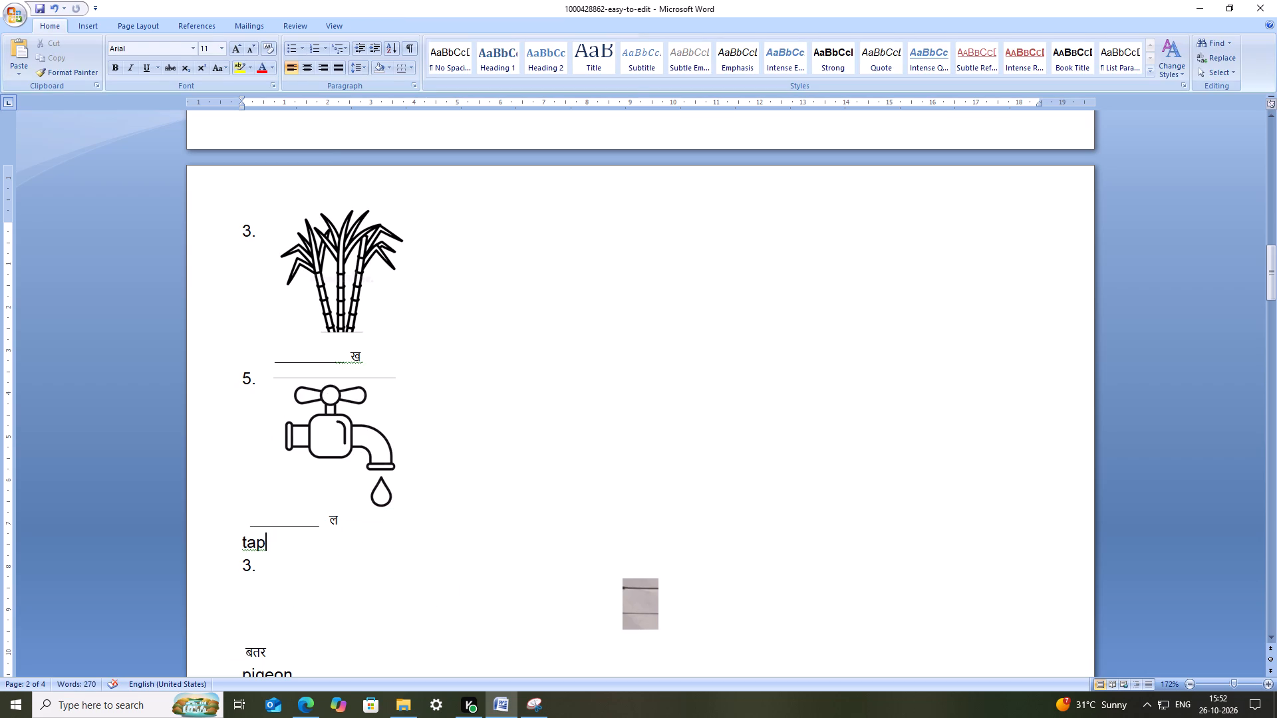
Indent the ल answer line with six spaces so its blank lines up with the one before ख.
{"action": "left_click", "coordinate": [245, 526]}
{"action": "key", "text": "space"}
{"action": "key", "text": "space"}
{"action": "key", "text": "space"}
{"action": "key", "text": "space"}
{"action": "key", "text": "space"}
{"action": "key", "text": "space"}
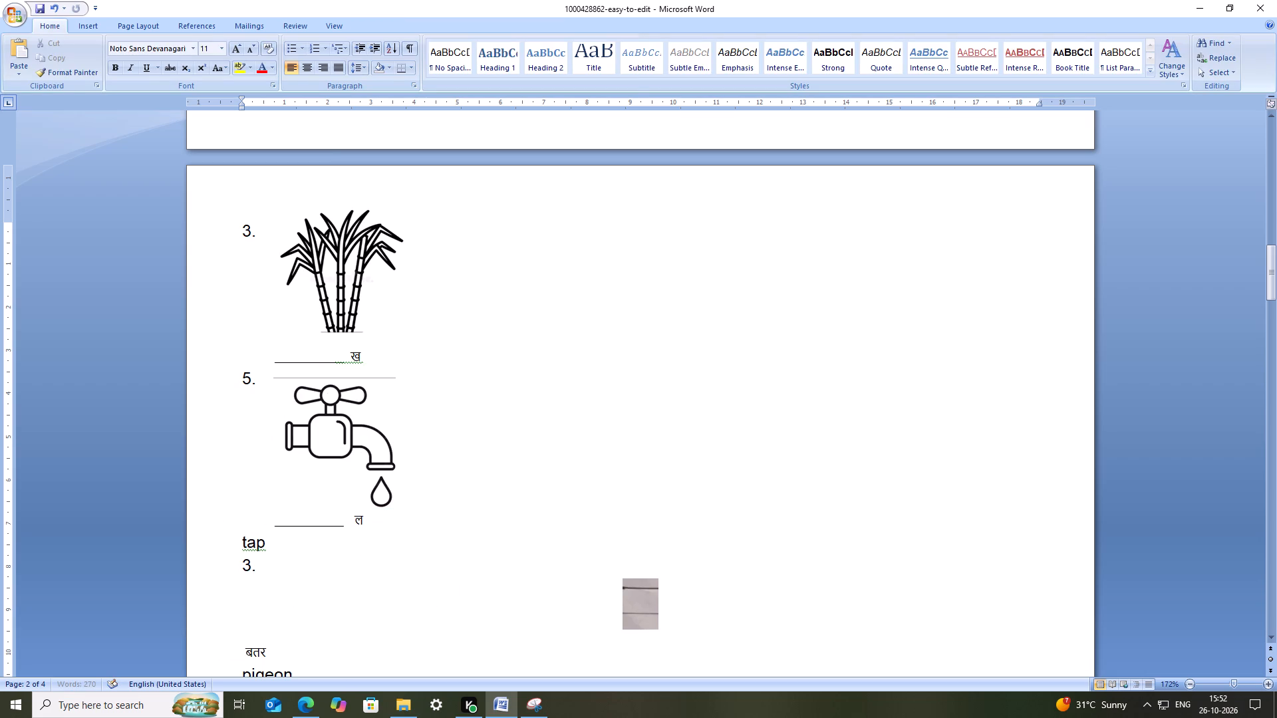
Delete the picture name "tap" below the ल answer line.
{"action": "left_click_drag", "start_coordinate": [293, 550], "coordinate": [227, 550]}
{"action": "key", "text": "BackSpace"}
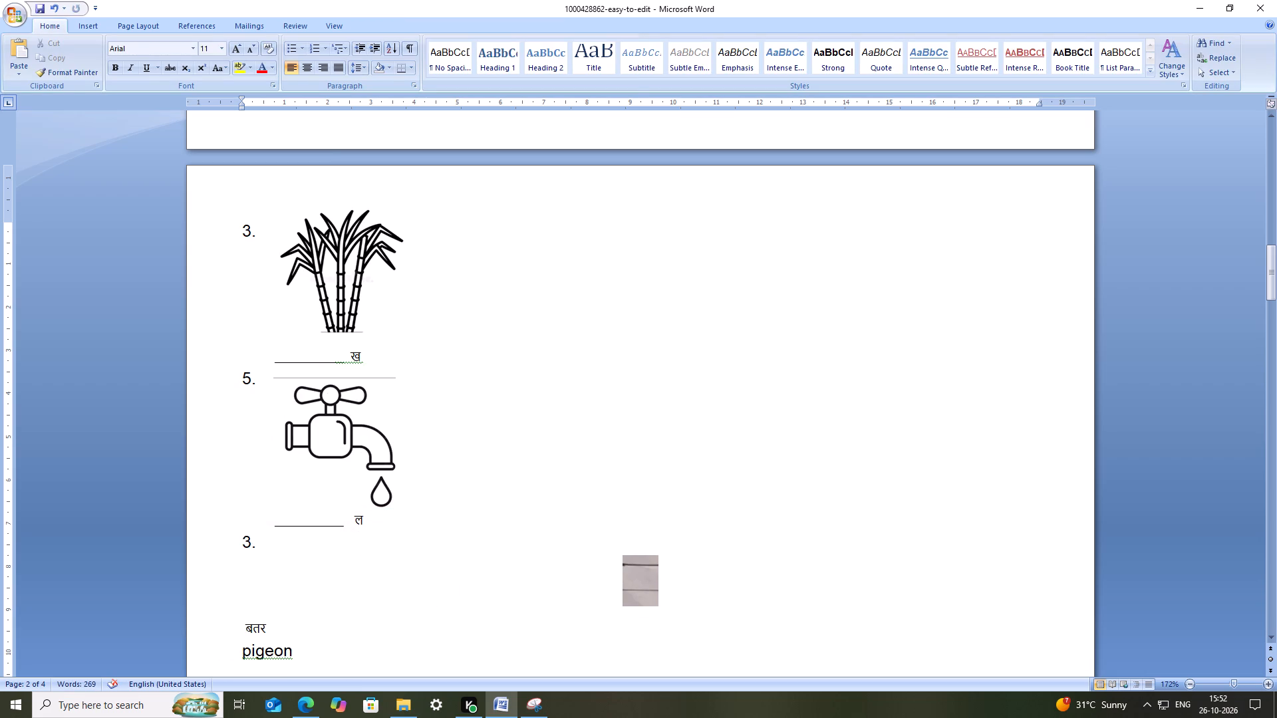
Renumber the tap picture's item as 4 and the बतर item below it as 5.
{"action": "left_click", "coordinate": [252, 378]}
{"action": "key", "text": "BackSpace"}
{"action": "key", "text": "4"}
{"action": "left_click", "coordinate": [251, 547]}
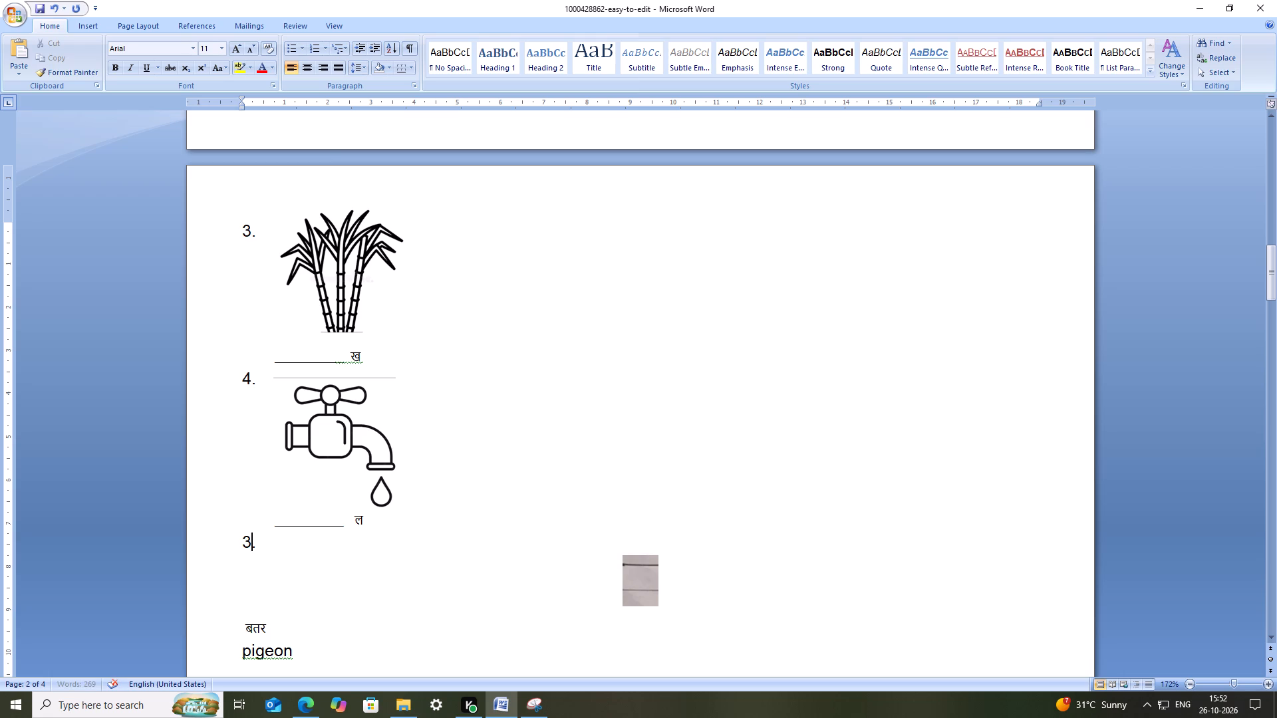
{"action": "key", "text": "BackSpace"}
{"action": "key", "text": "5"}
Save the document.
{"action": "key", "text": "ctrl+s"}
{"action": "key", "text": "ctrl+s"}
Delete the small grey photo fragment between number 5 and बतर.
{"action": "left_click", "coordinate": [629, 598]}
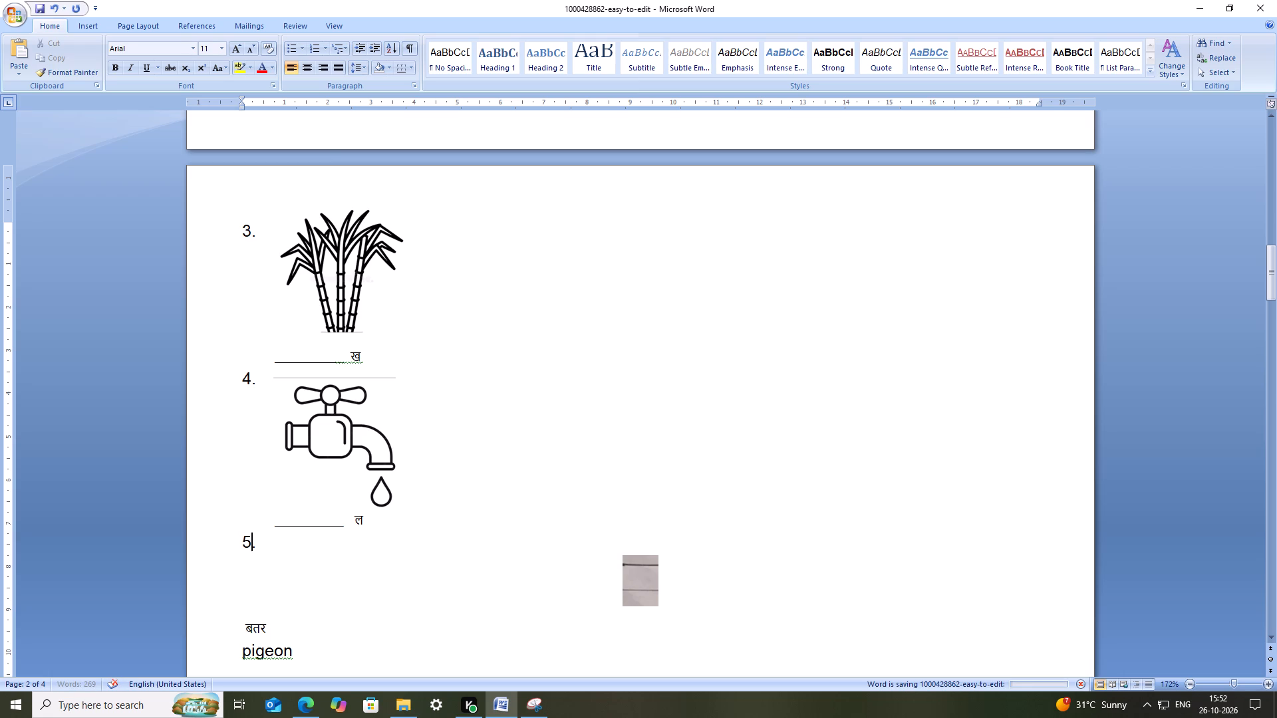
{"action": "left_click", "coordinate": [635, 584]}
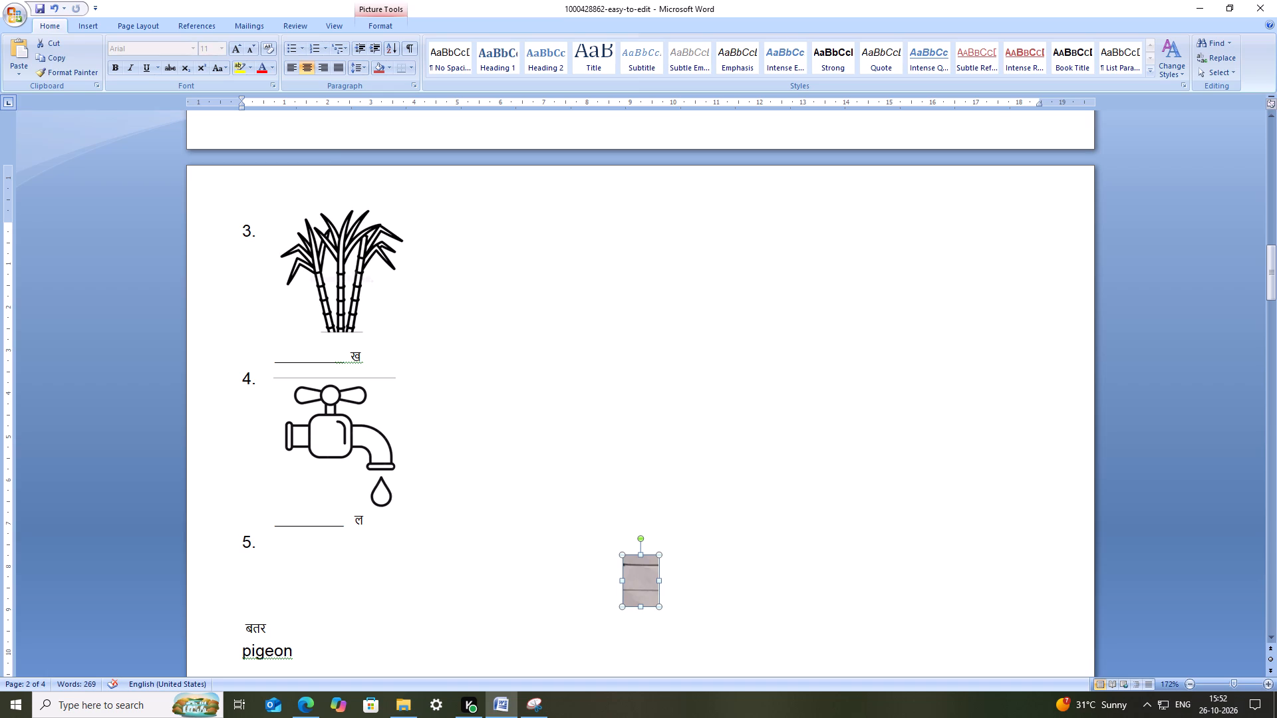
{"action": "key", "text": "Delete"}
{"action": "left_click", "coordinate": [324, 572]}
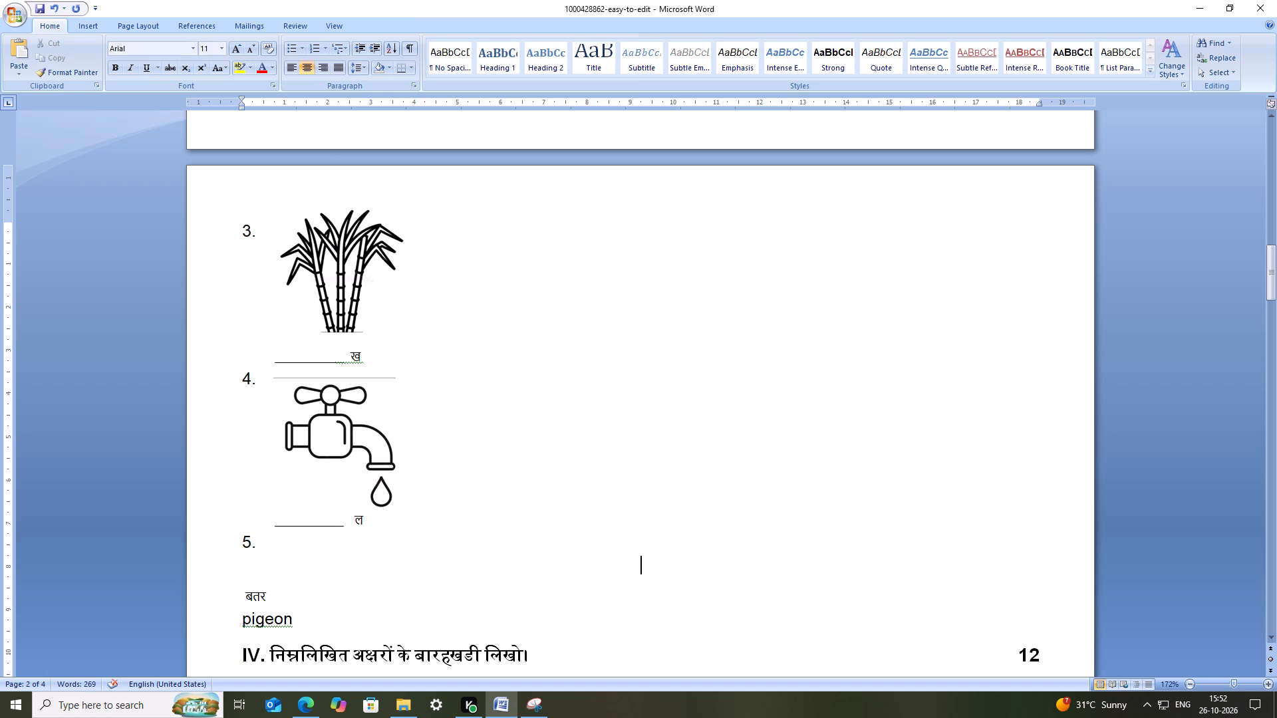
Copy the answer blank before ल and paste it before बतर.
{"action": "left_click_drag", "start_coordinate": [344, 529], "coordinate": [276, 524]}
{"action": "key", "text": "ctrl+c"}
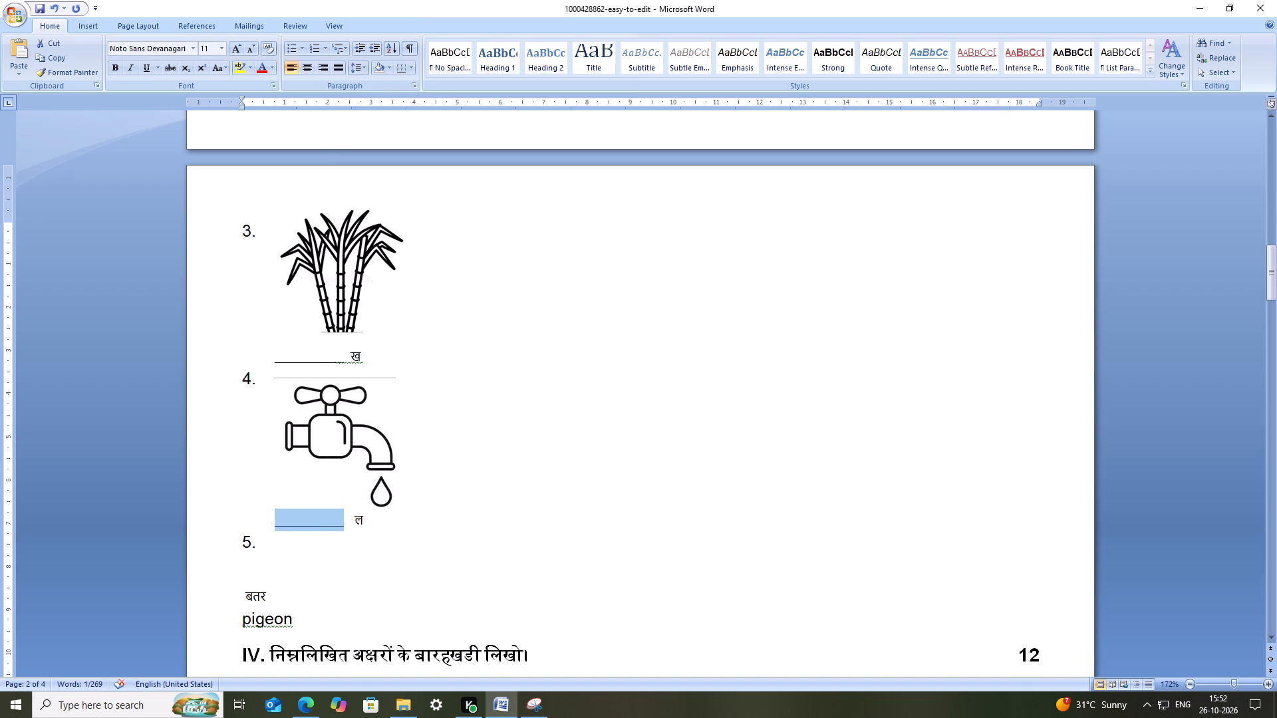
{"action": "left_click", "coordinate": [236, 604]}
{"action": "key", "text": "ctrl+v"}
Delete the picture name "pigeon" below the बतर answer line.
{"action": "left_click_drag", "start_coordinate": [297, 620], "coordinate": [258, 618]}
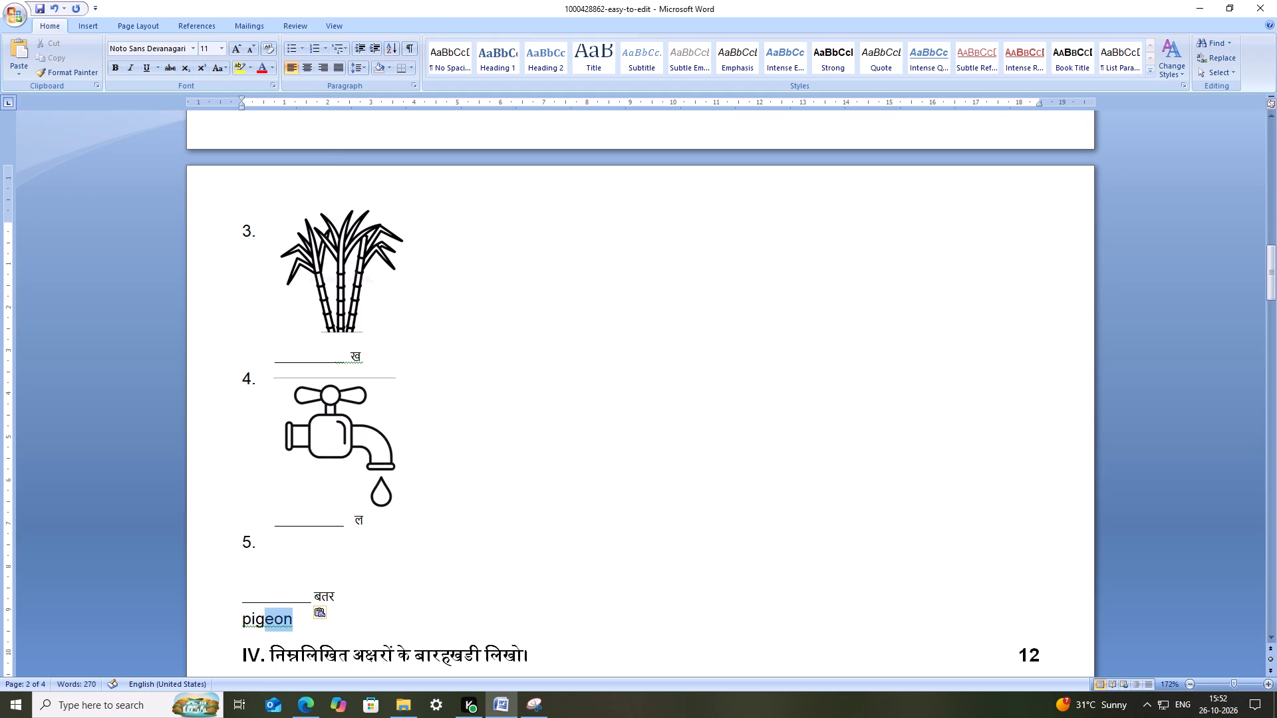
{"action": "left_click_drag", "start_coordinate": [258, 618], "coordinate": [237, 618]}
{"action": "key", "text": "BackSpace"}
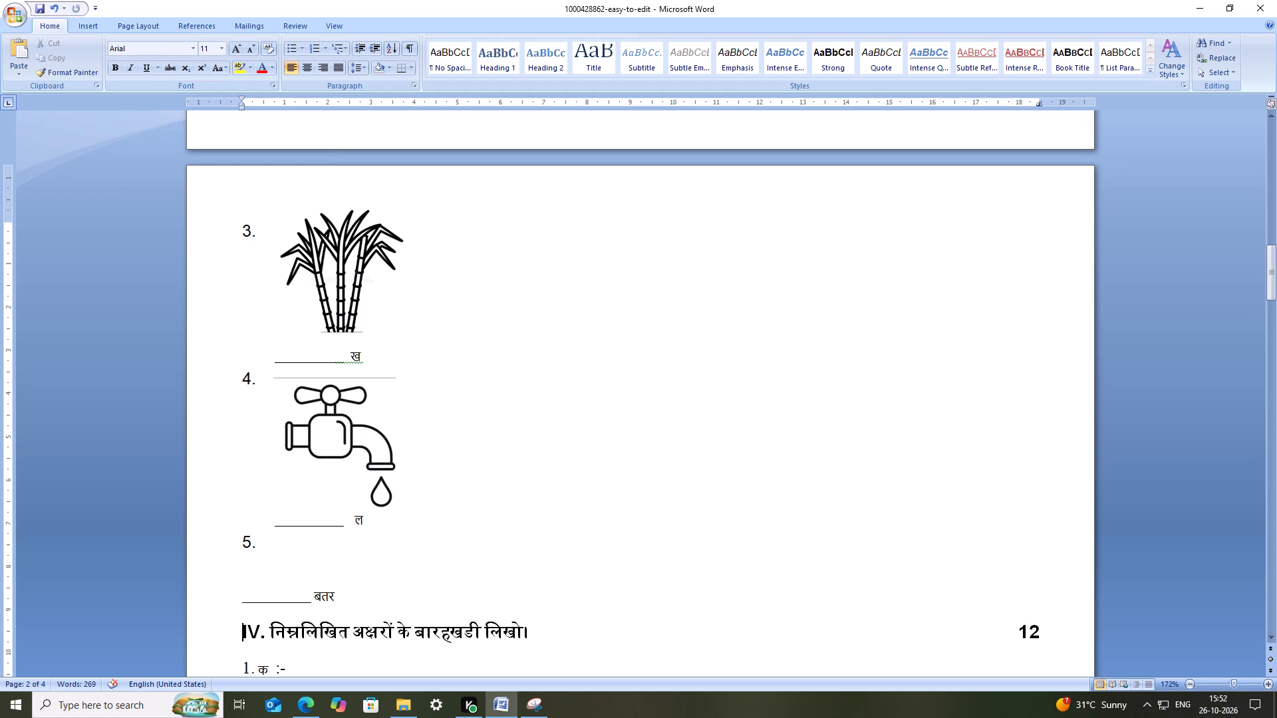
Add three blank lines between number 5 and the बतर answer line to make room for a picture.
{"action": "left_click", "coordinate": [303, 568]}
{"action": "left_click", "coordinate": [303, 568]}
{"action": "key", "text": "Return"}
{"action": "key", "text": "Return"}
{"action": "key", "text": "Return"}
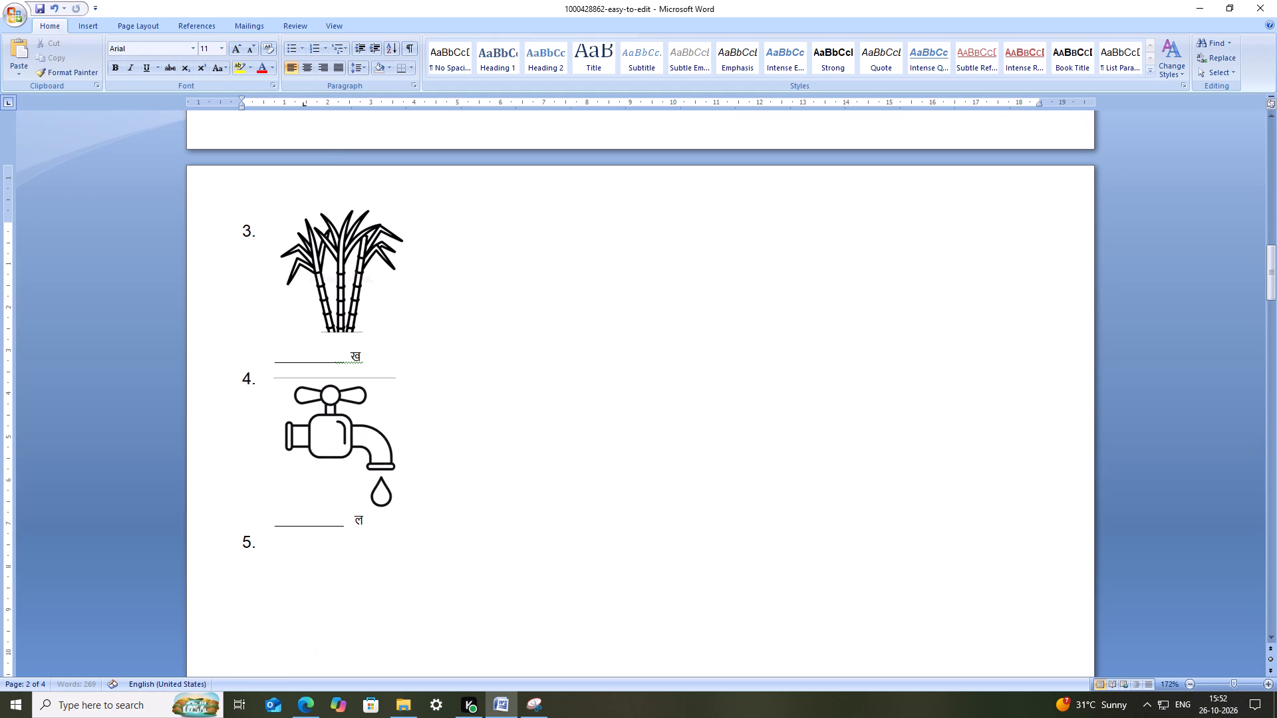
Insert the "pigon" picture in the space below number 5 and set its text wrapping to In Front of Text.
{"action": "left_click", "coordinate": [88, 17]}
{"action": "left_click", "coordinate": [87, 18]}
{"action": "left_click", "coordinate": [159, 54]}
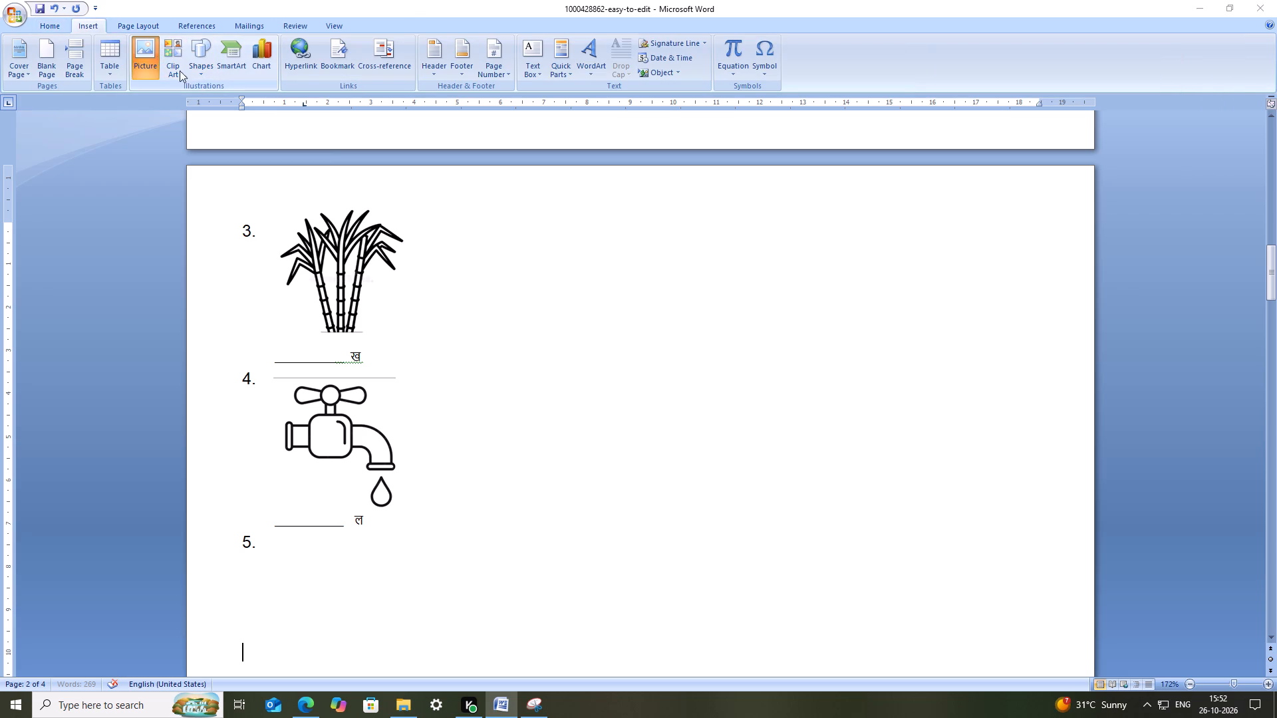
{"action": "scroll", "coordinate": [295, 183], "scroll_direction": "down", "scroll_amount": 3}
{"action": "scroll", "coordinate": [299, 134], "scroll_direction": "up", "scroll_amount": 1}
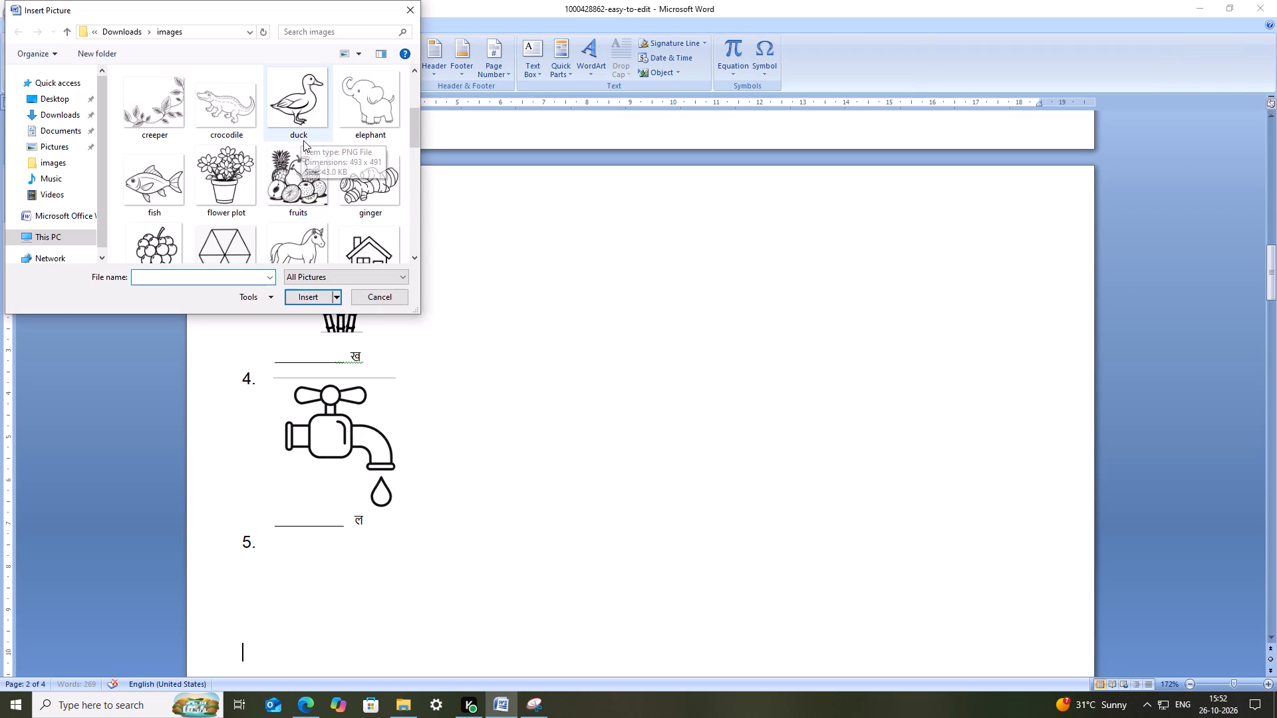
{"action": "scroll", "coordinate": [309, 187], "scroll_direction": "down", "scroll_amount": 4}
{"action": "left_click", "coordinate": [302, 217]}
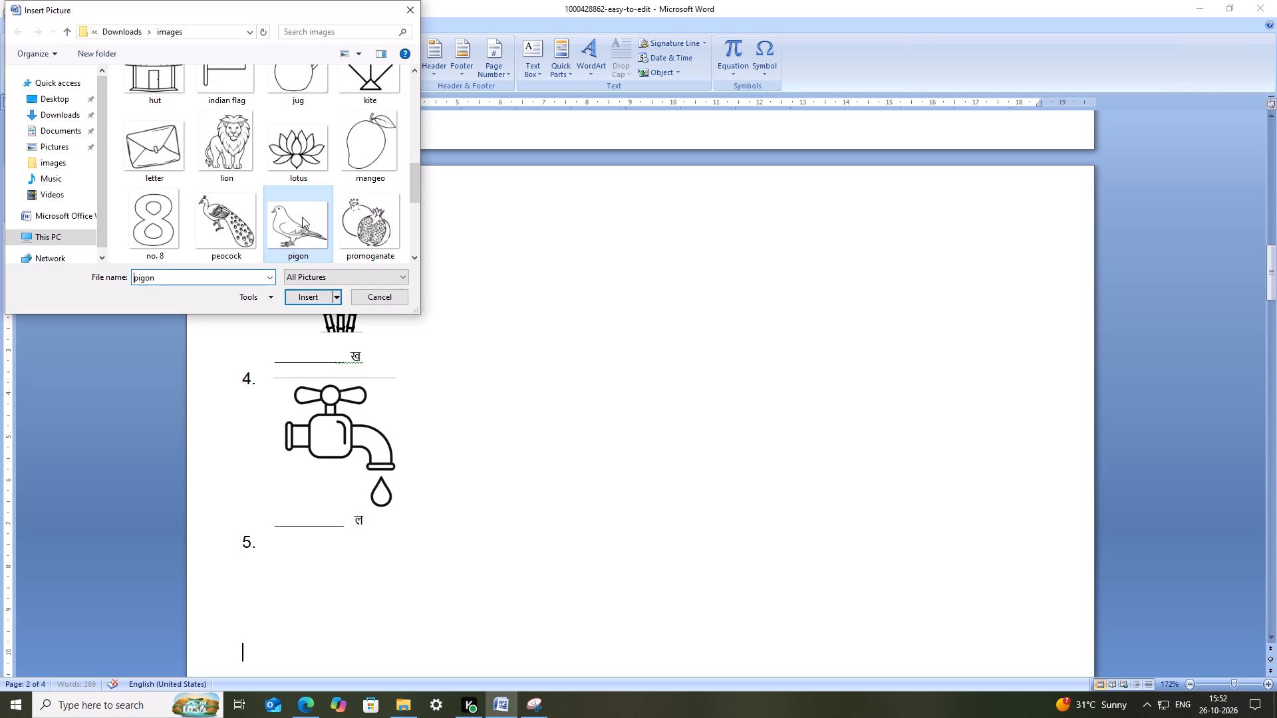
{"action": "left_click", "coordinate": [310, 292]}
{"action": "right_click", "coordinate": [404, 423]}
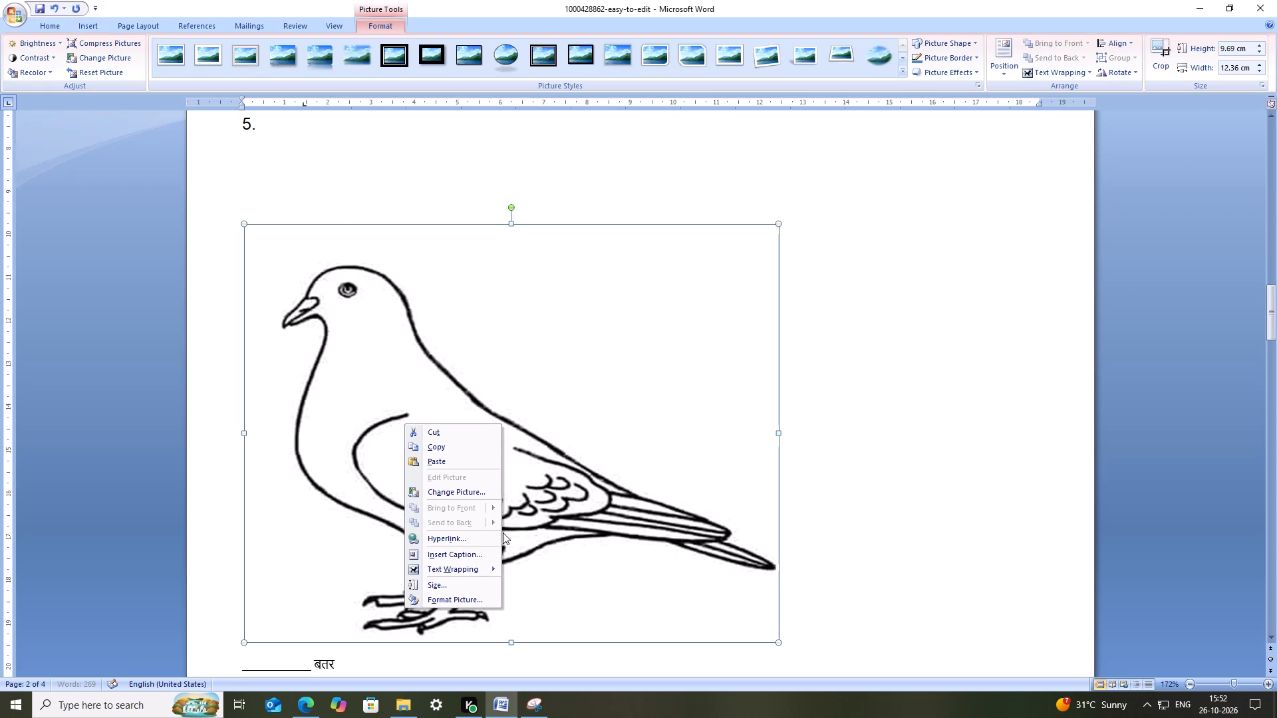
{"action": "left_click", "coordinate": [460, 562]}
{"action": "left_click", "coordinate": [559, 622]}
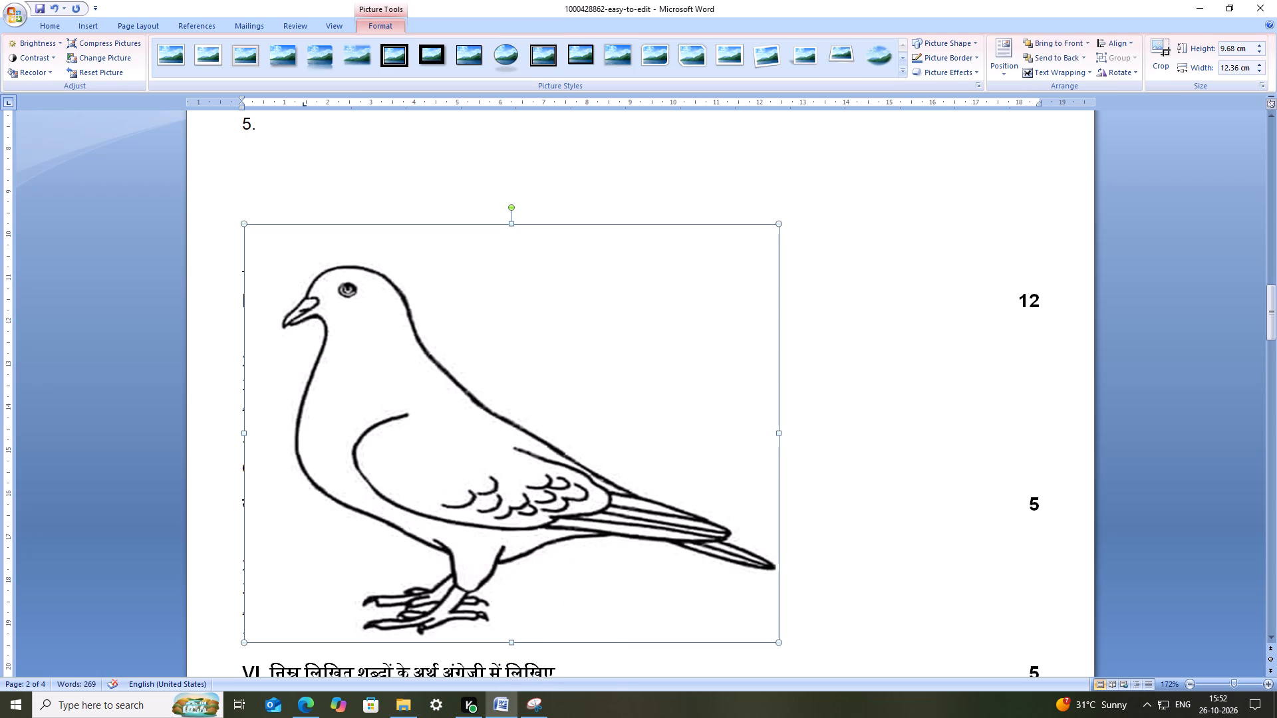
Shrink the pigeon picture to about 2.9 cm by 3.7 cm and place it beside number 5, above the बतर line.
{"action": "left_click_drag", "start_coordinate": [778, 225], "coordinate": [430, 508]}
{"action": "left_click_drag", "start_coordinate": [349, 546], "coordinate": [392, 434]}
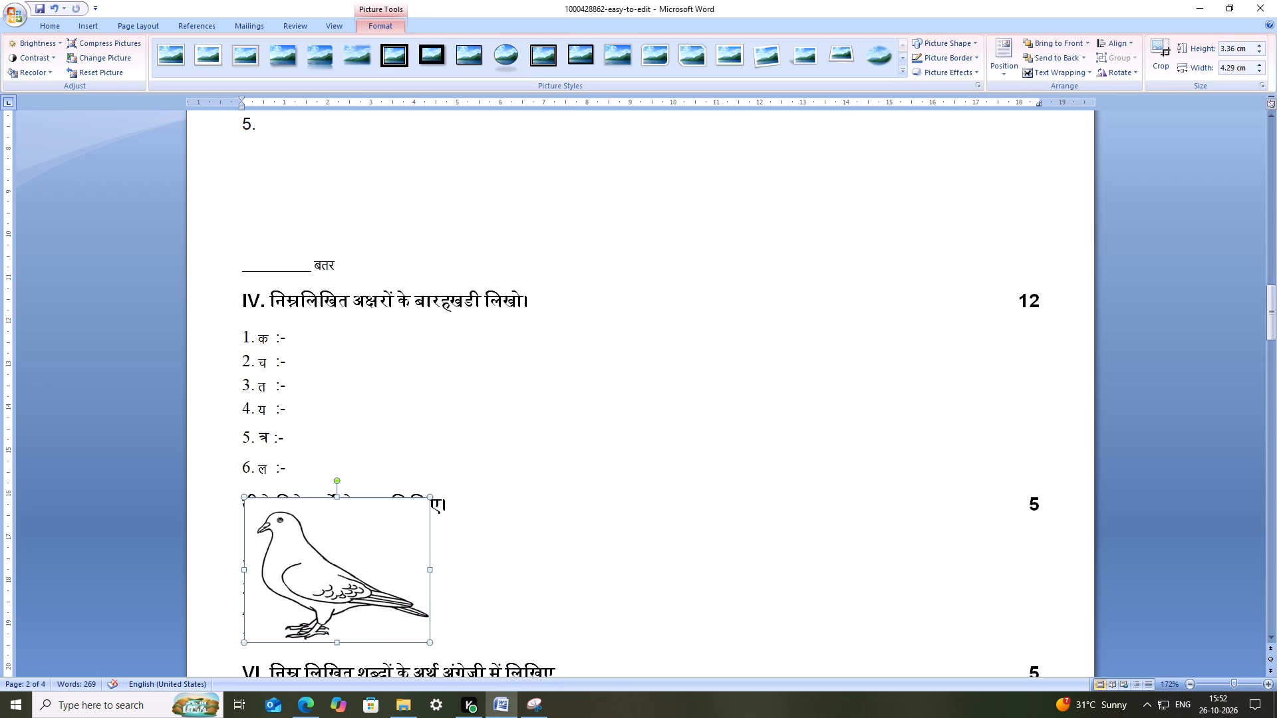
{"action": "left_click_drag", "start_coordinate": [392, 434], "coordinate": [342, 170]}
{"action": "scroll", "coordinate": [343, 229], "scroll_direction": "up", "scroll_amount": 3}
{"action": "left_click_drag", "start_coordinate": [319, 328], "coordinate": [376, 328]}
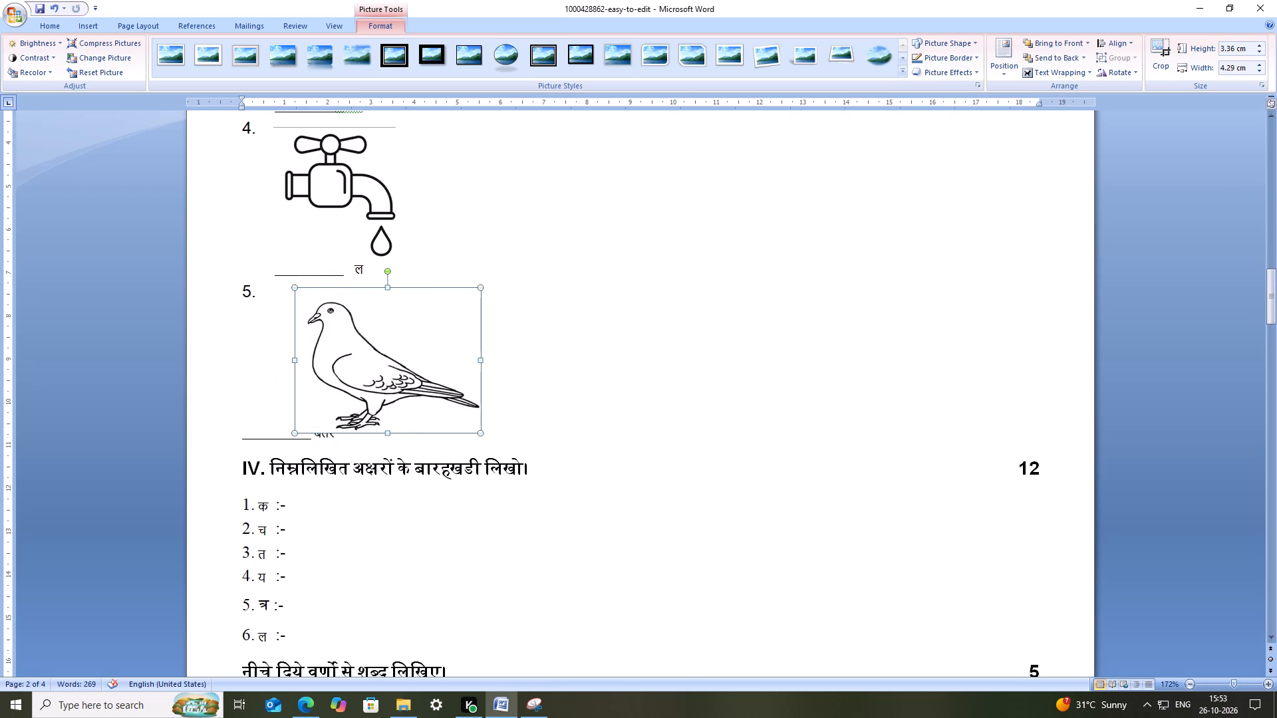
{"action": "left_click_drag", "start_coordinate": [482, 287], "coordinate": [463, 316]}
{"action": "left_click_drag", "start_coordinate": [408, 356], "coordinate": [384, 342]}
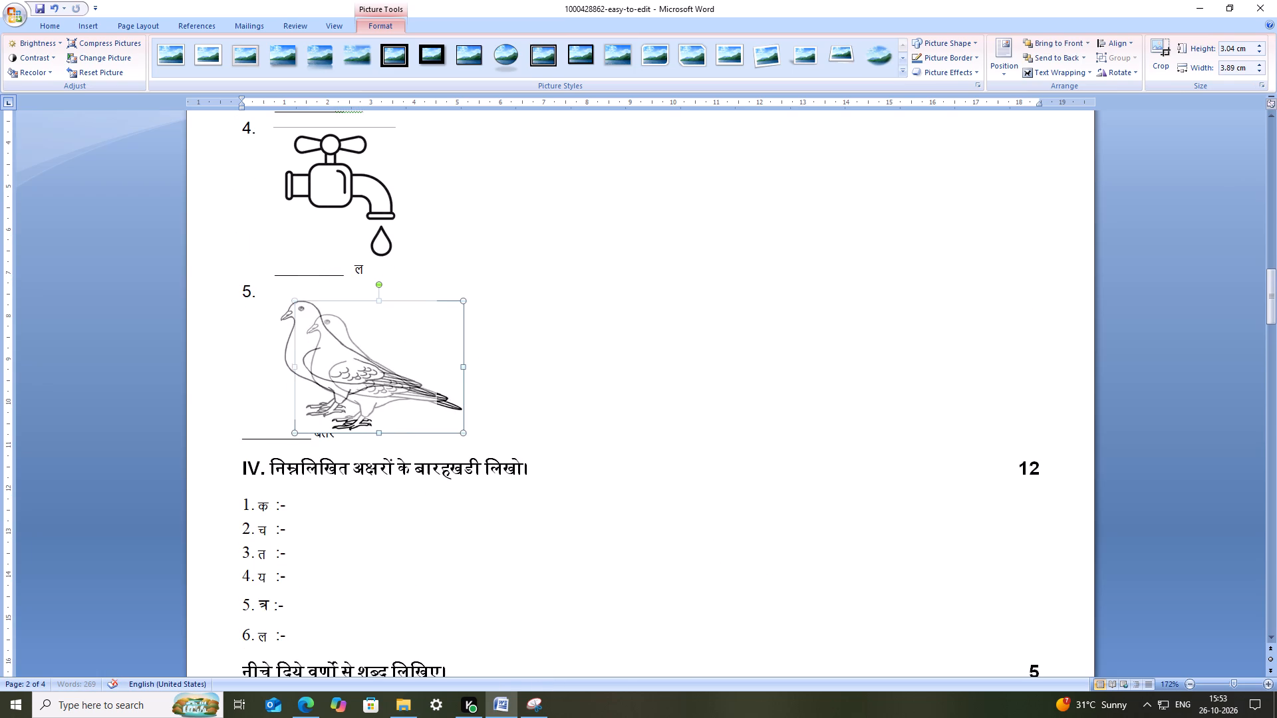
{"action": "left_click_drag", "start_coordinate": [384, 342], "coordinate": [376, 326]}
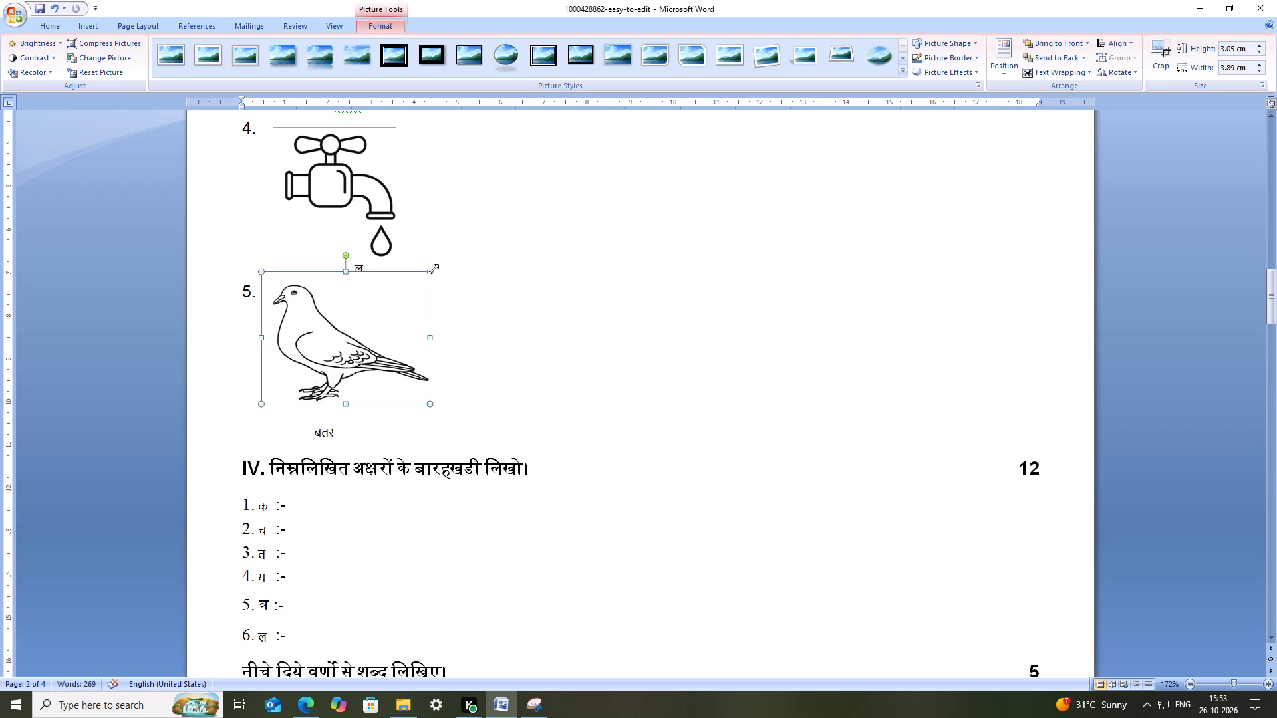
{"action": "left_click_drag", "start_coordinate": [433, 269], "coordinate": [422, 287]}
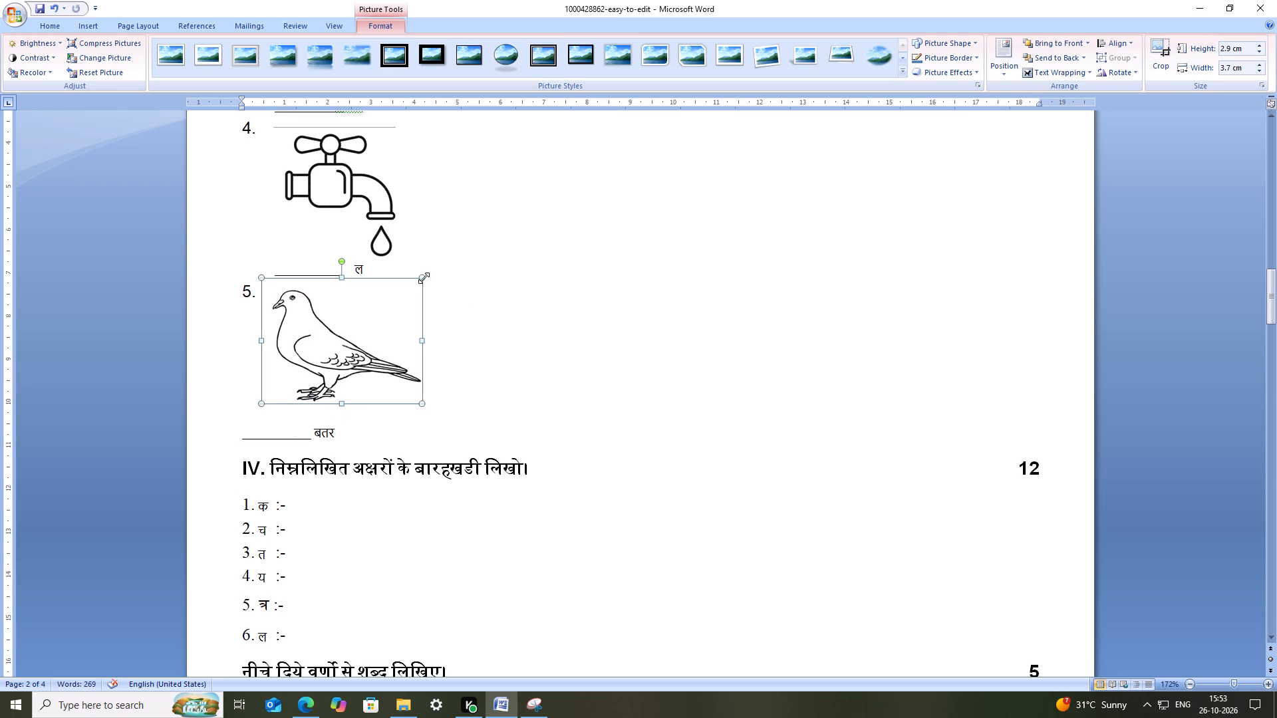
{"action": "left_click", "coordinate": [422, 278]}
{"action": "left_click", "coordinate": [390, 314]}
{"action": "left_click", "coordinate": [360, 370]}
Indent the बतर answer line with ten spaces so it sits beneath the pigeon picture.
{"action": "left_click", "coordinate": [244, 440]}
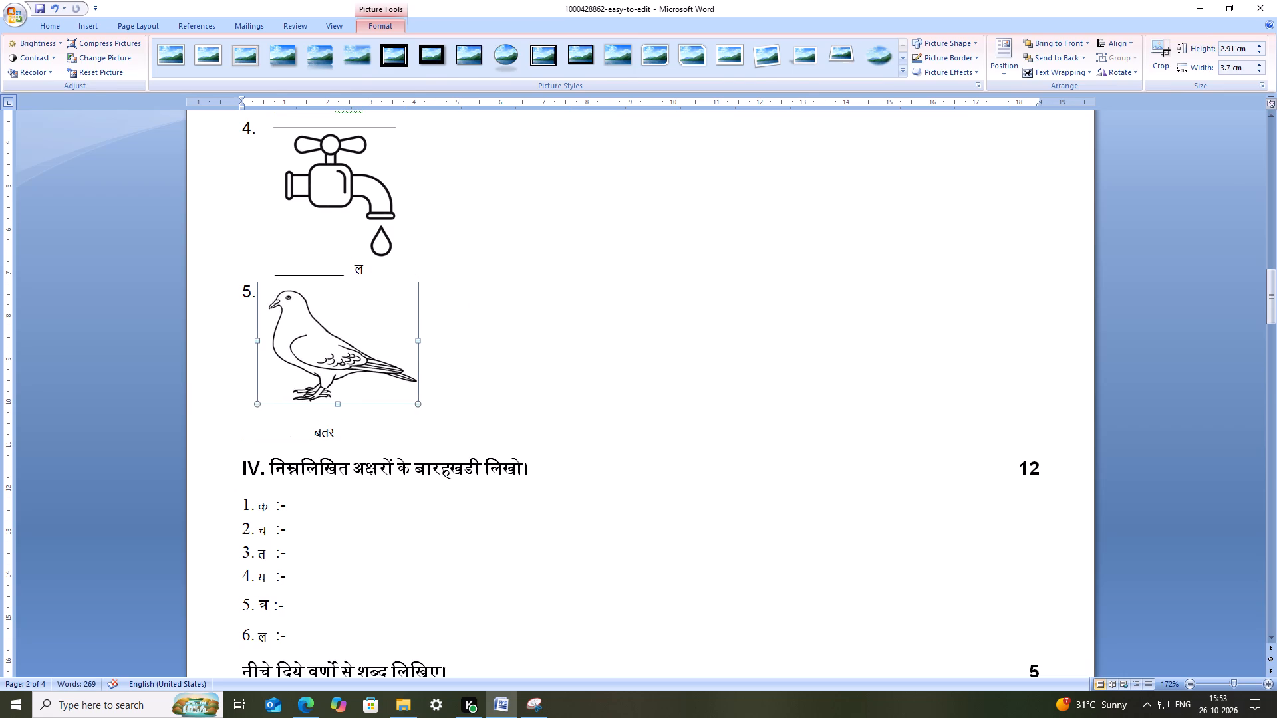
{"action": "key", "text": "space"}
{"action": "key", "text": "space"}
{"action": "key", "text": "space"}
{"action": "key", "text": "space"}
{"action": "key", "text": "space"}
{"action": "key", "text": "space"}
{"action": "key", "text": "space"}
{"action": "key", "text": "space"}
{"action": "key", "text": "space"}
{"action": "key", "text": "space"}
Save the document and remove the stray letter "s" beside the pigeon picture.
{"action": "left_click", "coordinate": [492, 376]}
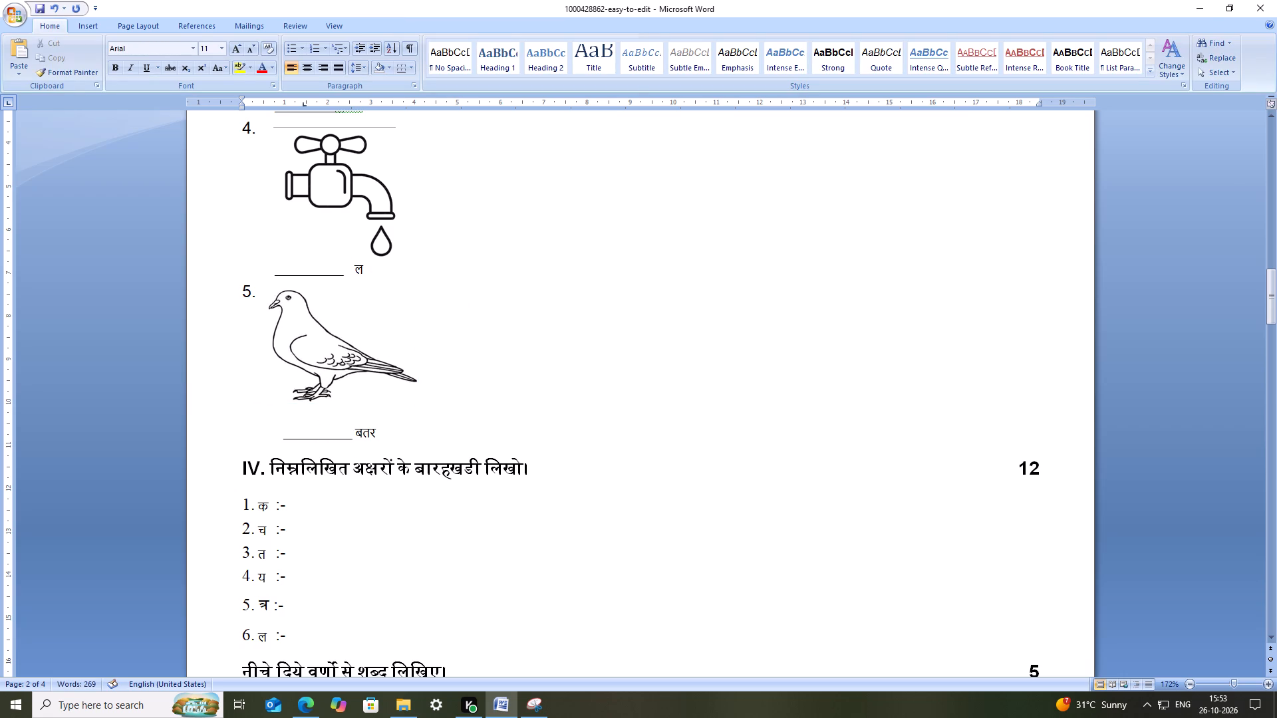
{"action": "key", "text": "ctrl+s"}
{"action": "key", "text": "ctrl+s"}
{"action": "key", "text": "s"}
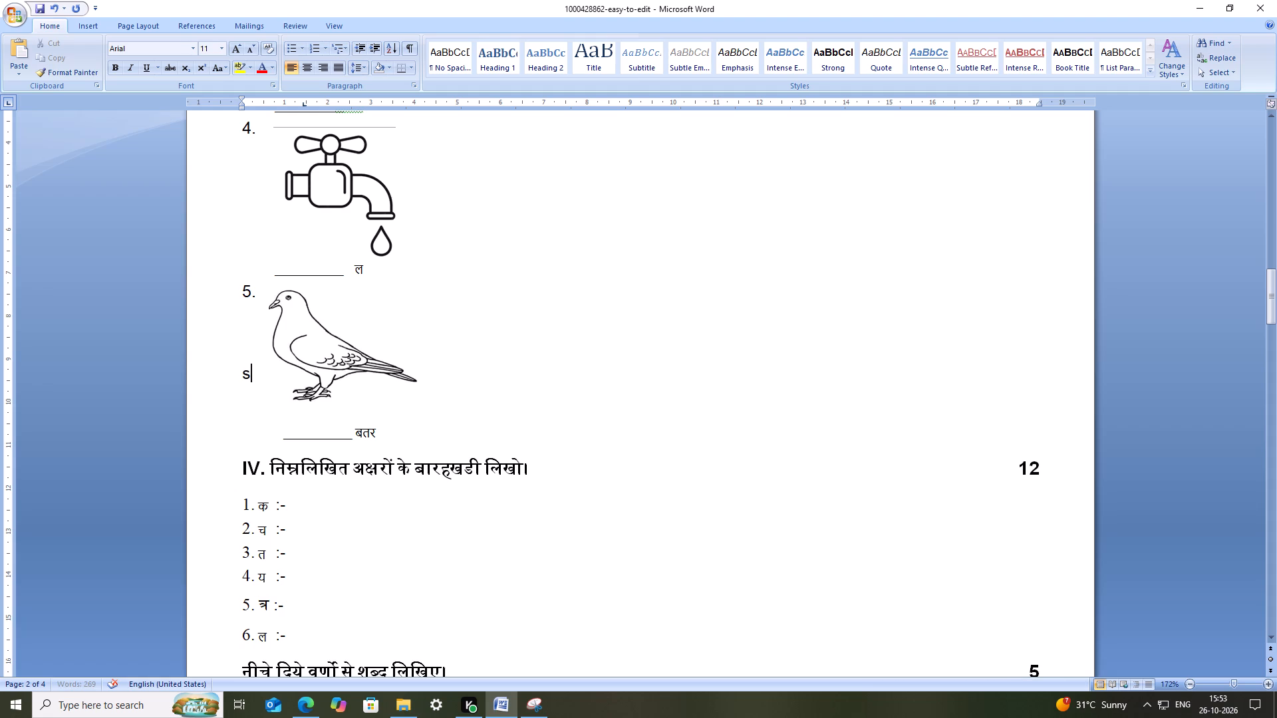
{"action": "left_click", "coordinate": [400, 427]}
{"action": "left_click", "coordinate": [261, 376]}
{"action": "left_click", "coordinate": [249, 376]}
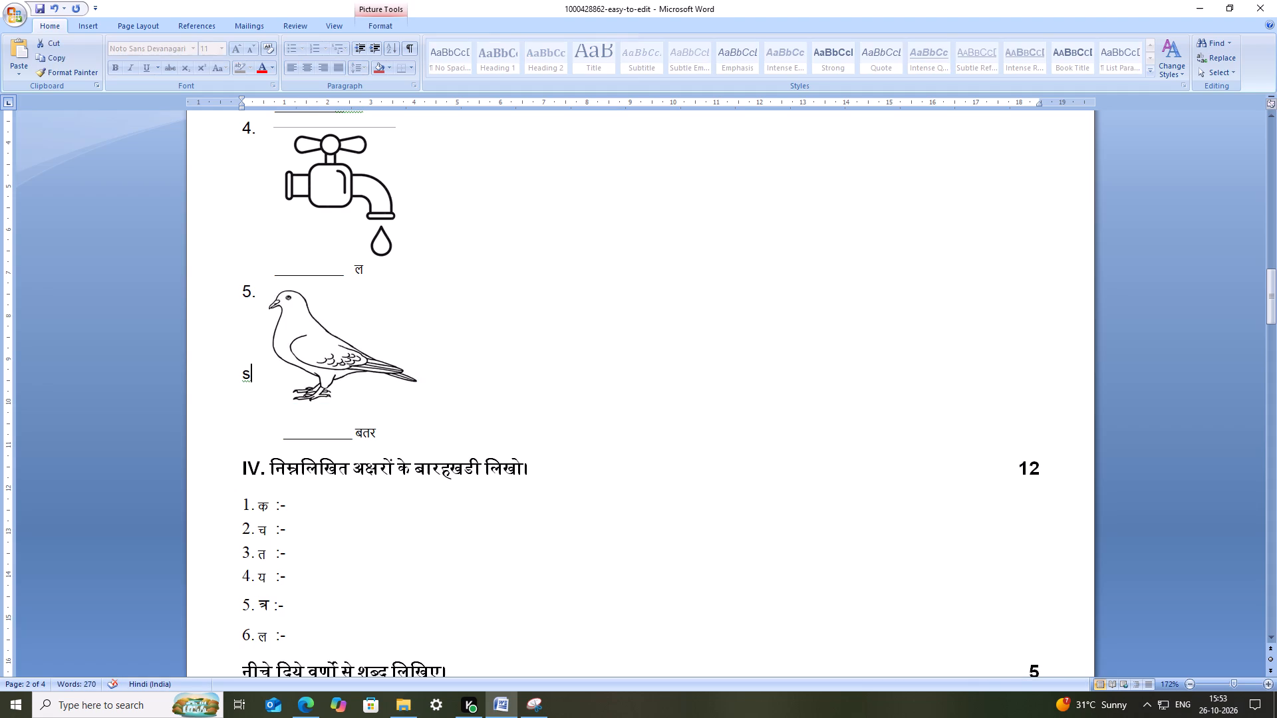
{"action": "key", "text": "BackSpace"}
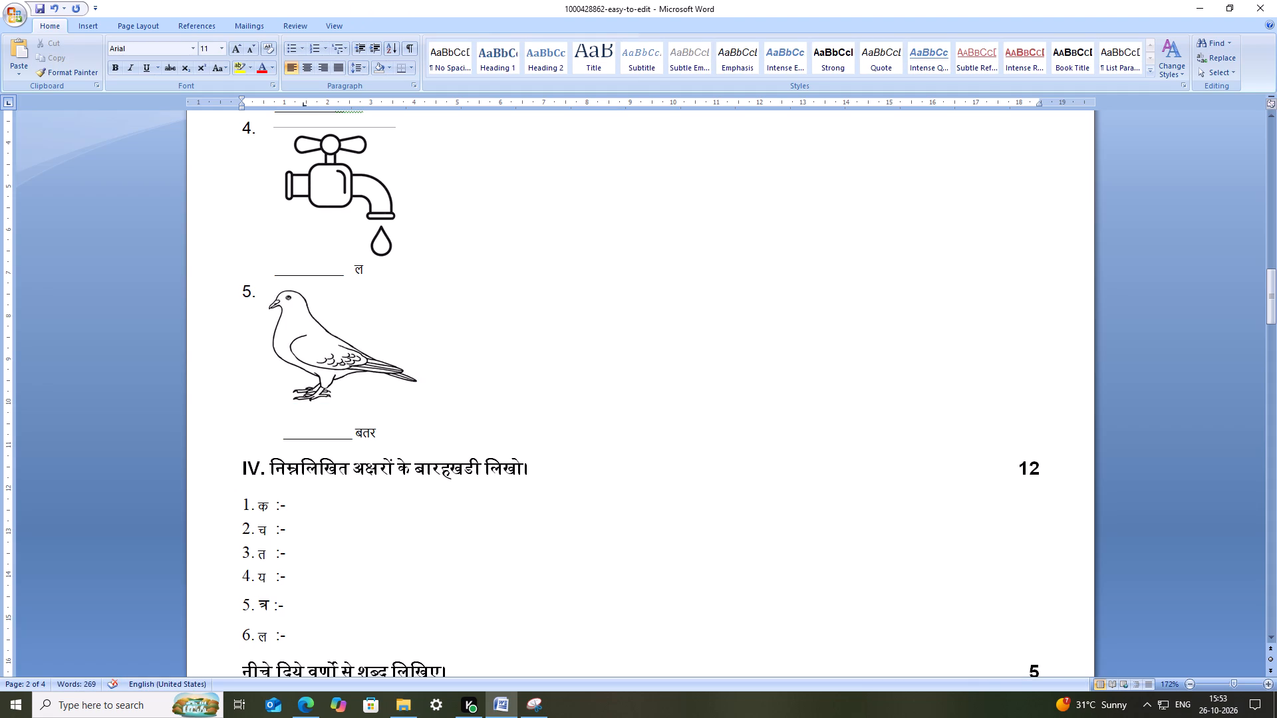
Make room for a table with two blank lines below item 1 (क) of section IV, undoing the automatic list formatting.
{"action": "left_click", "coordinate": [334, 507]}
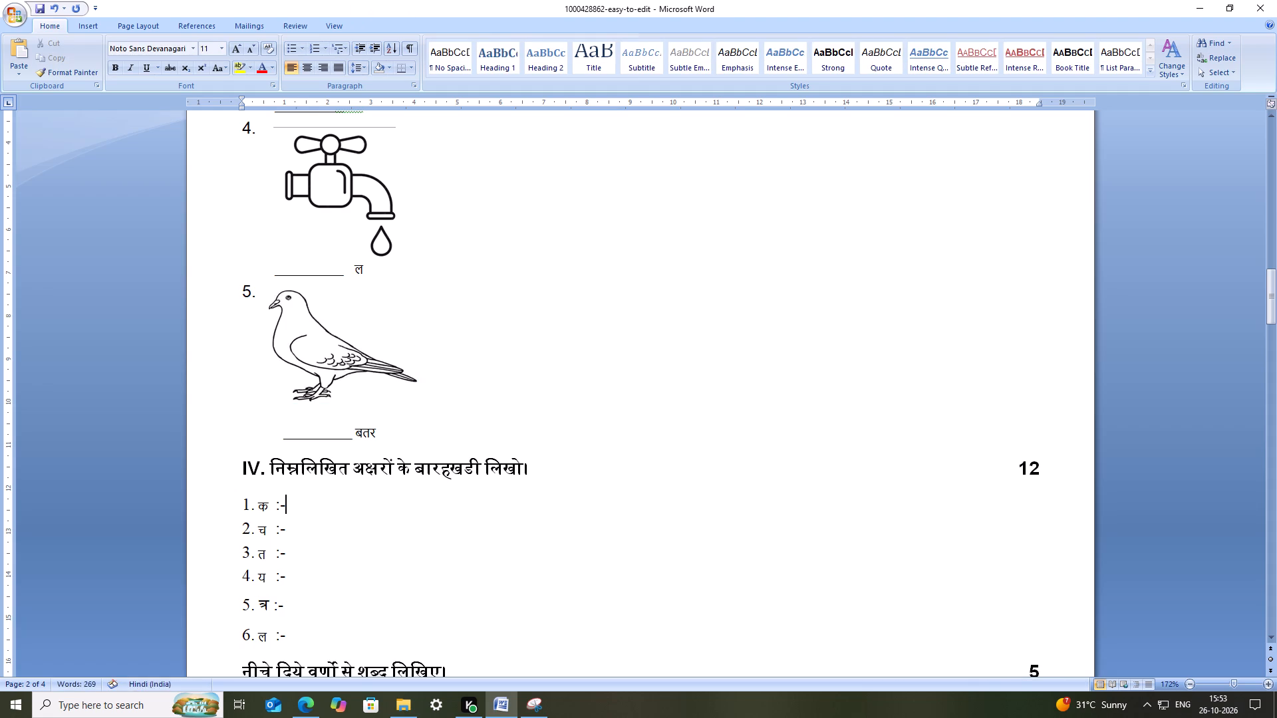
{"action": "key", "text": "Return"}
{"action": "key", "text": "Return"}
{"action": "key", "text": "Return"}
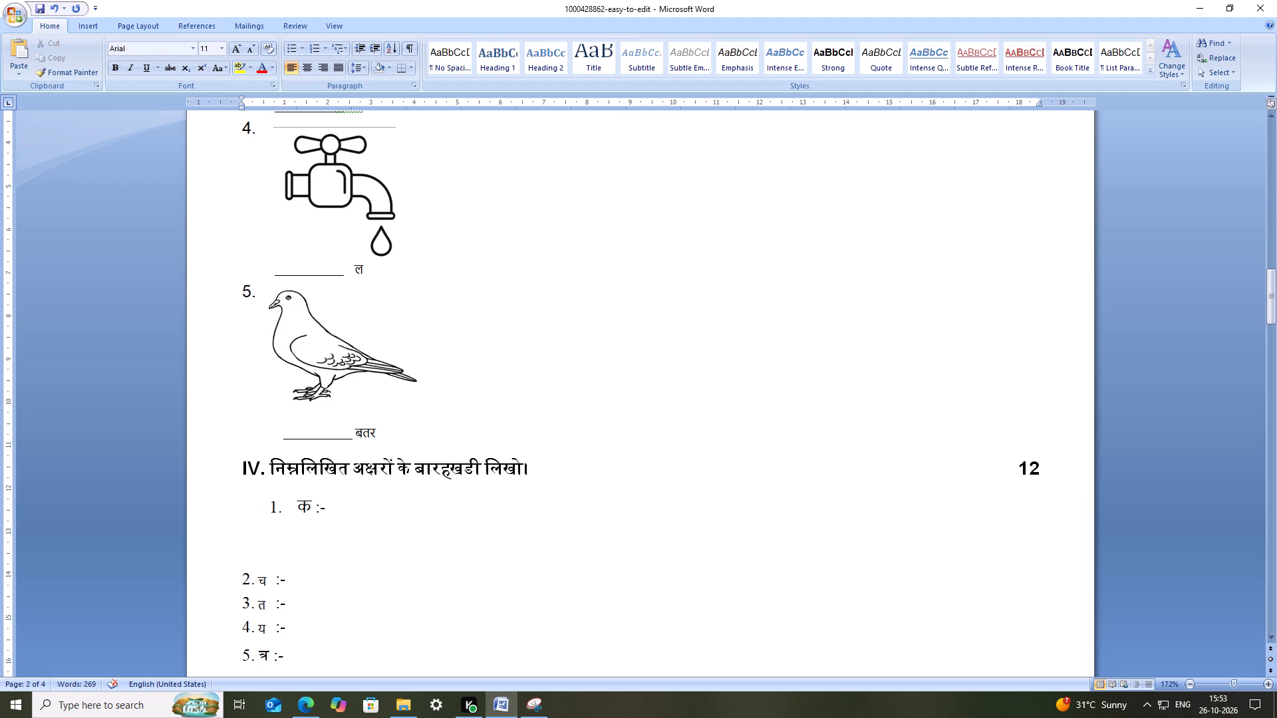
{"action": "key", "text": "ctrl+z"}
{"action": "key", "text": "ctrl+z"}
{"action": "key", "text": "ctrl+z"}
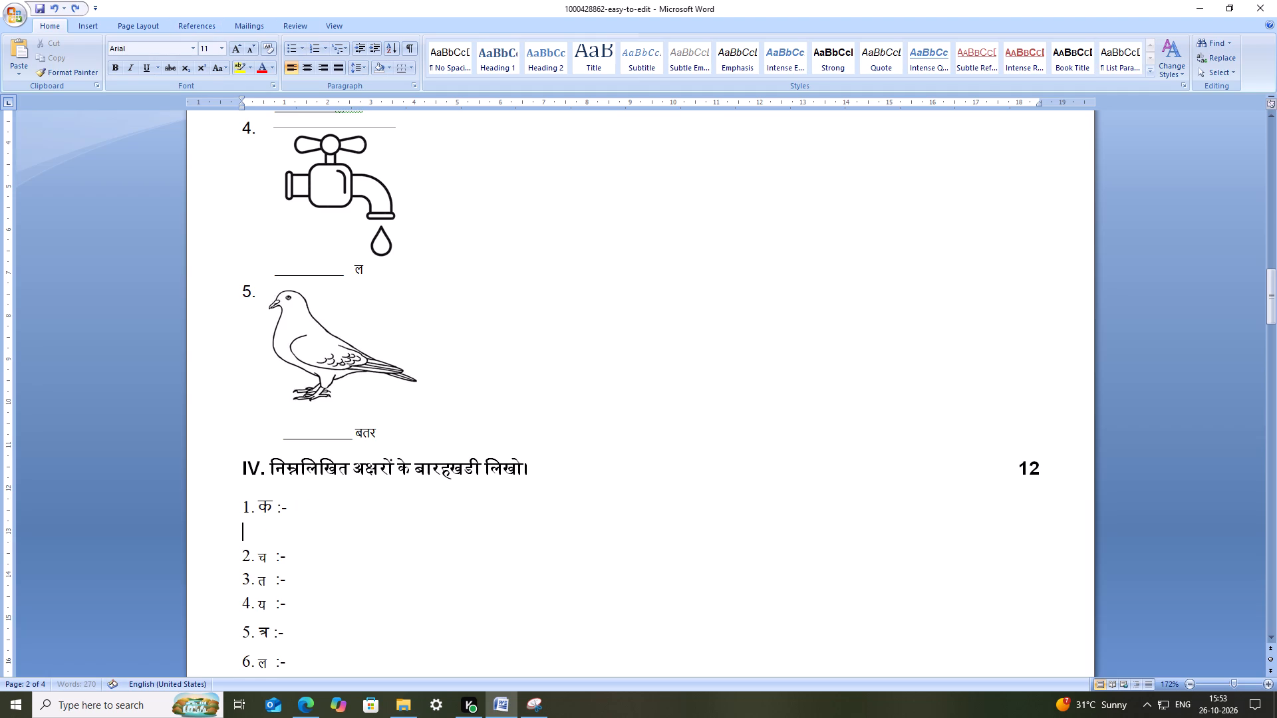
{"action": "key", "text": "Return"}
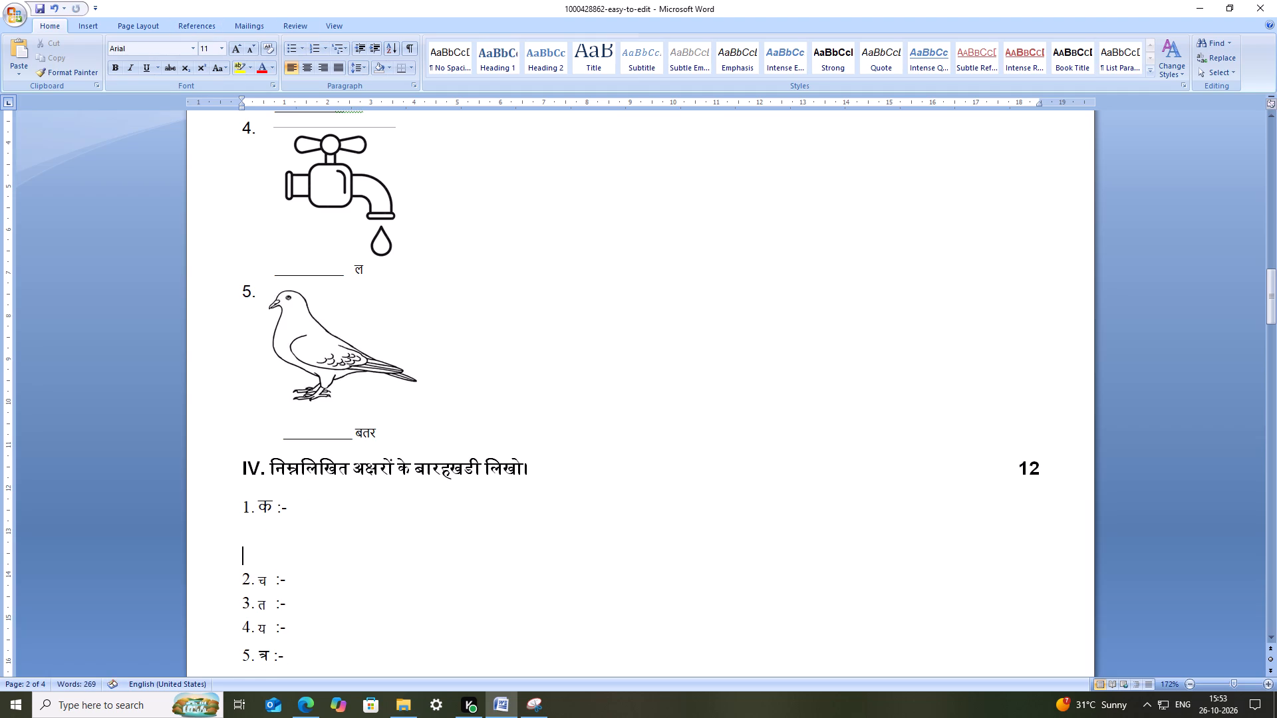
Insert a table with 14 columns and 1 row below item 1 (क) of section IV.
{"action": "left_click", "coordinate": [272, 530]}
{"action": "left_click", "coordinate": [94, 27]}
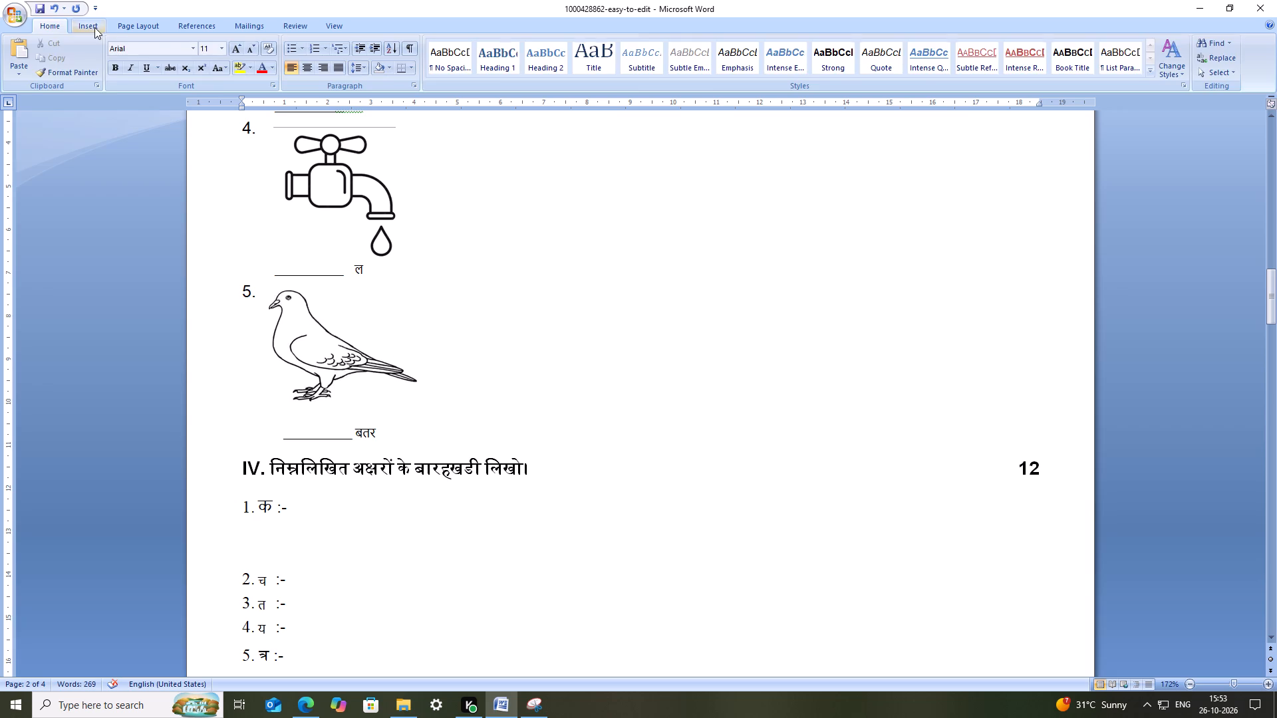
{"action": "left_click", "coordinate": [119, 68]}
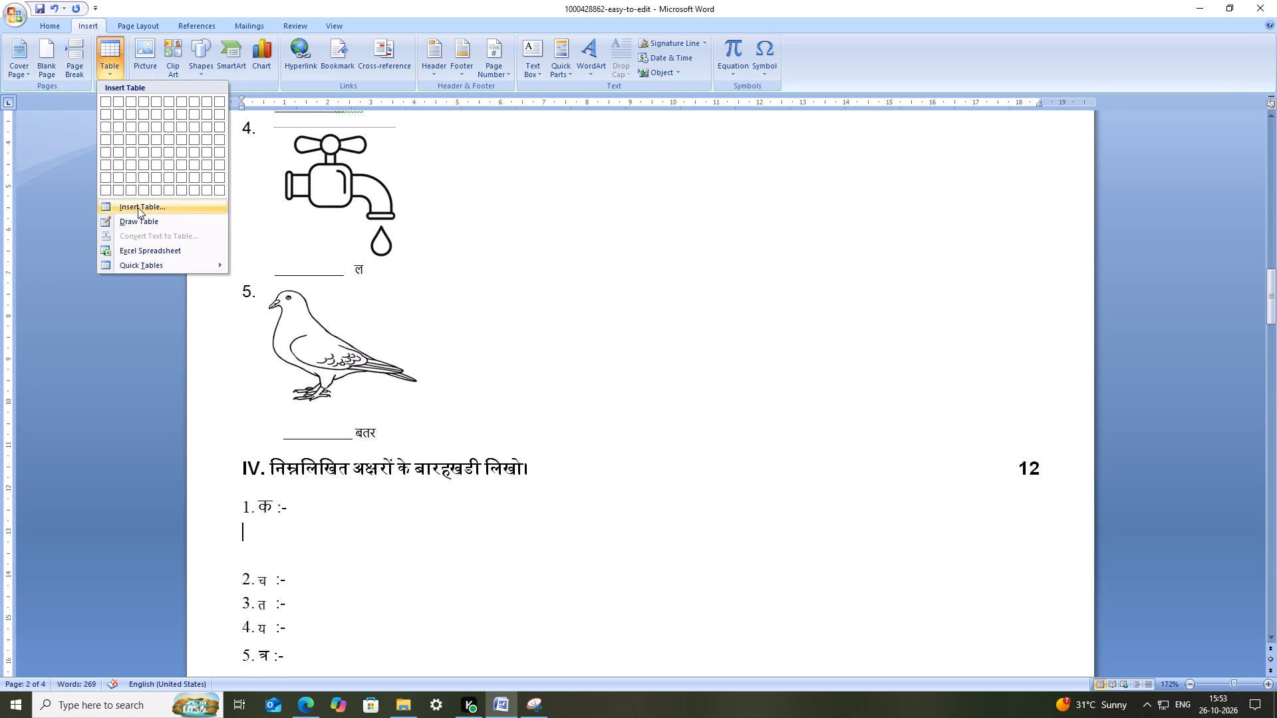
{"action": "left_click", "coordinate": [139, 205]}
{"action": "left_click", "coordinate": [669, 302]}
{"action": "key", "text": "BackSpace"}
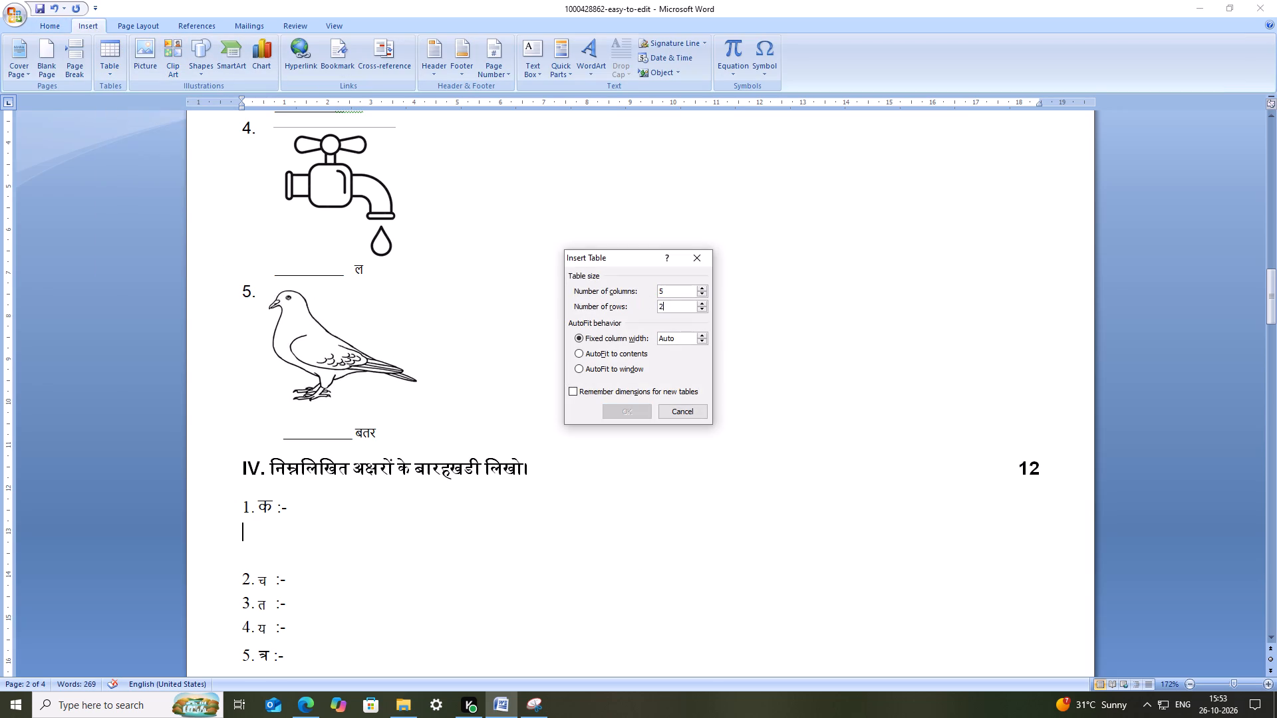
{"action": "key", "text": "1"}
{"action": "left_click", "coordinate": [670, 292]}
{"action": "key", "text": "BackSpace"}
{"action": "type", "text": "14"}
{"action": "left_click", "coordinate": [617, 406]}
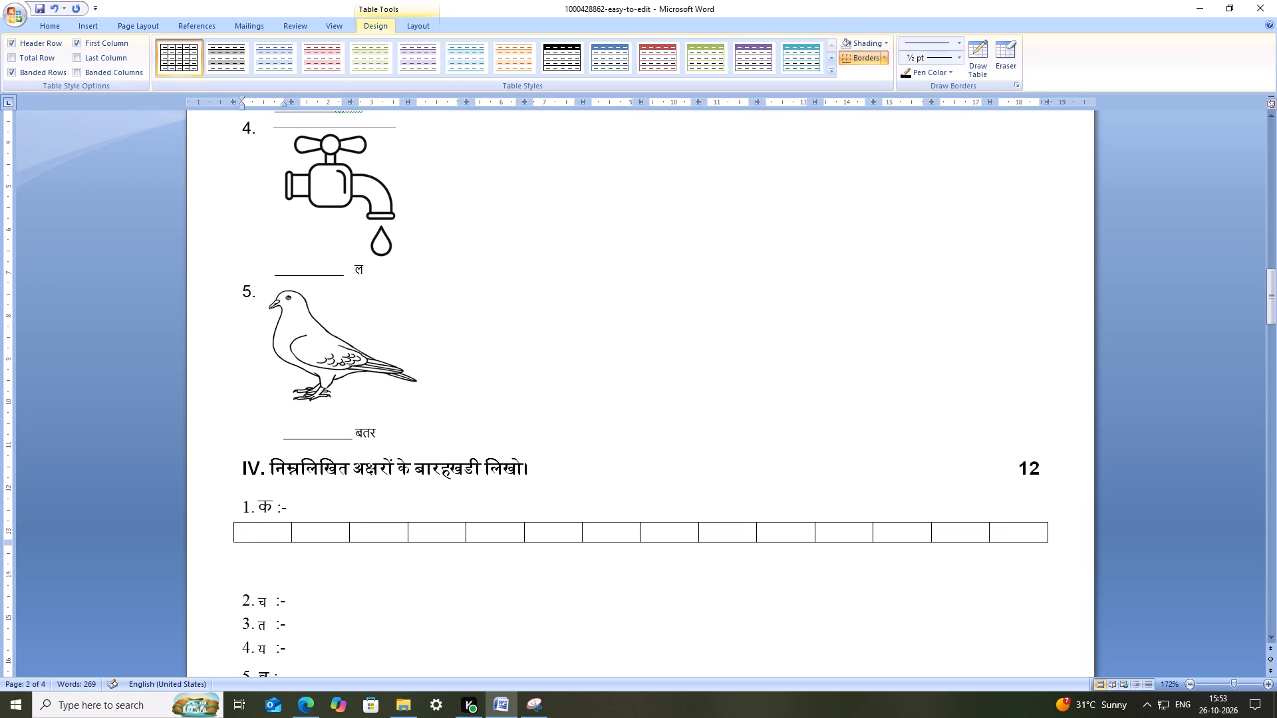
Delete the blank lines between the क table and item 2 (च).
{"action": "left_click", "coordinate": [316, 555]}
{"action": "key", "text": "BackSpace"}
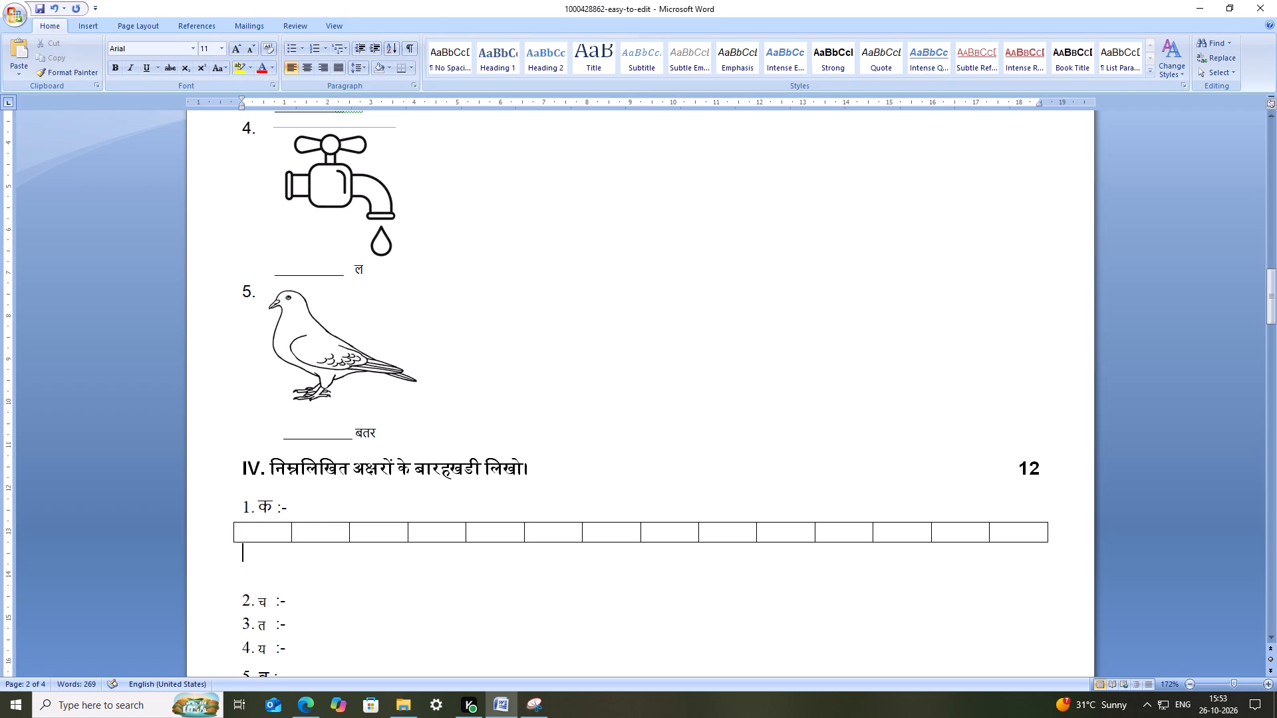
{"action": "left_click", "coordinate": [270, 578]}
{"action": "key", "text": "BackSpace"}
{"action": "key", "text": "BackSpace"}
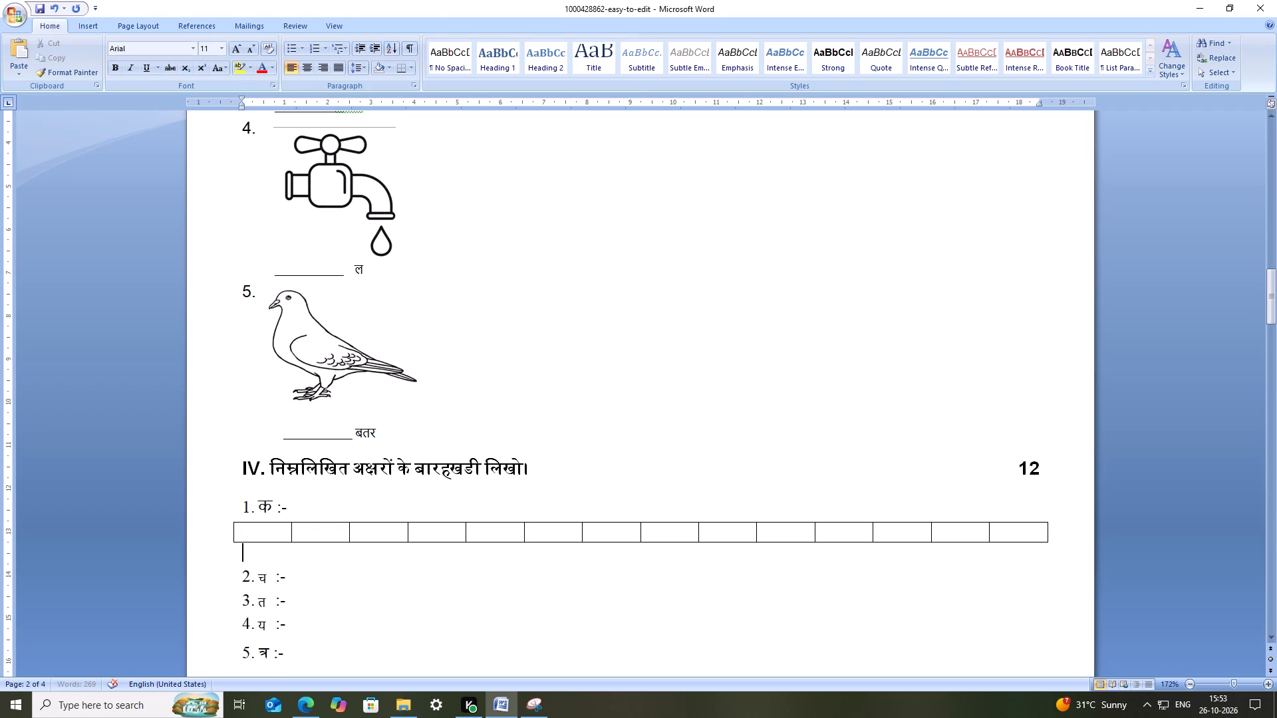
{"action": "left_click", "coordinate": [240, 575]}
{"action": "key", "text": "BackSpace"}
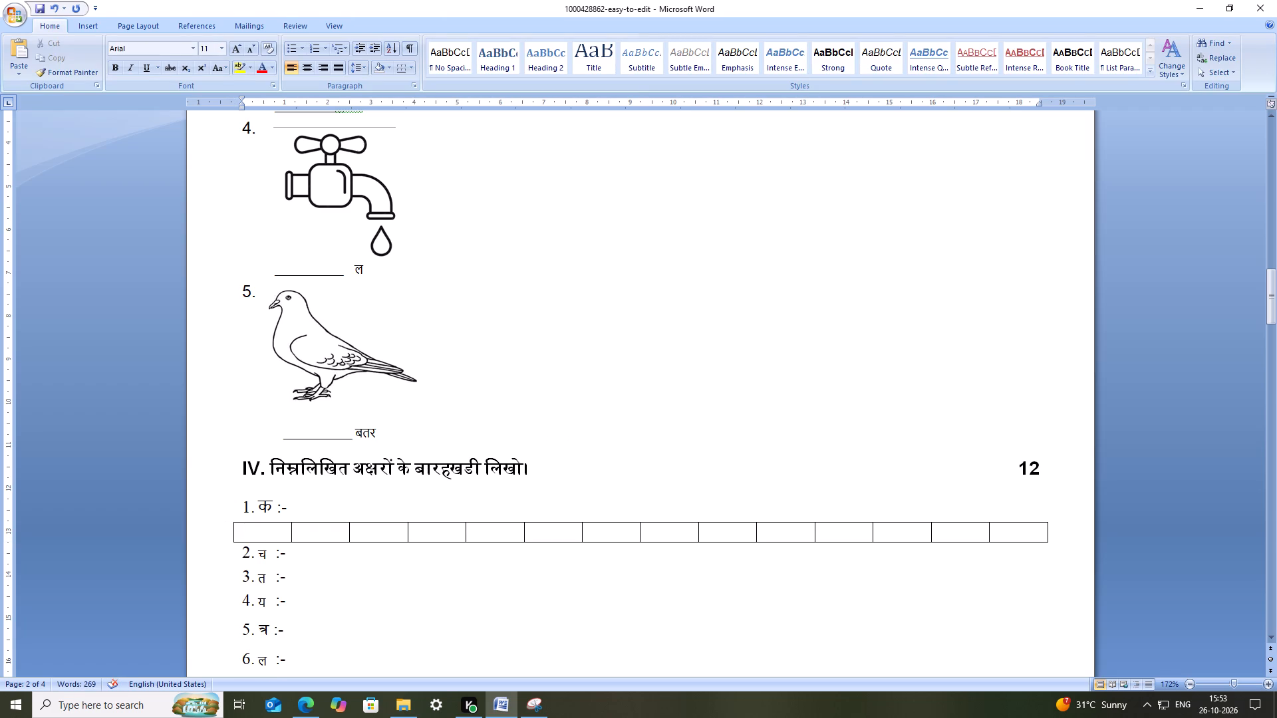
Copy the क table into new space below item 2 (च) and delete the leftover blank lines before item 3.
{"action": "left_click", "coordinate": [230, 517]}
{"action": "left_click", "coordinate": [287, 558]}
{"action": "key", "text": "Return"}
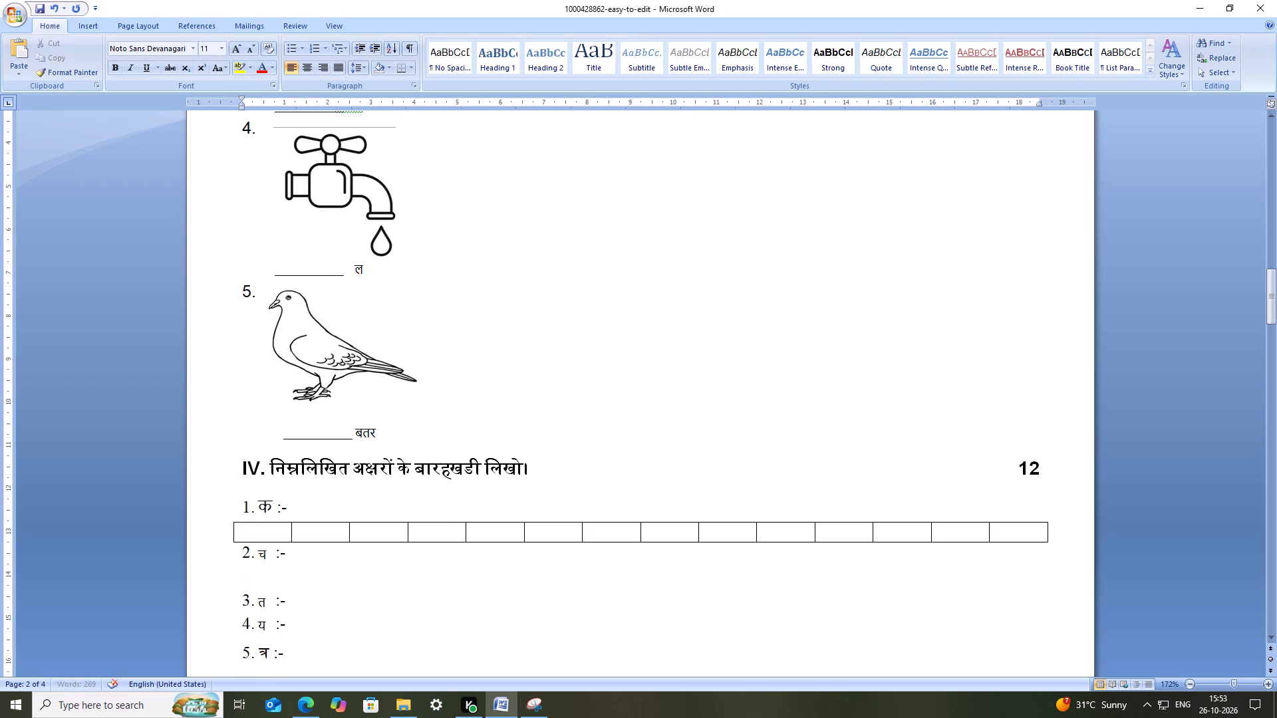
{"action": "key", "text": "Return"}
{"action": "left_click", "coordinate": [228, 517]}
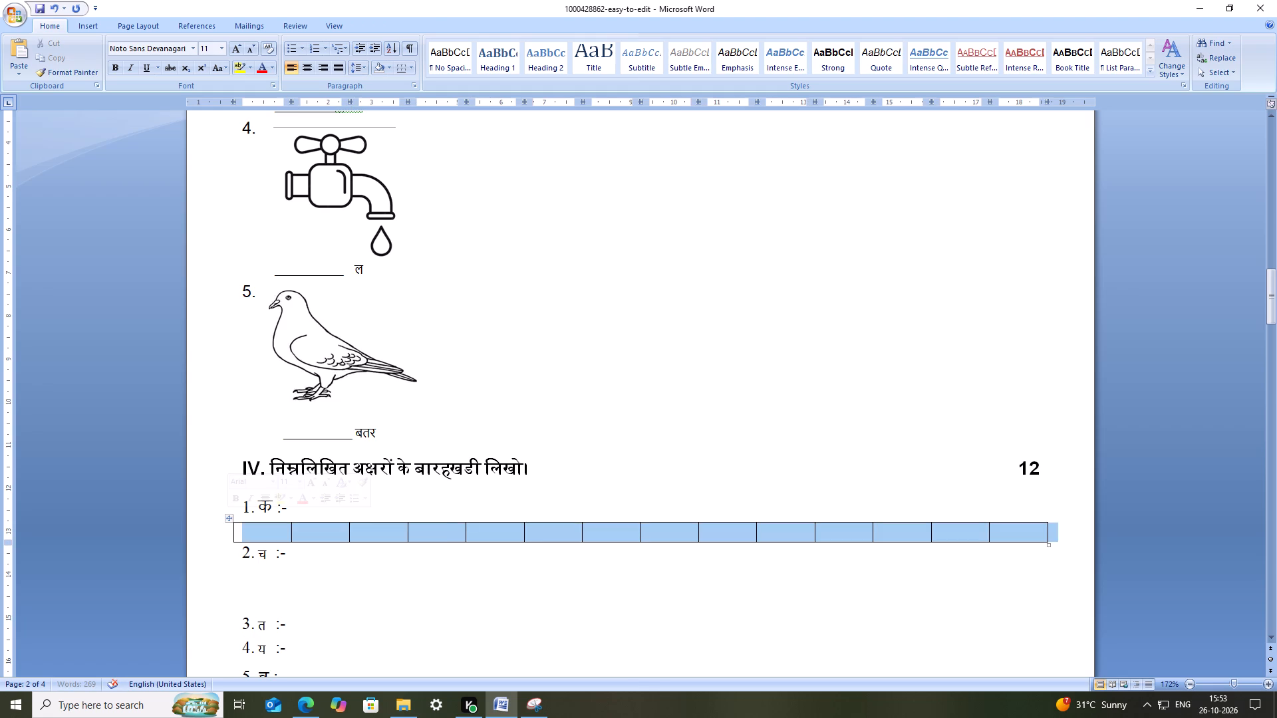
{"action": "key", "text": "ctrl+c"}
{"action": "left_click", "coordinate": [254, 582]}
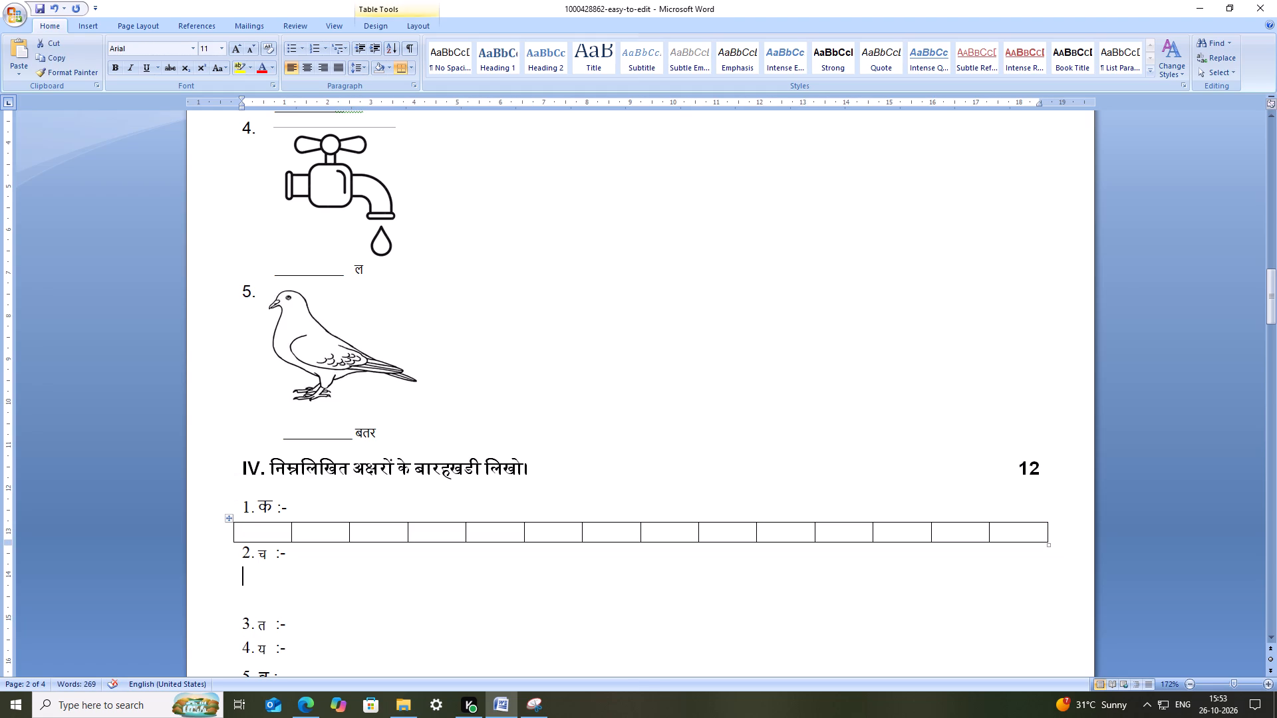
{"action": "key", "text": "ctrl+v"}
{"action": "left_click", "coordinate": [241, 638]}
{"action": "key", "text": "BackSpace"}
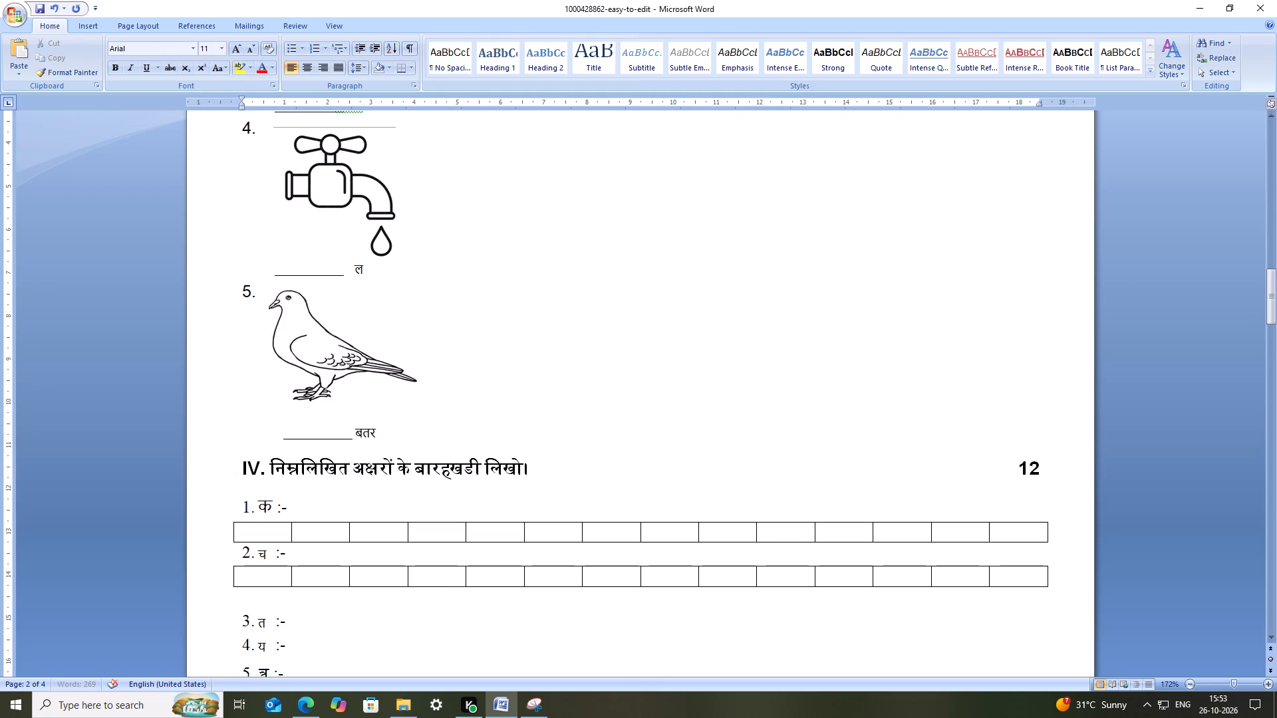
{"action": "key", "text": "BackSpace"}
Paste the same table into new space below item 3 (त) and delete the leftover blank lines before item 4.
{"action": "left_click", "coordinate": [310, 601]}
{"action": "key", "text": "Return"}
{"action": "key", "text": "Return"}
{"action": "left_click", "coordinate": [245, 612]}
{"action": "key", "text": "ctrl+v"}
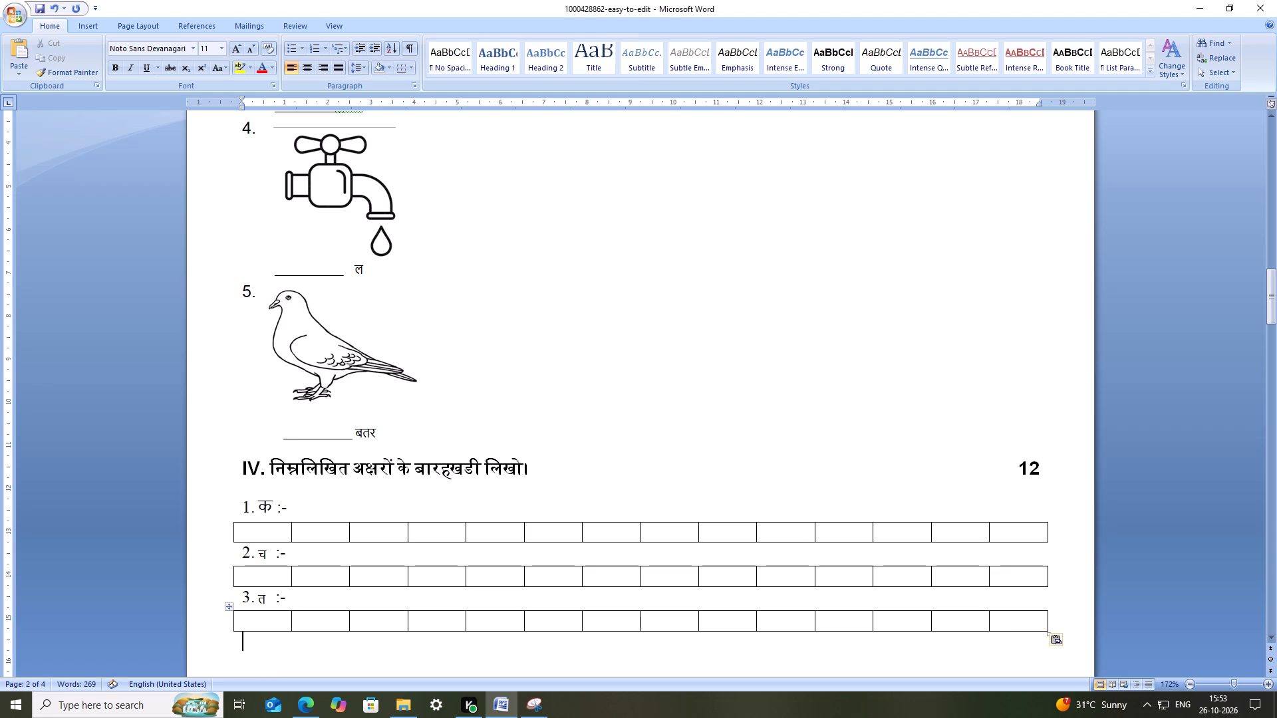
{"action": "scroll", "coordinate": [266, 642], "scroll_direction": "down", "scroll_amount": 3}
{"action": "left_click", "coordinate": [241, 520]}
{"action": "key", "text": "BackSpace"}
{"action": "key", "text": "BackSpace"}
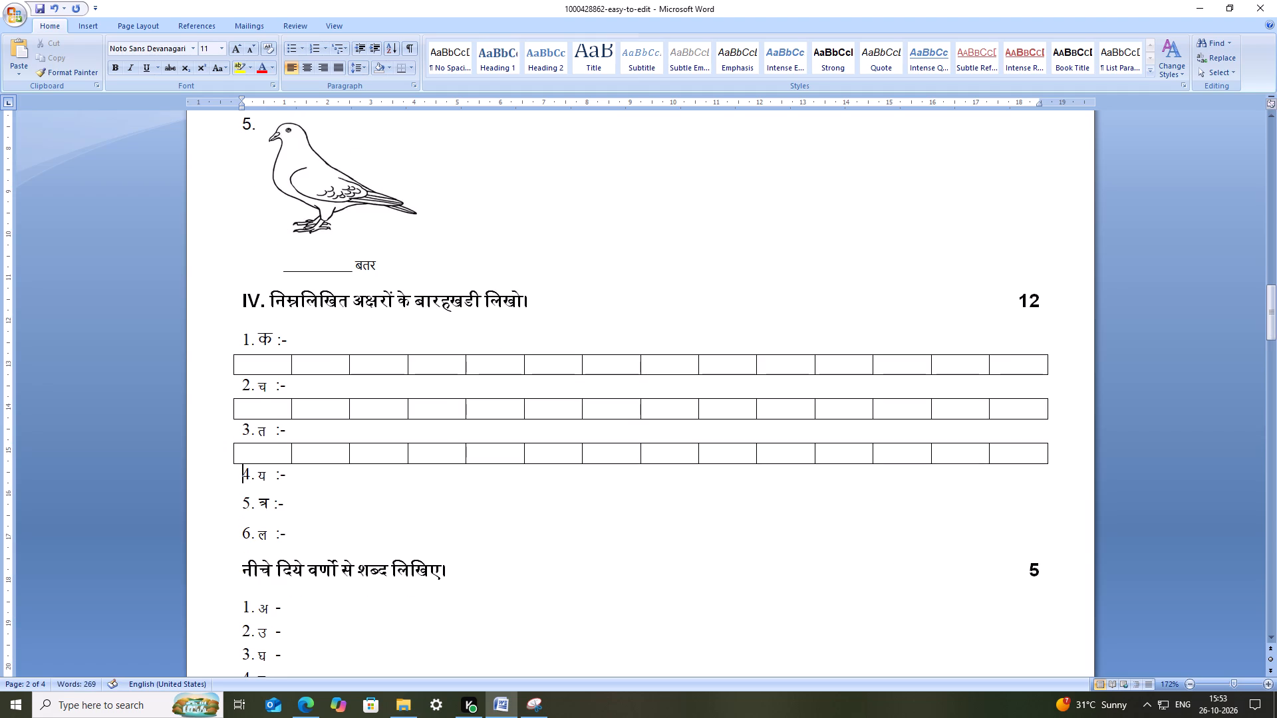
Paste the 14-column table into new space below item 4 (य) of section IV and delete the leftover blank lines before item 5.
{"action": "left_click", "coordinate": [292, 480]}
{"action": "key", "text": "Return"}
{"action": "key", "text": "Return"}
{"action": "left_click", "coordinate": [248, 491]}
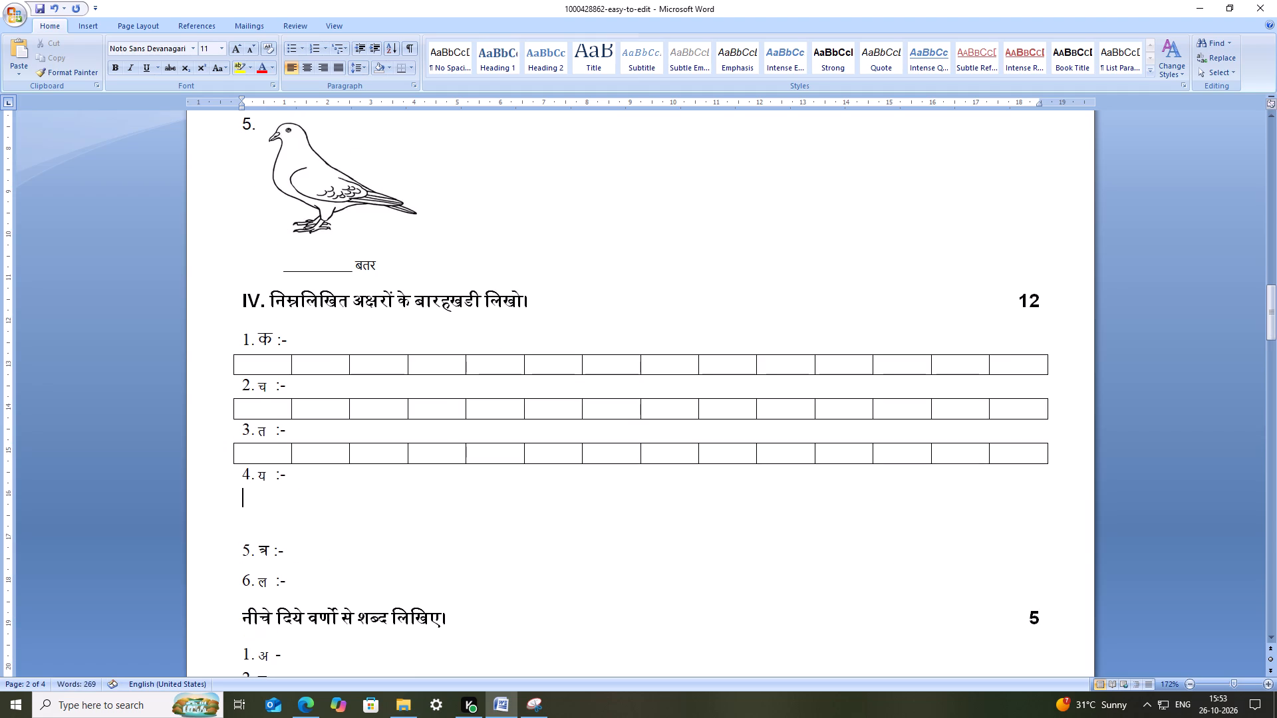
{"action": "key", "text": "ctrl+v"}
{"action": "left_click", "coordinate": [243, 576]}
{"action": "key", "text": "BackSpace"}
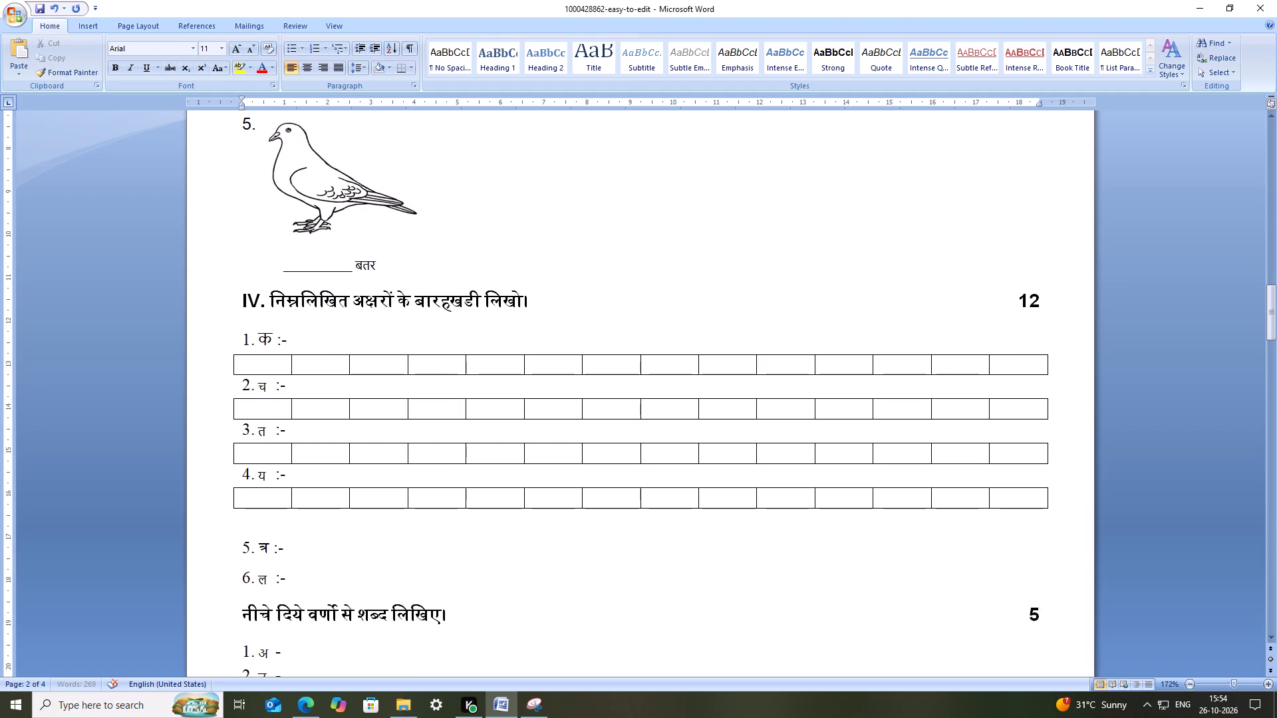
{"action": "key", "text": "BackSpace"}
Paste the same table into a new line below item 5 (त्र) and delete the blank line before item 6.
{"action": "left_click", "coordinate": [294, 538]}
{"action": "key", "text": "Return"}
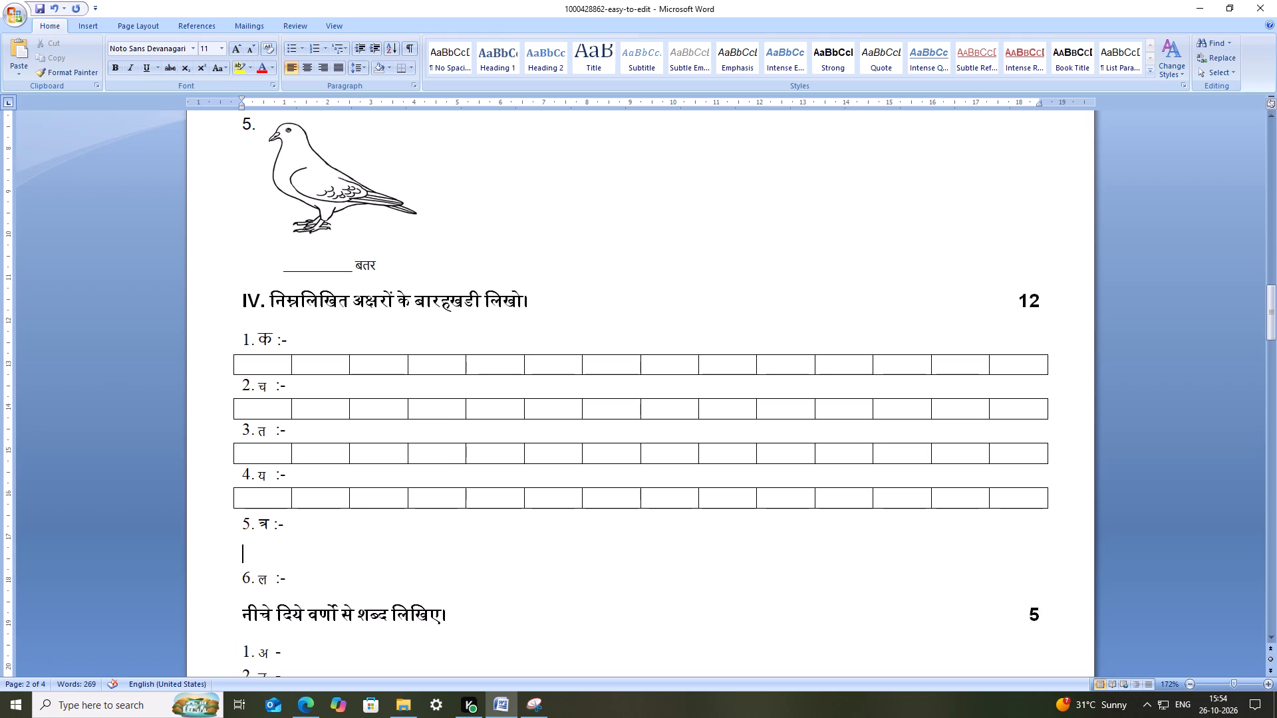
{"action": "key", "text": "ctrl+v"}
{"action": "left_click", "coordinate": [242, 588]}
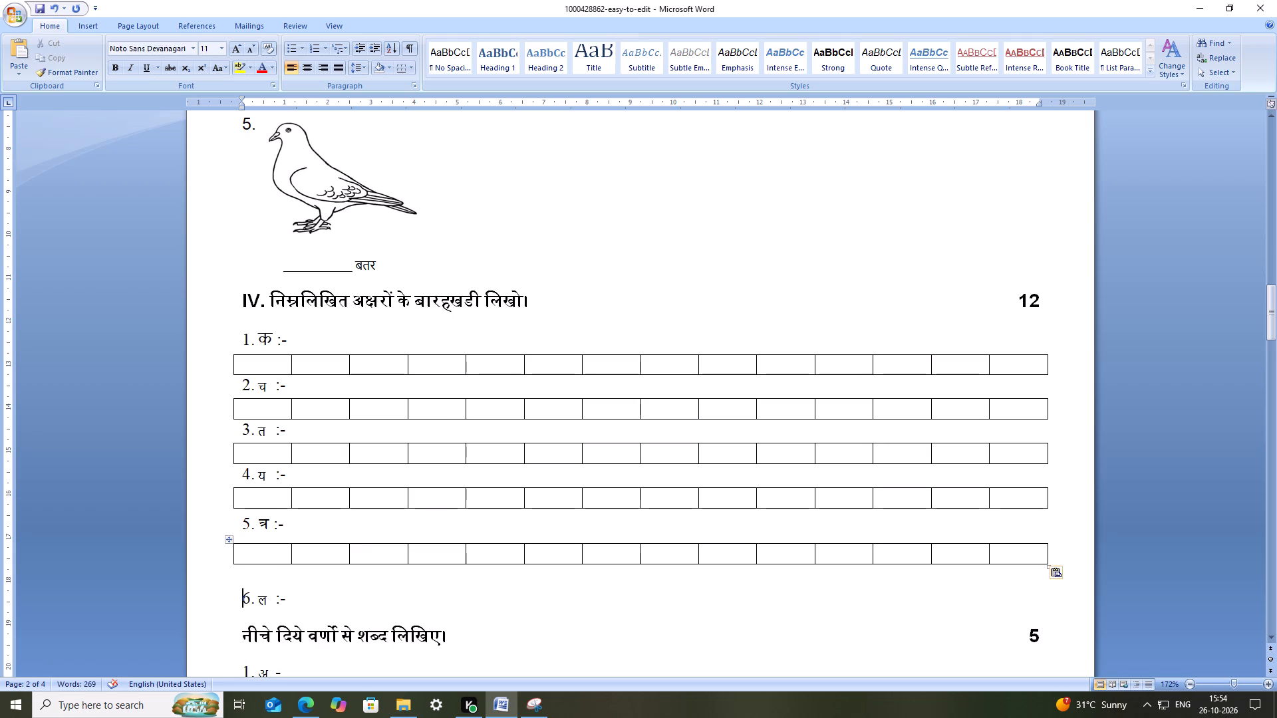
{"action": "key", "text": "BackSpace"}
Paste the same table into a new line below item 6 (ल) and delete the blank line before the next section heading.
{"action": "left_click", "coordinate": [303, 584]}
{"action": "key", "text": "Return"}
{"action": "key", "text": "ctrl+v"}
{"action": "left_click", "coordinate": [240, 643]}
{"action": "key", "text": "equal"}
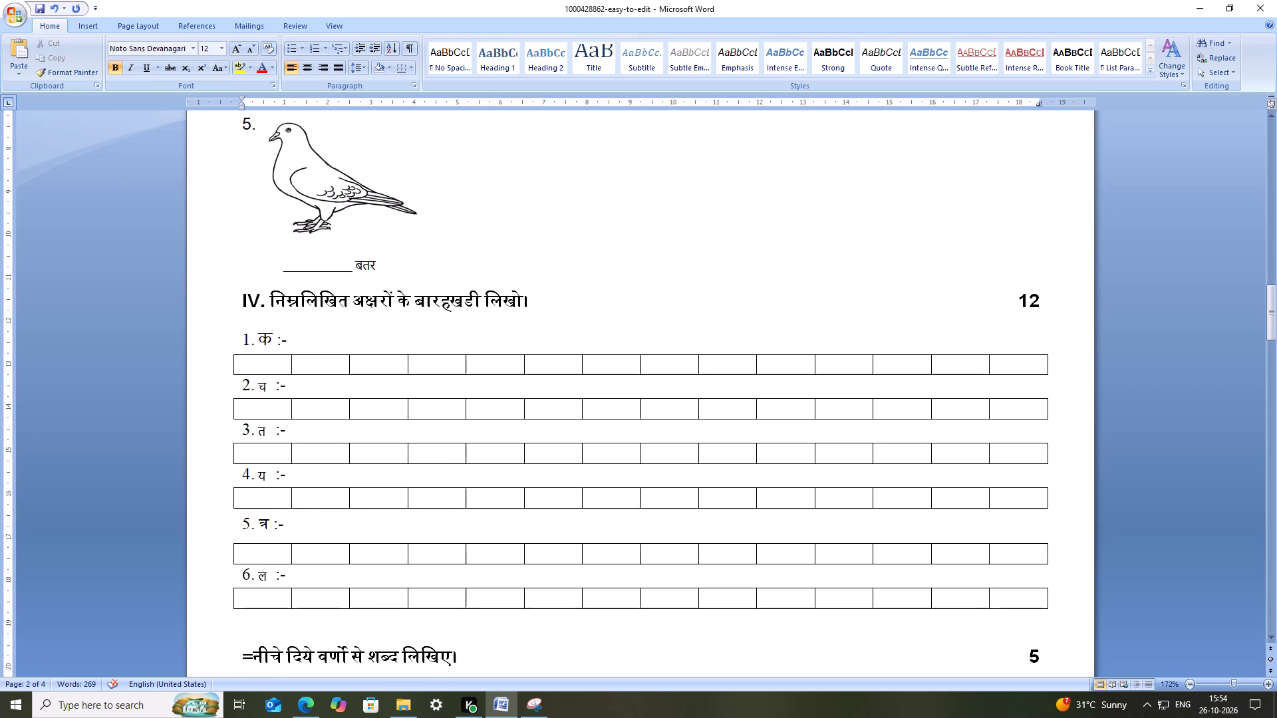
{"action": "key", "text": "ctrl+z"}
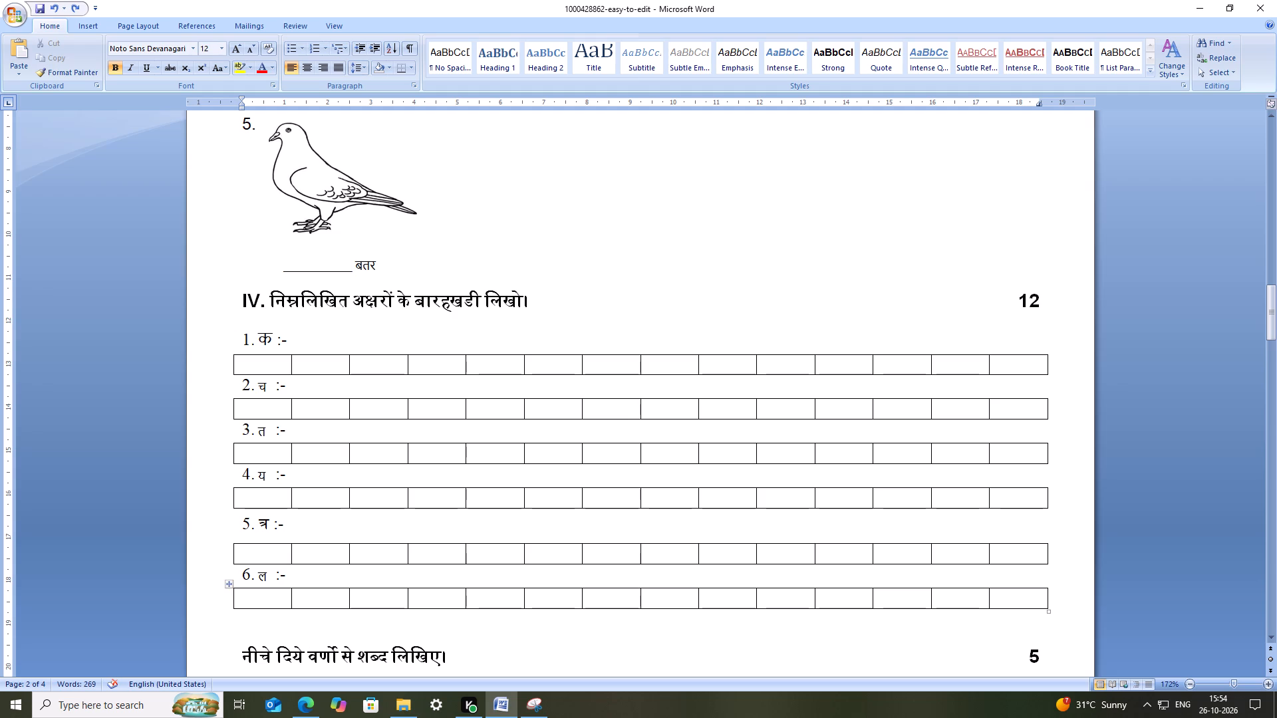
{"action": "key", "text": "BackSpace"}
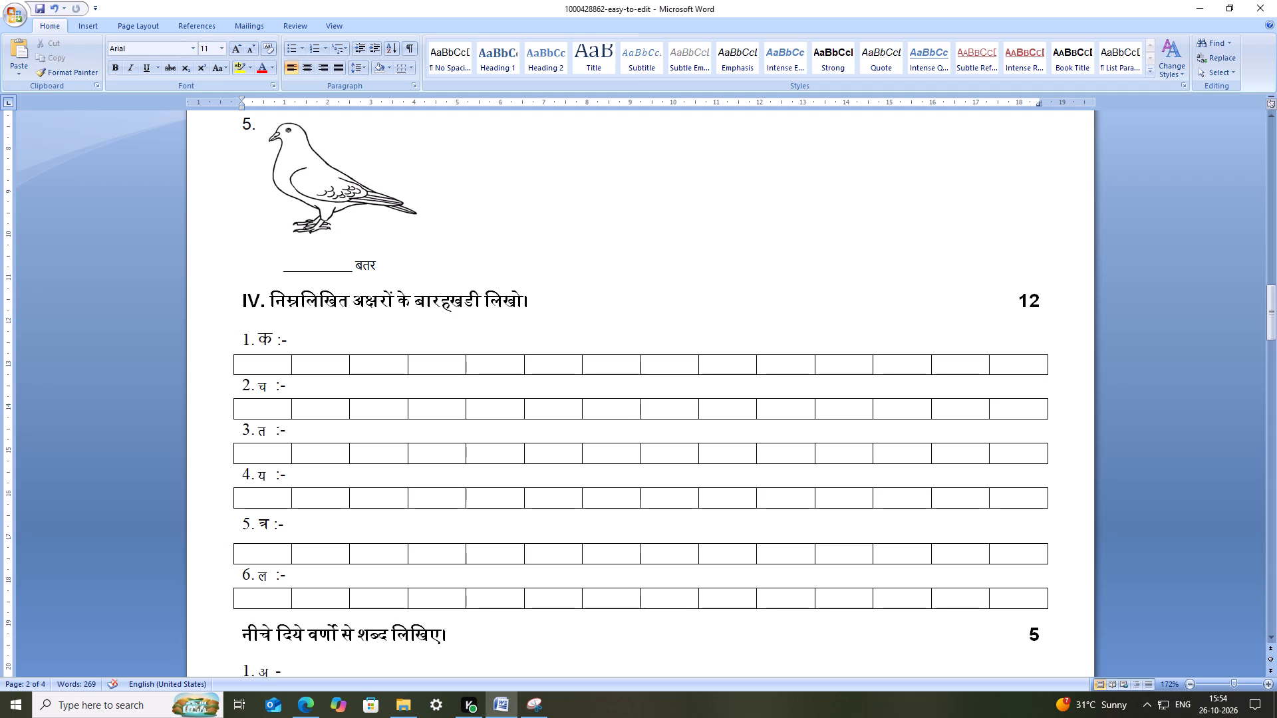
Number the heading नीचे दिये वर्णो से शब्द लिखिए। as "V." and save the document.
{"action": "type", "text": "V."}
{"action": "key", "text": "space"}
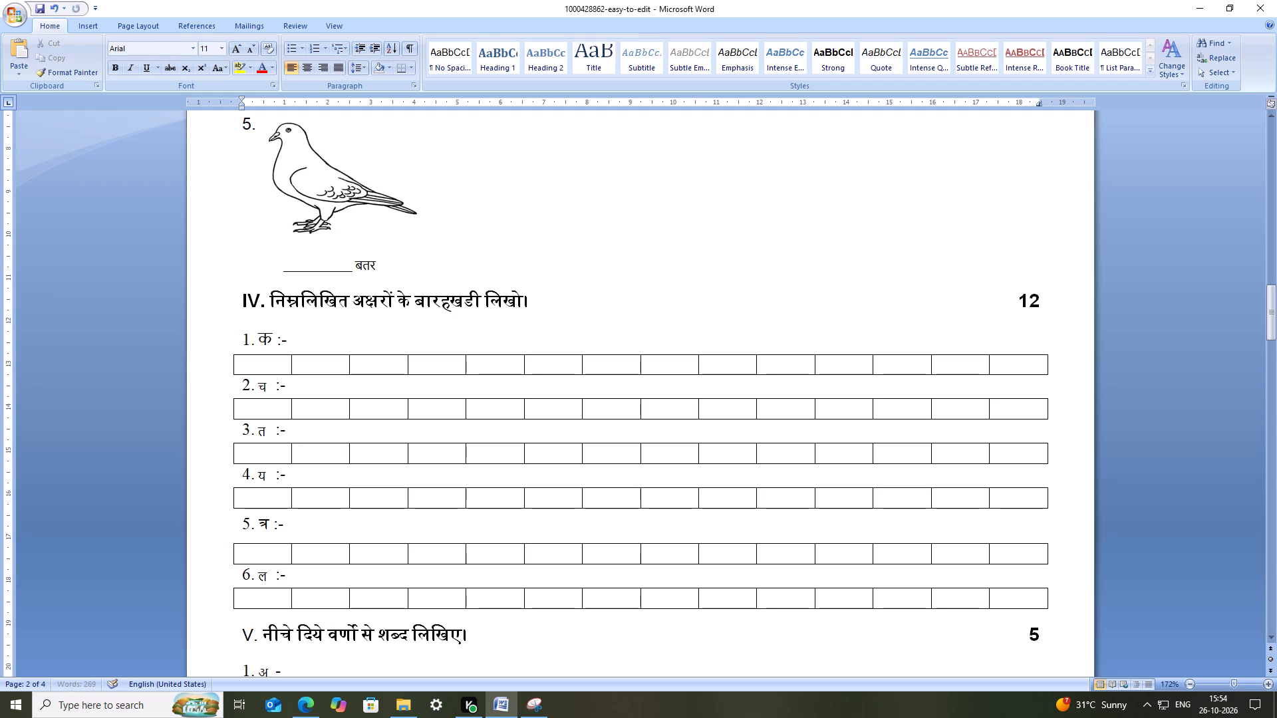
{"action": "scroll", "coordinate": [378, 541], "scroll_direction": "down", "scroll_amount": 6}
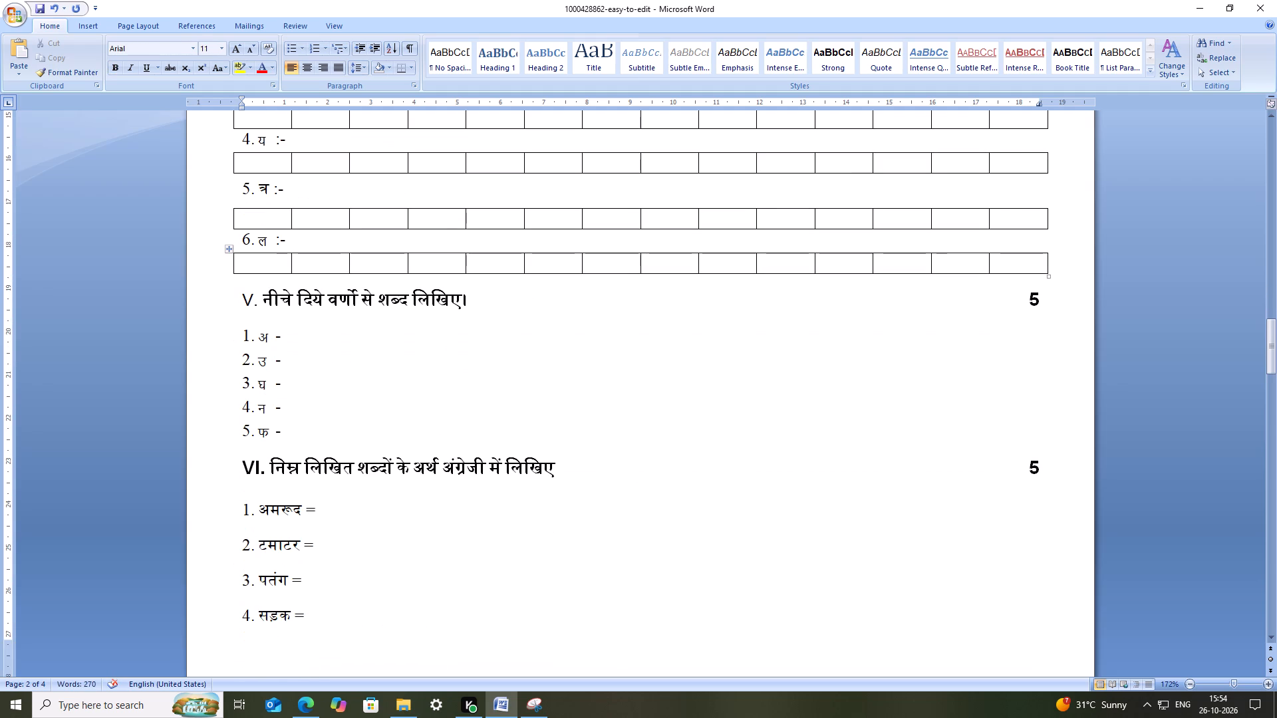
{"action": "key", "text": "ctrl+s"}
{"action": "key", "text": "ctrl+s"}
{"action": "key", "text": "ctrl+s"}
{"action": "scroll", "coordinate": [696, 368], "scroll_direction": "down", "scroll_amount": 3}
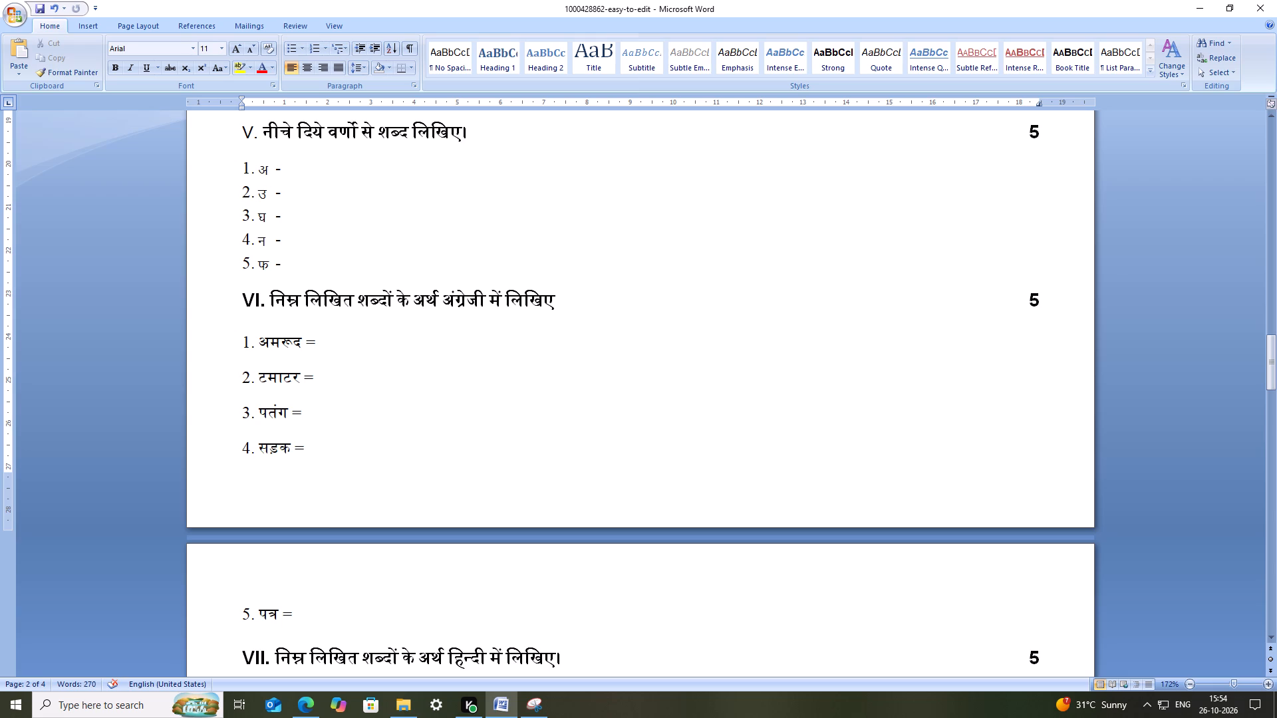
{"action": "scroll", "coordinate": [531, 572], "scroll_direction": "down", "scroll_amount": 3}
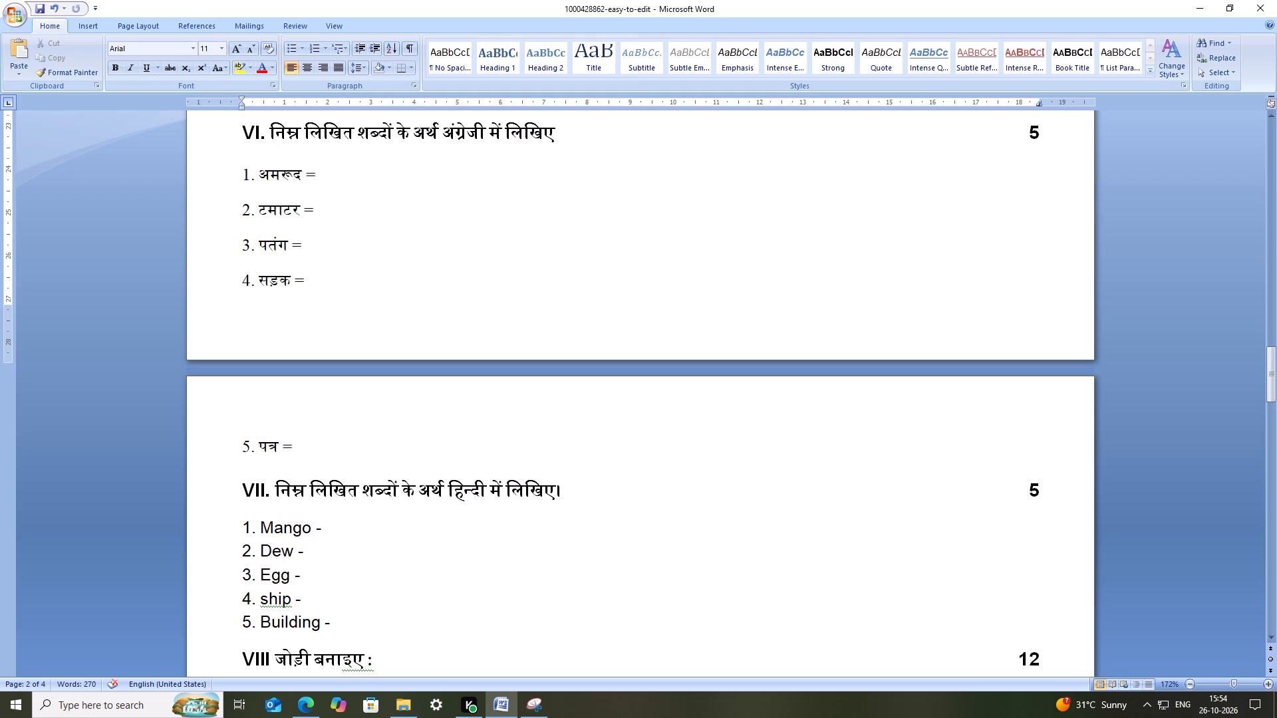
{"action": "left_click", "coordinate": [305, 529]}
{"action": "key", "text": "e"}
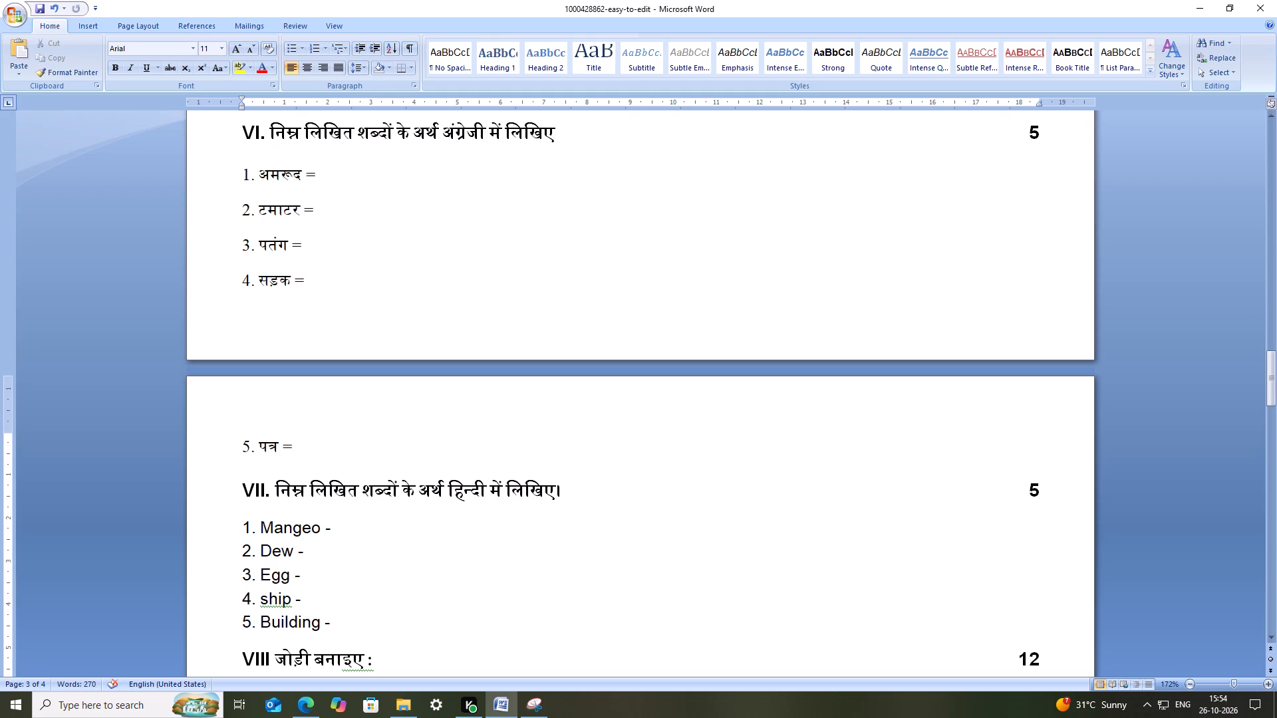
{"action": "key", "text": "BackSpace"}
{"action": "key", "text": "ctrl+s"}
Delete the empty answer brackets from all six rows of the section VIII matching table and save the document.
{"action": "scroll", "coordinate": [491, 85], "scroll_direction": "down", "scroll_amount": 5}
{"action": "scroll", "coordinate": [425, 410], "scroll_direction": "down", "scroll_amount": 6}
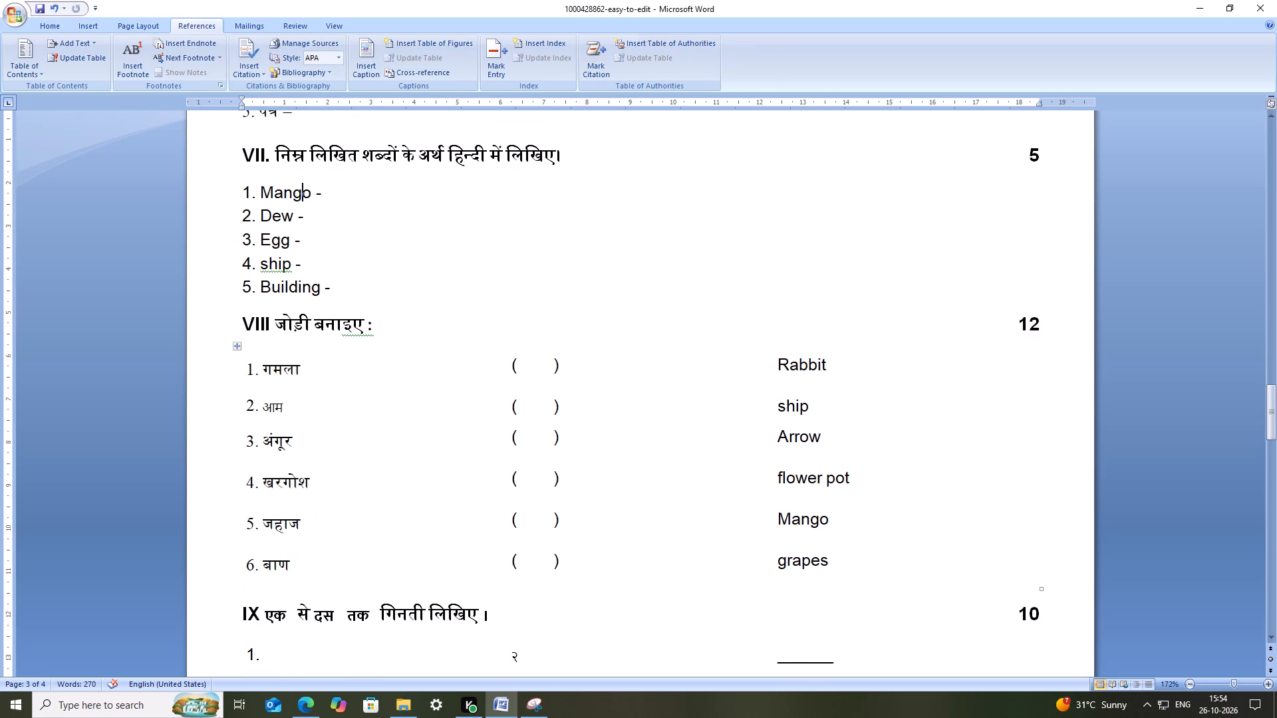
{"action": "left_click_drag", "start_coordinate": [559, 368], "coordinate": [510, 366]}
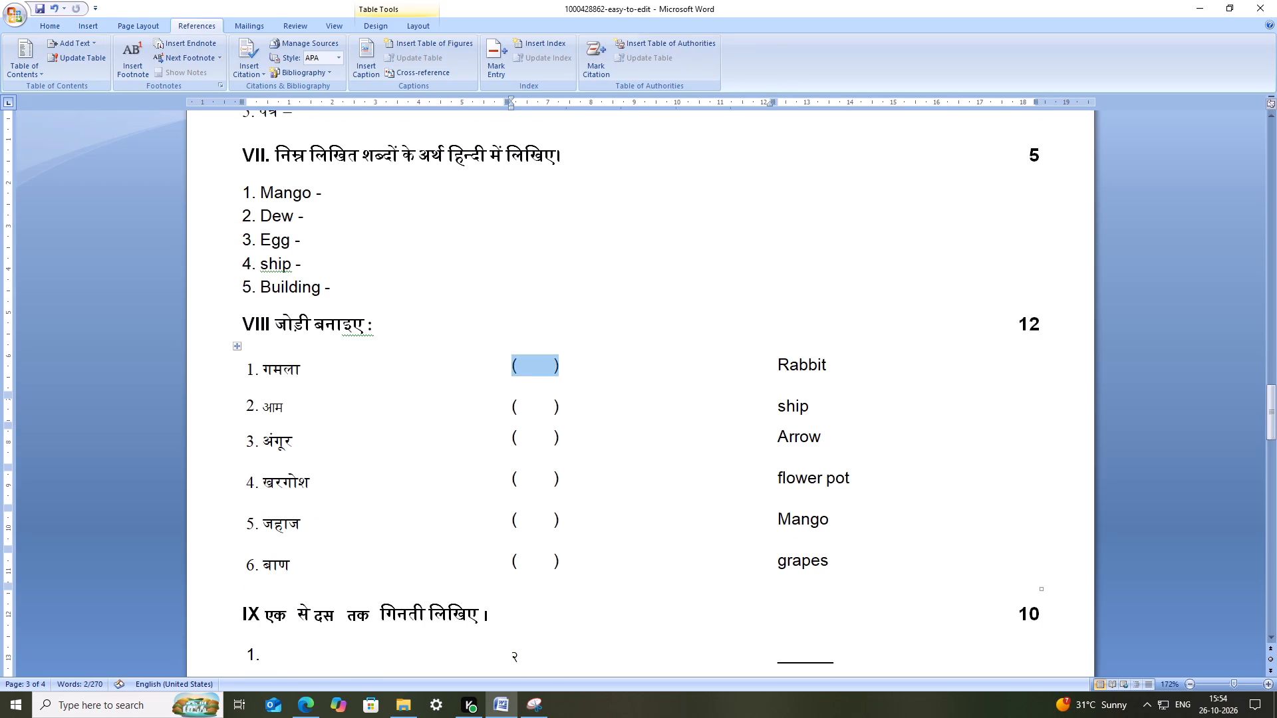
{"action": "key", "text": "BackSpace"}
{"action": "left_click_drag", "start_coordinate": [565, 408], "coordinate": [530, 407]}
{"action": "key", "text": "BackSpace"}
{"action": "left_click_drag", "start_coordinate": [568, 450], "coordinate": [522, 443]}
{"action": "key", "text": "BackSpace"}
{"action": "left_click_drag", "start_coordinate": [561, 478], "coordinate": [517, 481]}
{"action": "key", "text": "BackSpace"}
{"action": "left_click_drag", "start_coordinate": [569, 517], "coordinate": [525, 521]}
{"action": "key", "text": "BackSpace"}
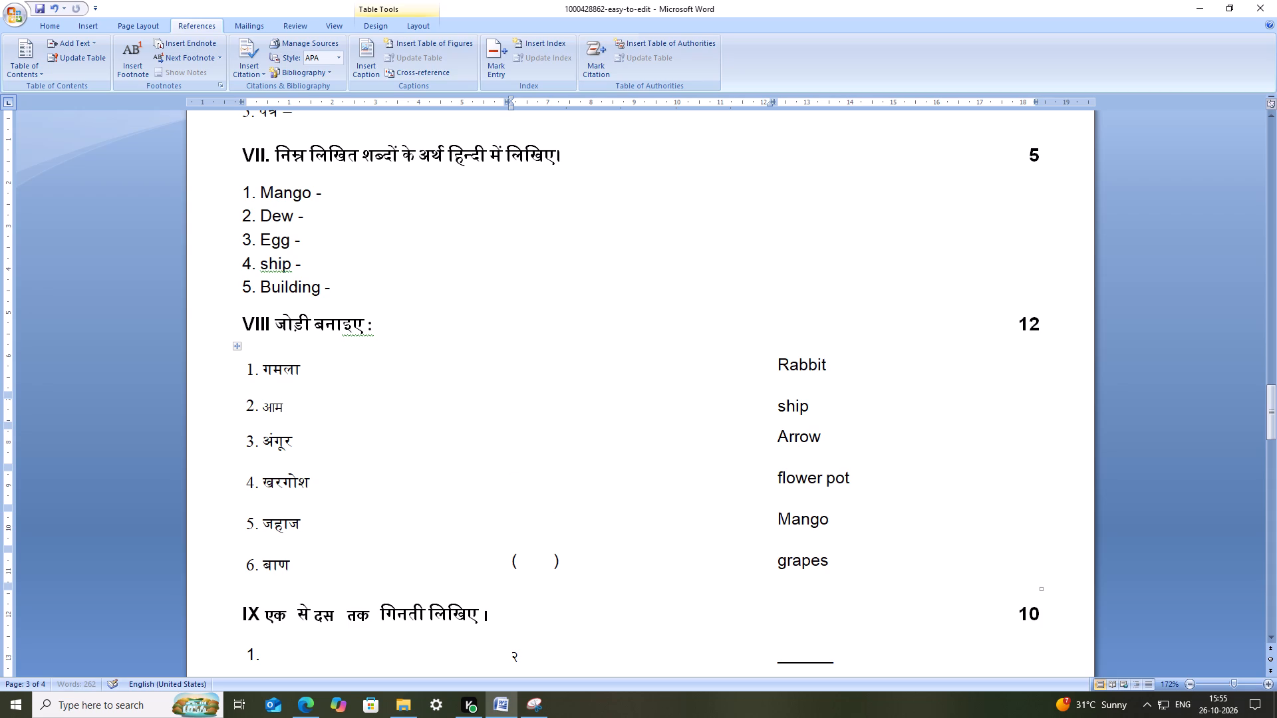